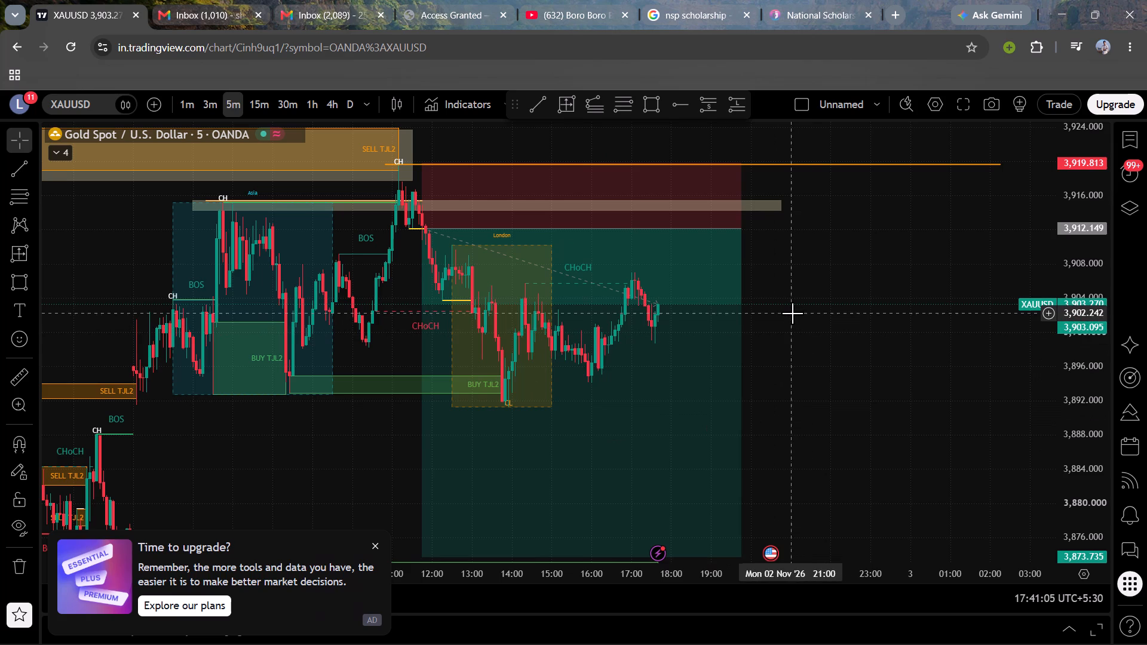
On YouTube, open the subscribed channel that is currently live and play its "GOLD & CRYPTO LIVE TRADING - NOV 2" stream.
click(569, 0)
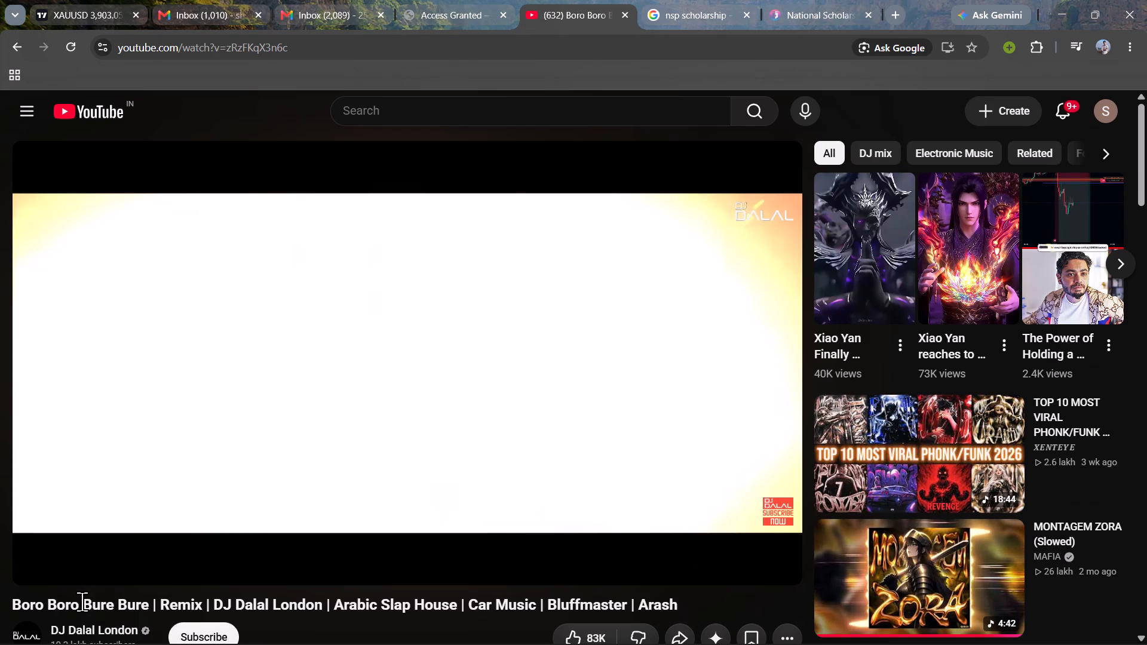
click(27, 112)
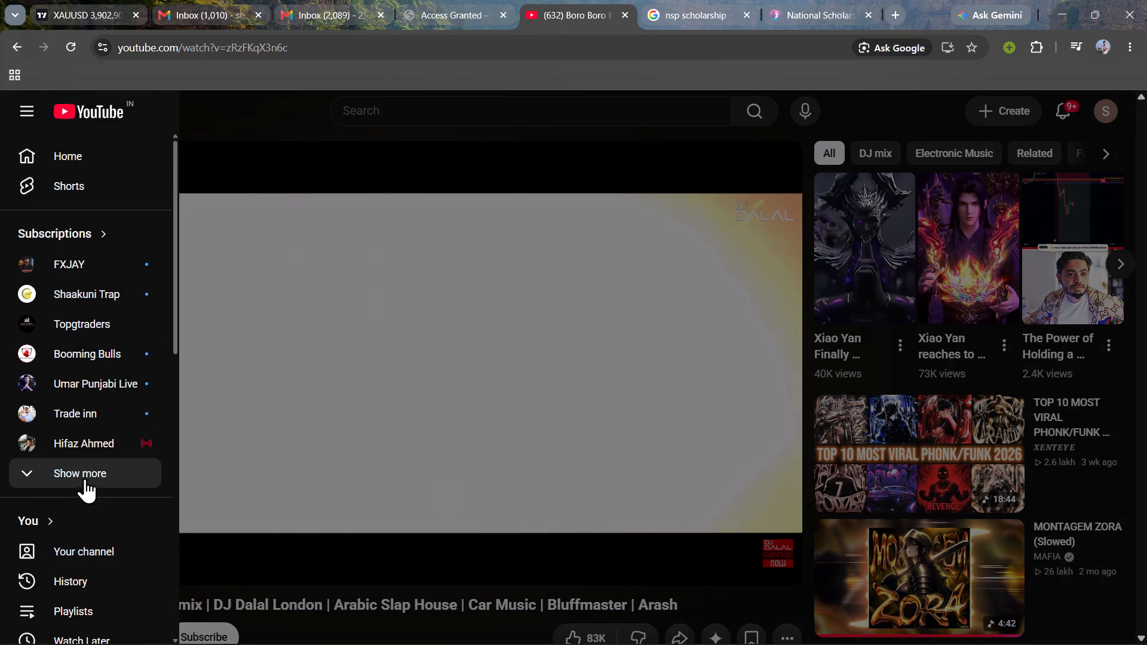
click(118, 451)
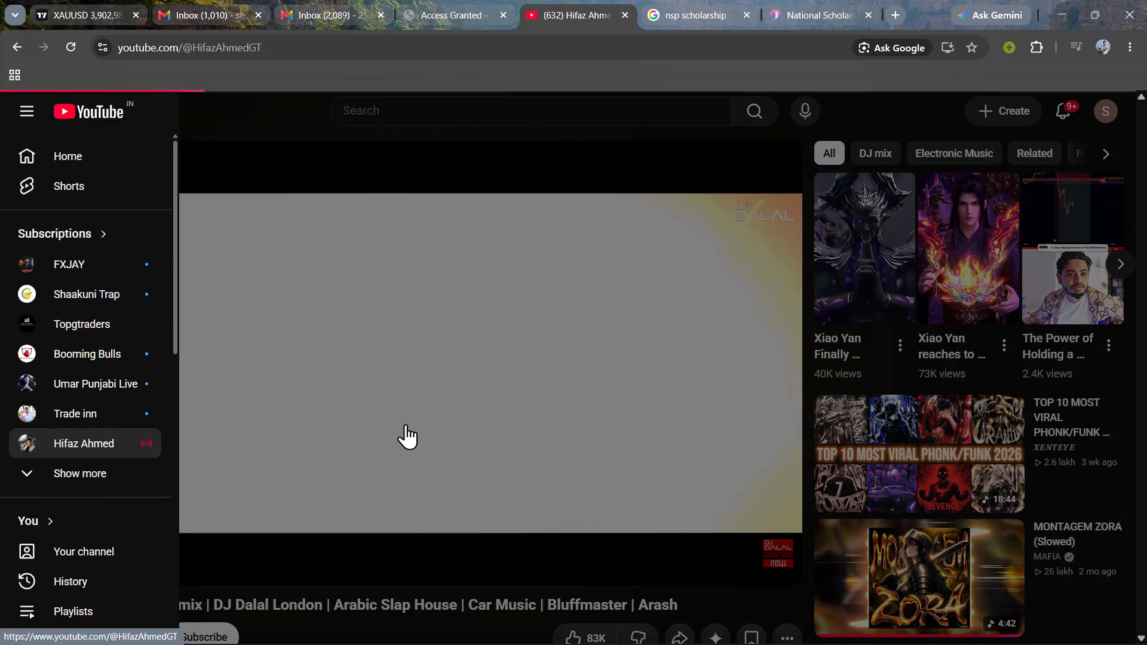
scroll(533, 509, down, 2)
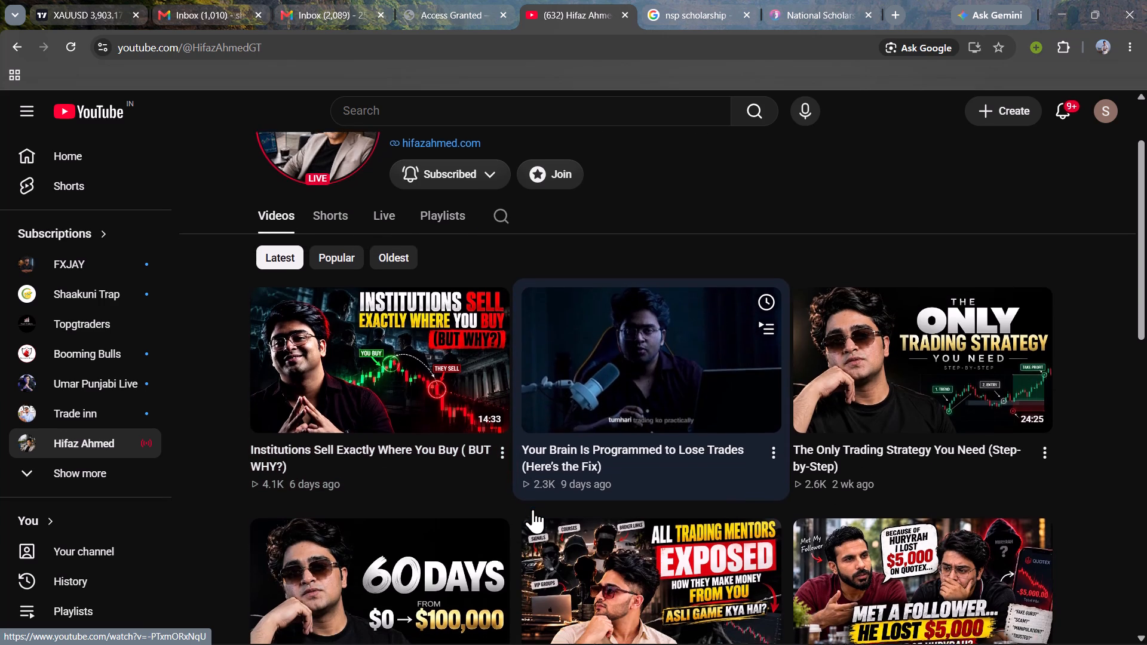
scroll(533, 509, down, 1)
scroll(513, 305, up, 4)
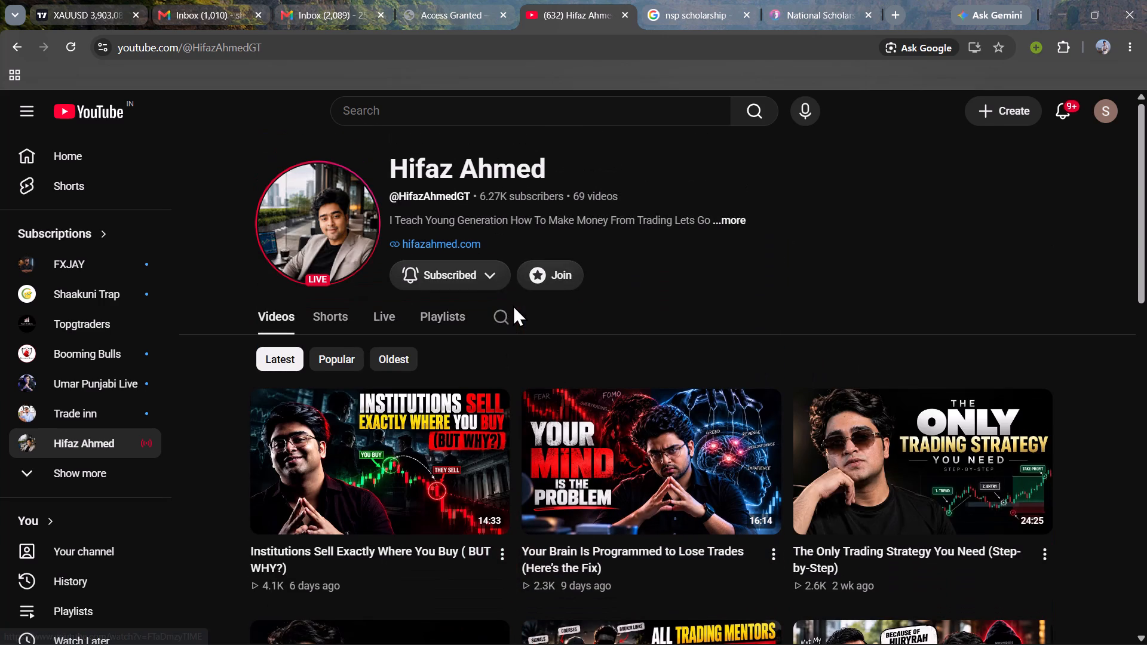
click(384, 310)
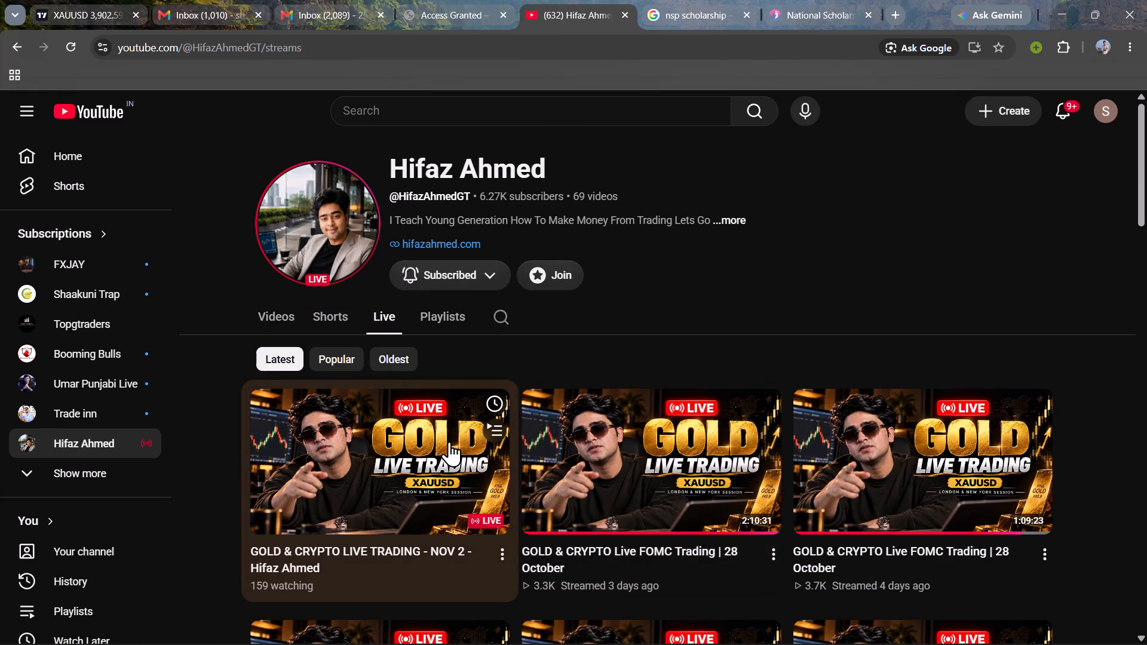
click(436, 429)
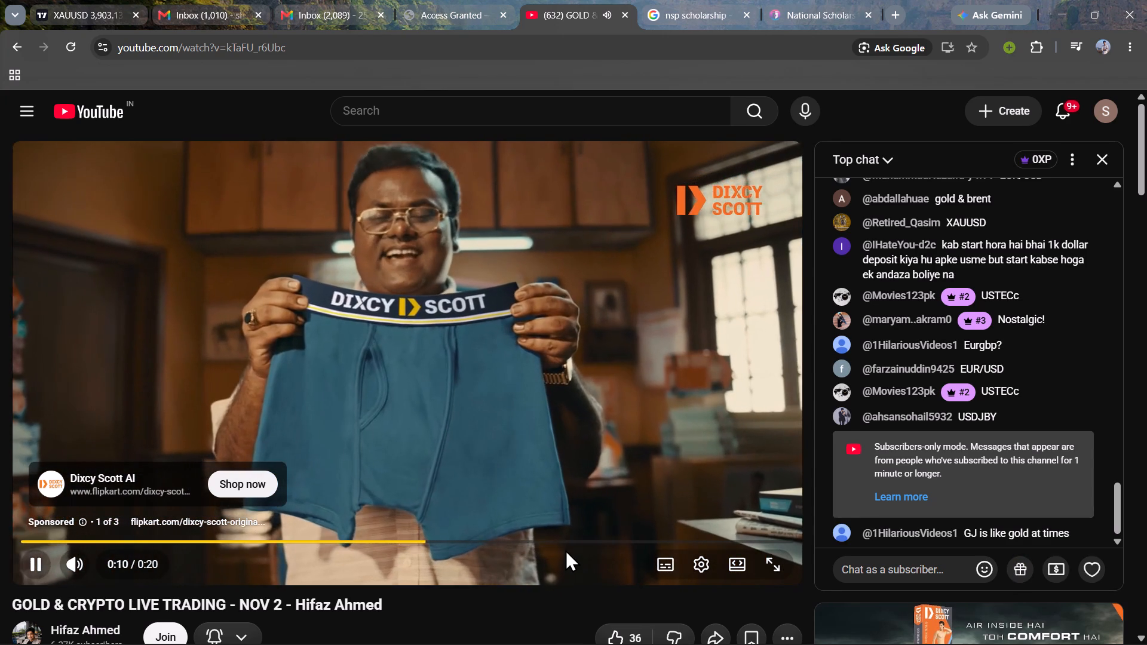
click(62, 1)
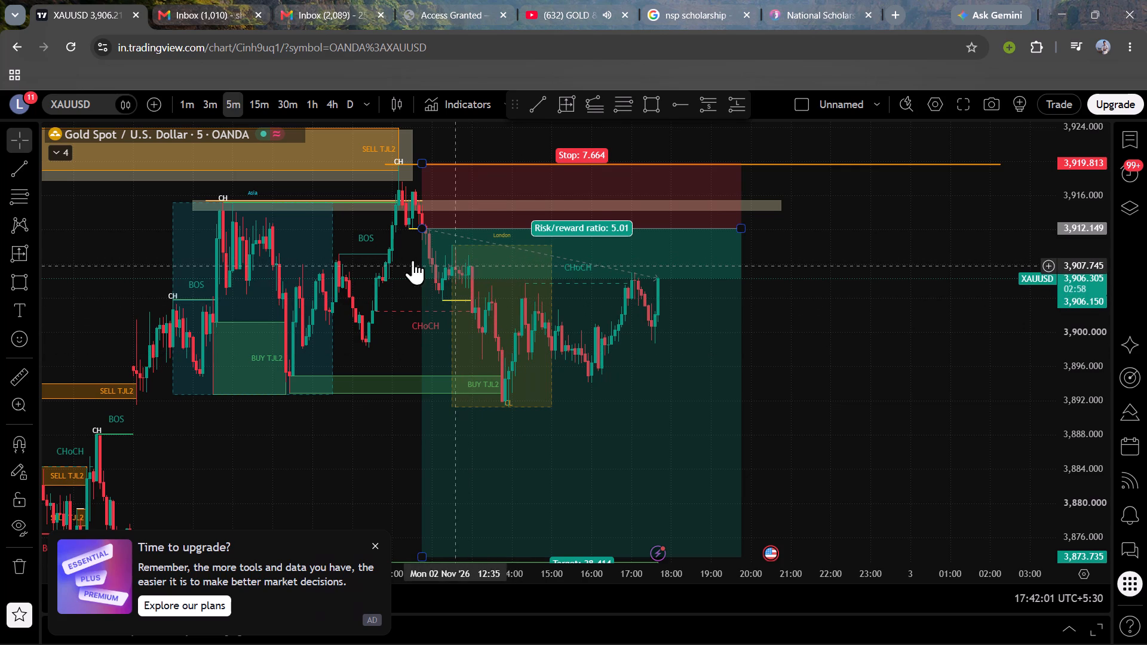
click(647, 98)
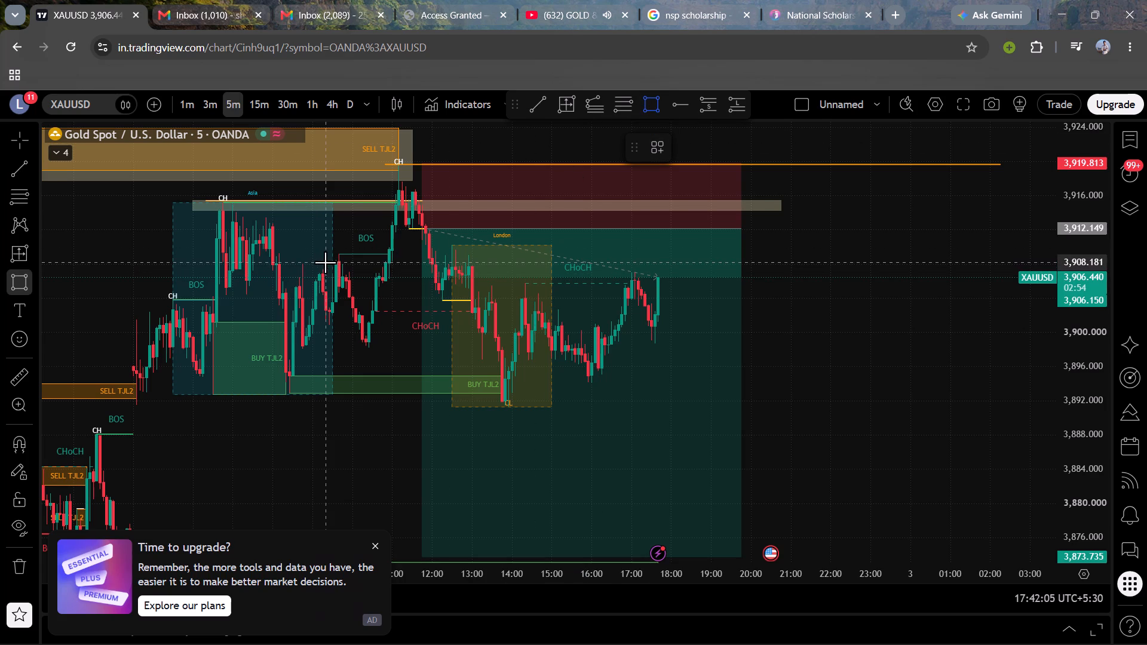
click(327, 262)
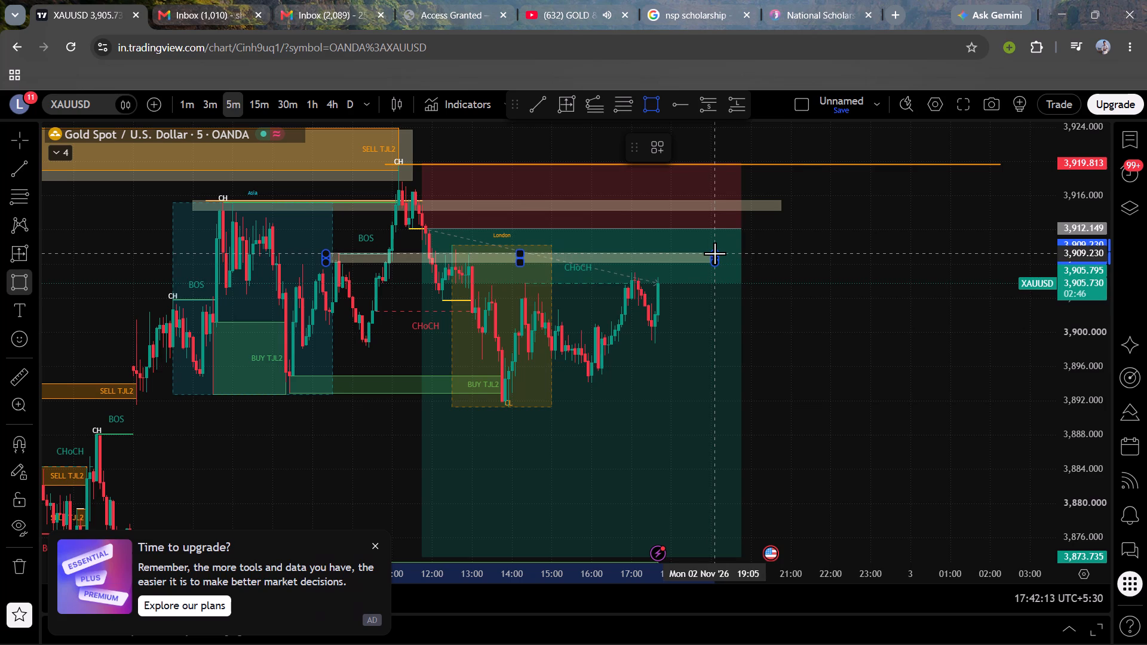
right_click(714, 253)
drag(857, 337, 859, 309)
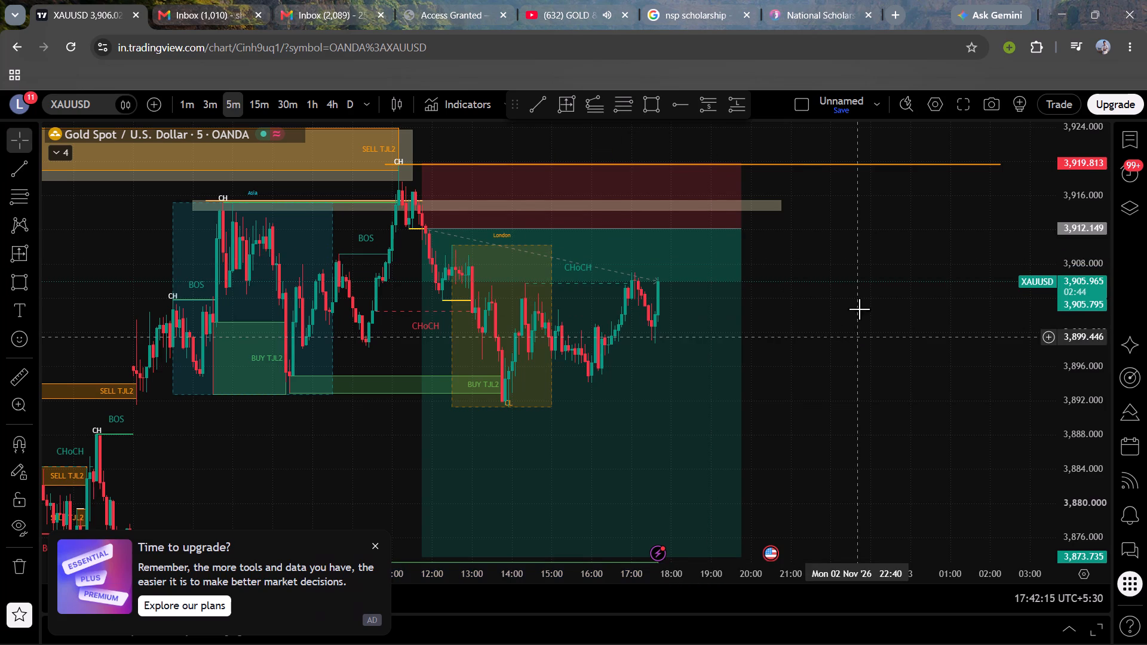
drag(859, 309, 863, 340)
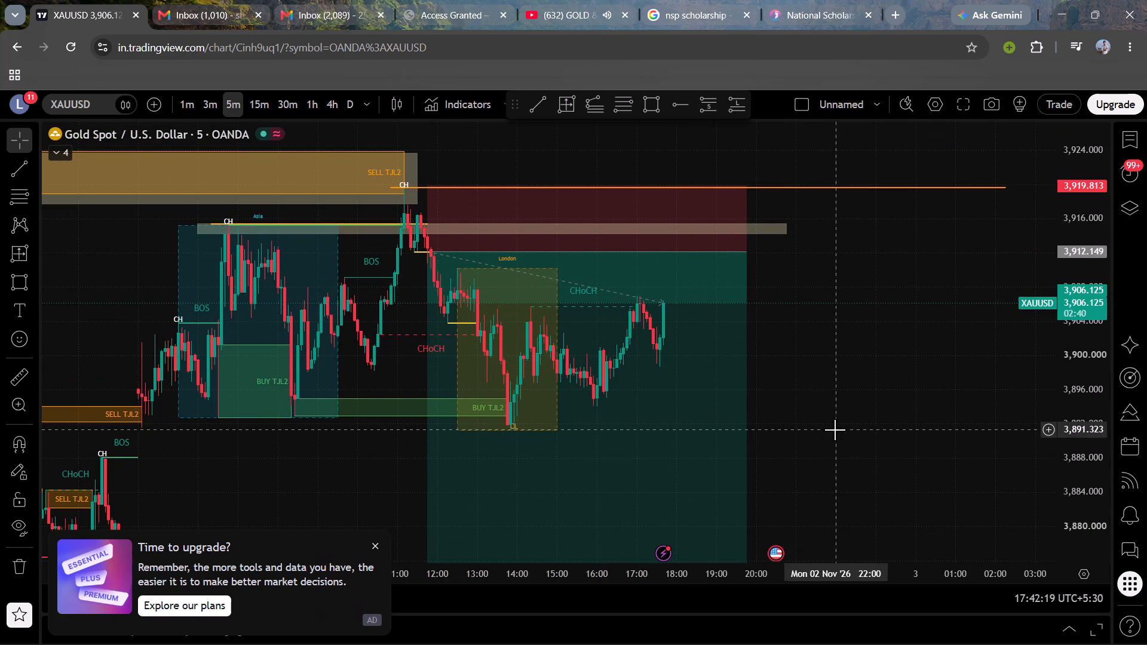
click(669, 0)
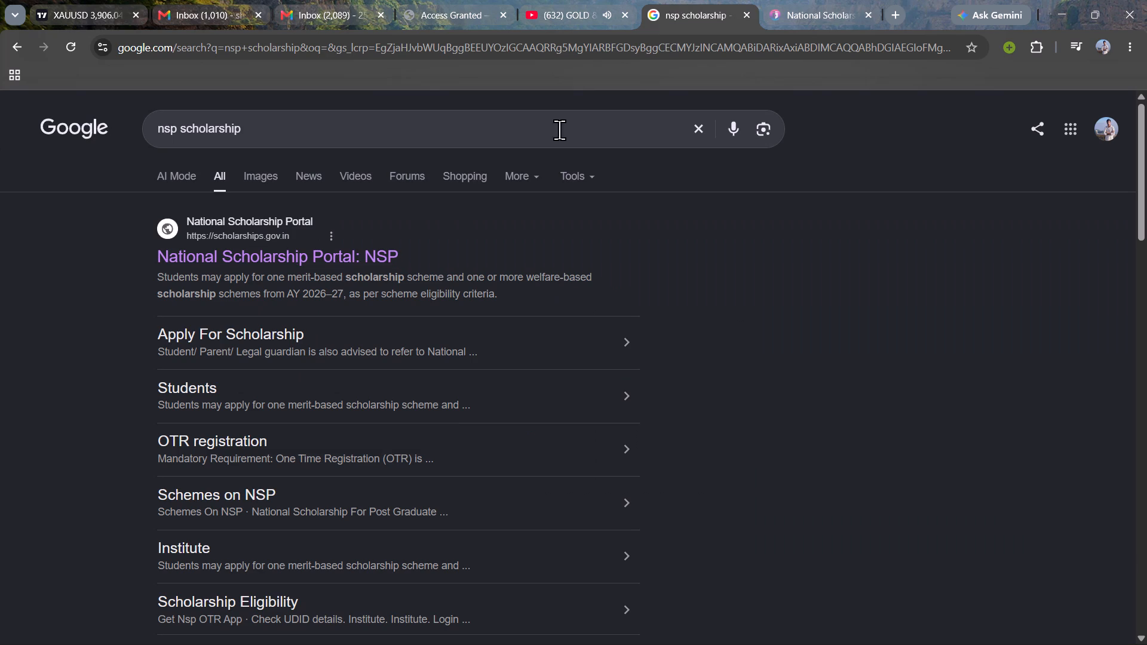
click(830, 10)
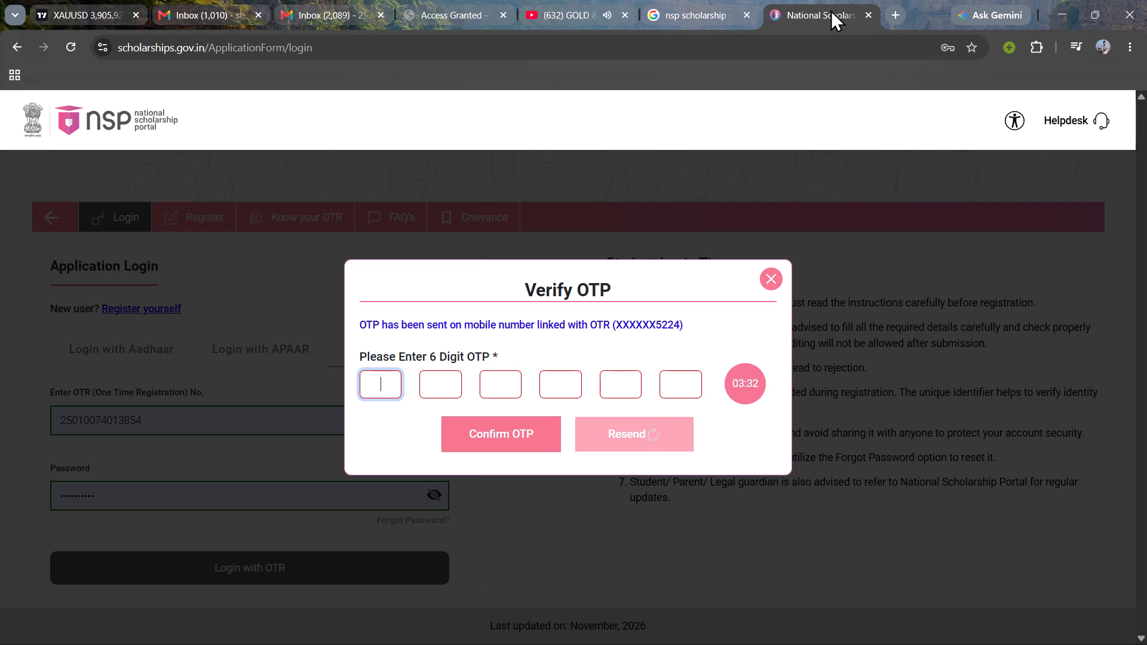
Return to the TradingView XAUUSD chart and move the 3,996.644 price-crossing alert down to about 3,872.163, at the lower orange line.
click(102, 0)
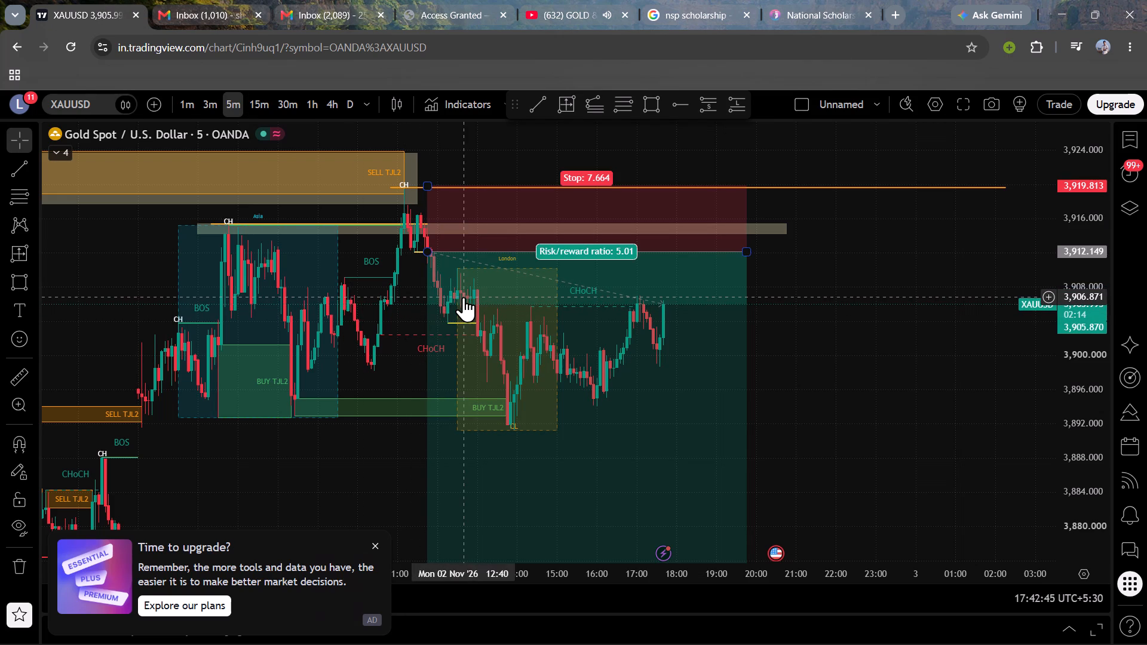
click(857, 352)
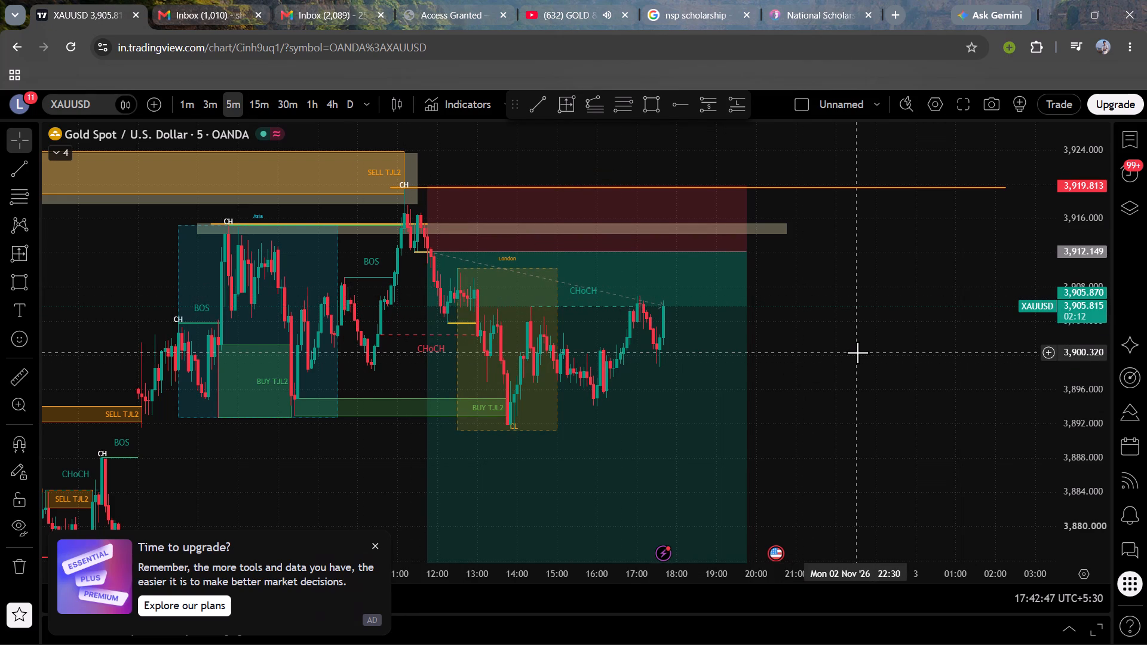
drag(857, 352, 747, 293)
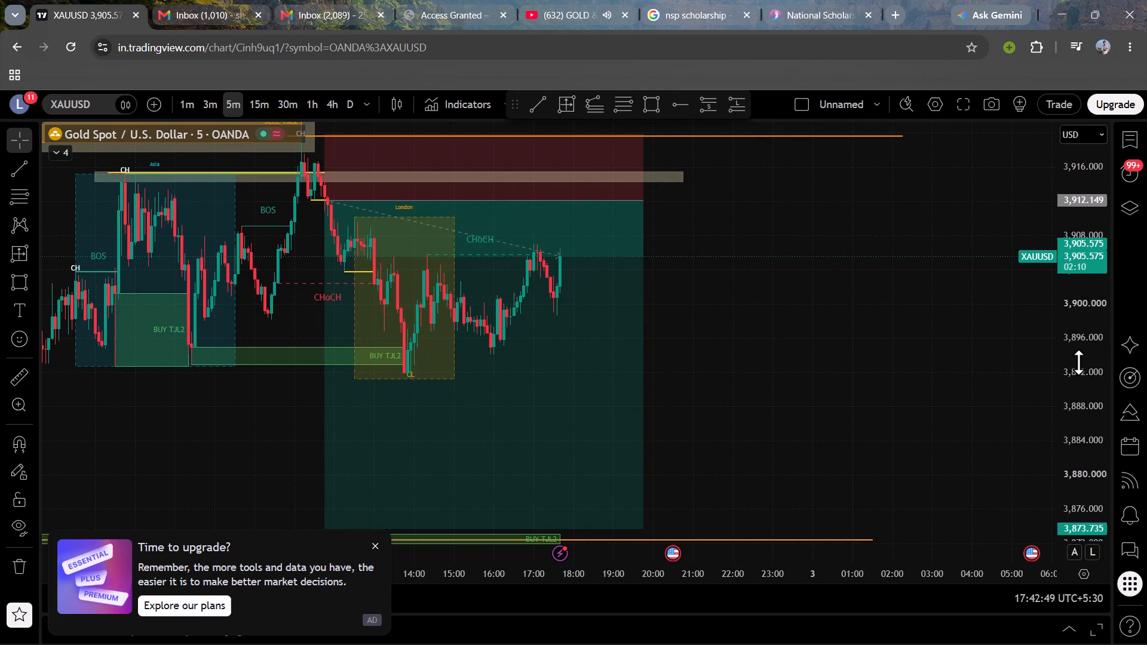
scroll(1078, 362, down, 17)
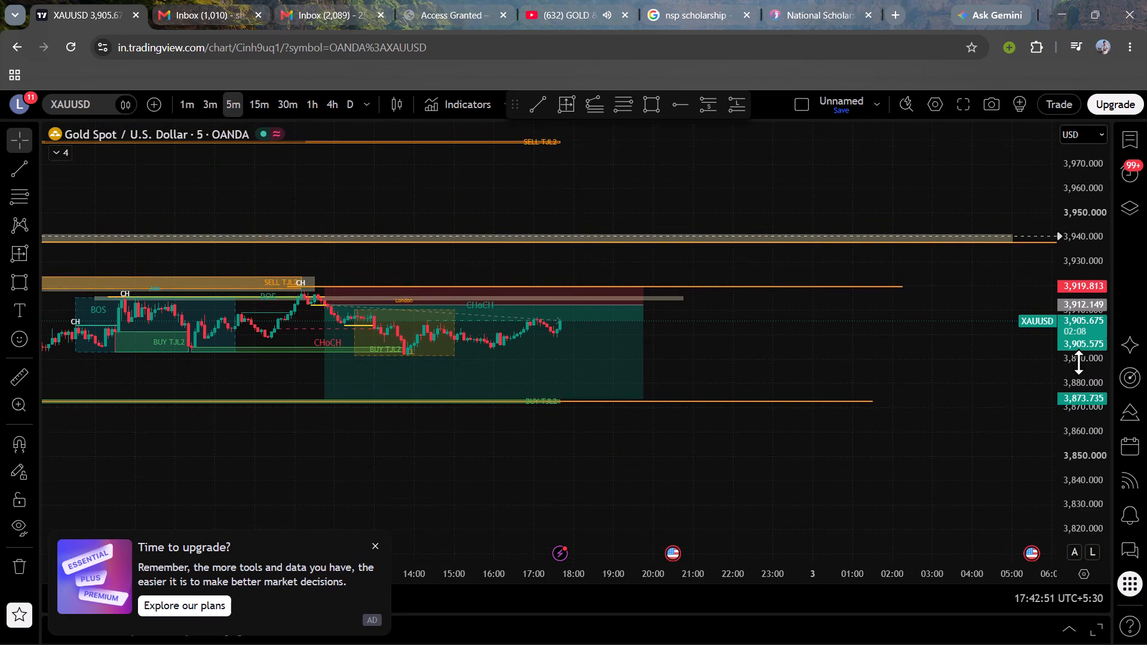
scroll(1078, 362, down, 6)
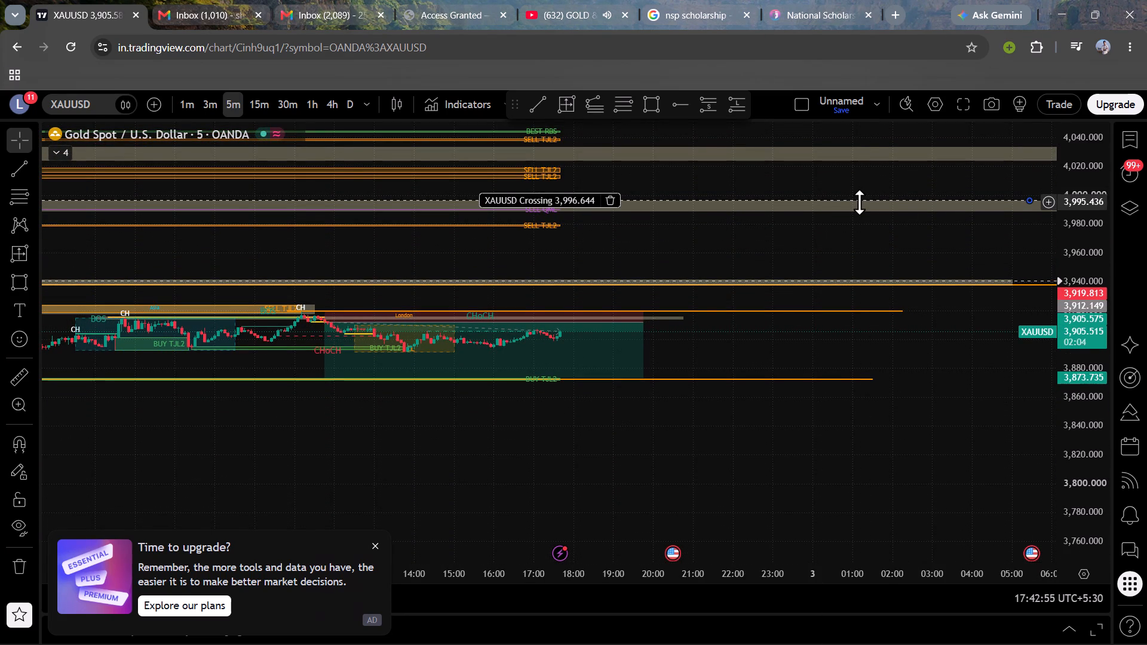
drag(859, 202, 855, 376)
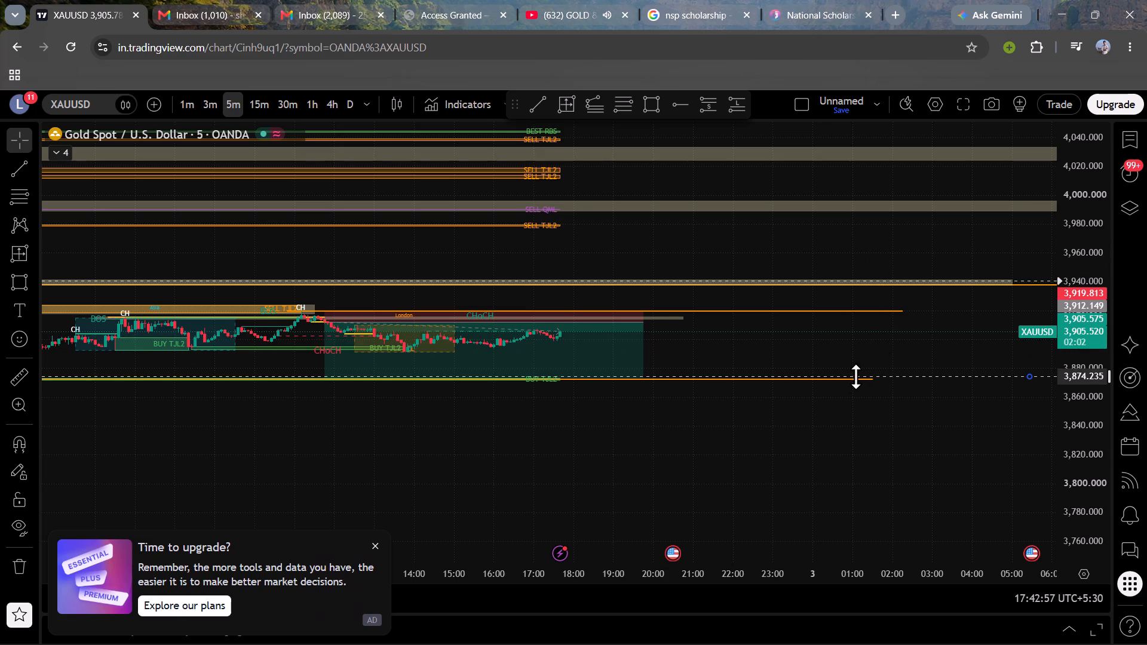
drag(855, 376, 854, 379)
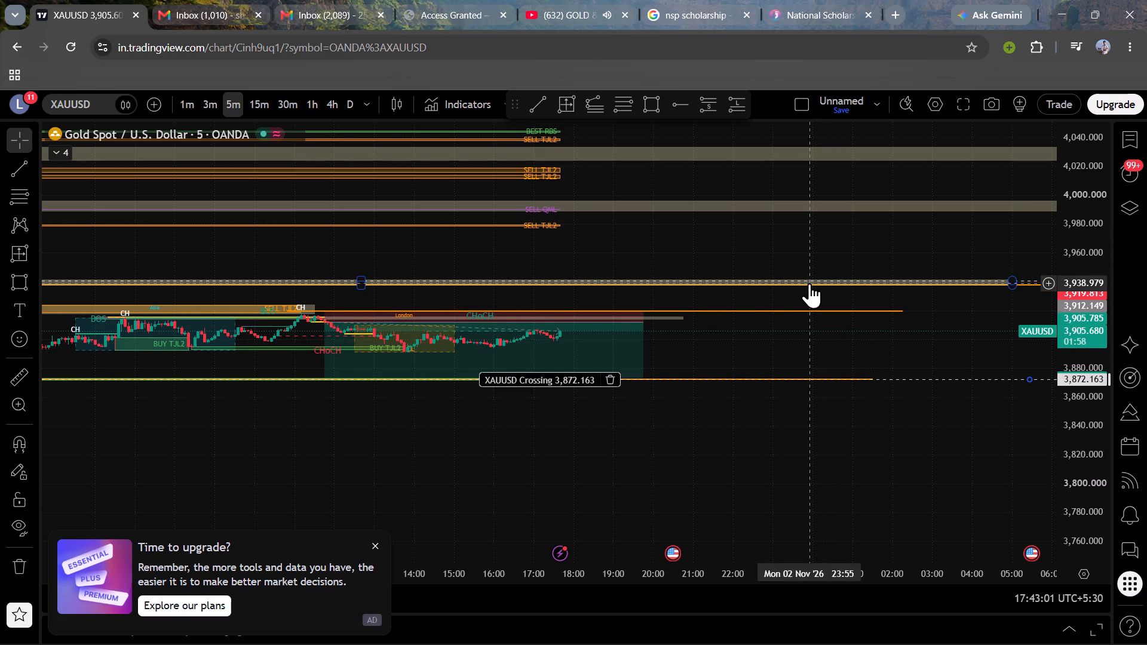
Move the XAUUSD price-crossing alert near 3,940 to 3,936.907, just below the grey zone's orange line.
drag(811, 282, 847, 314)
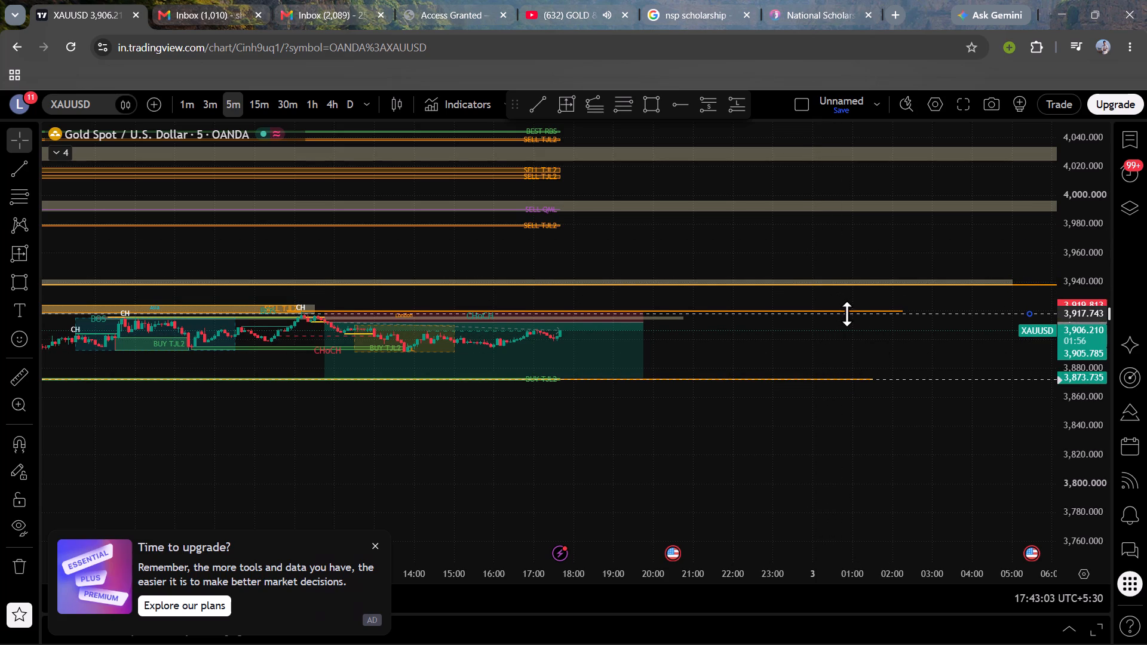
drag(847, 314, 851, 312)
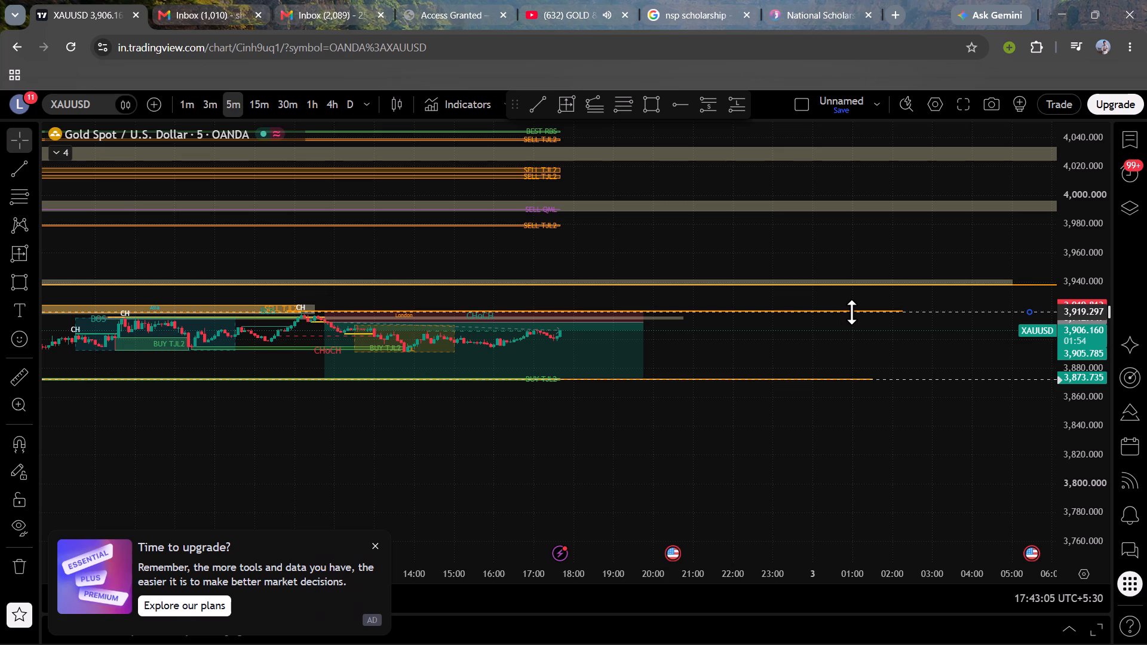
drag(851, 312, 847, 288)
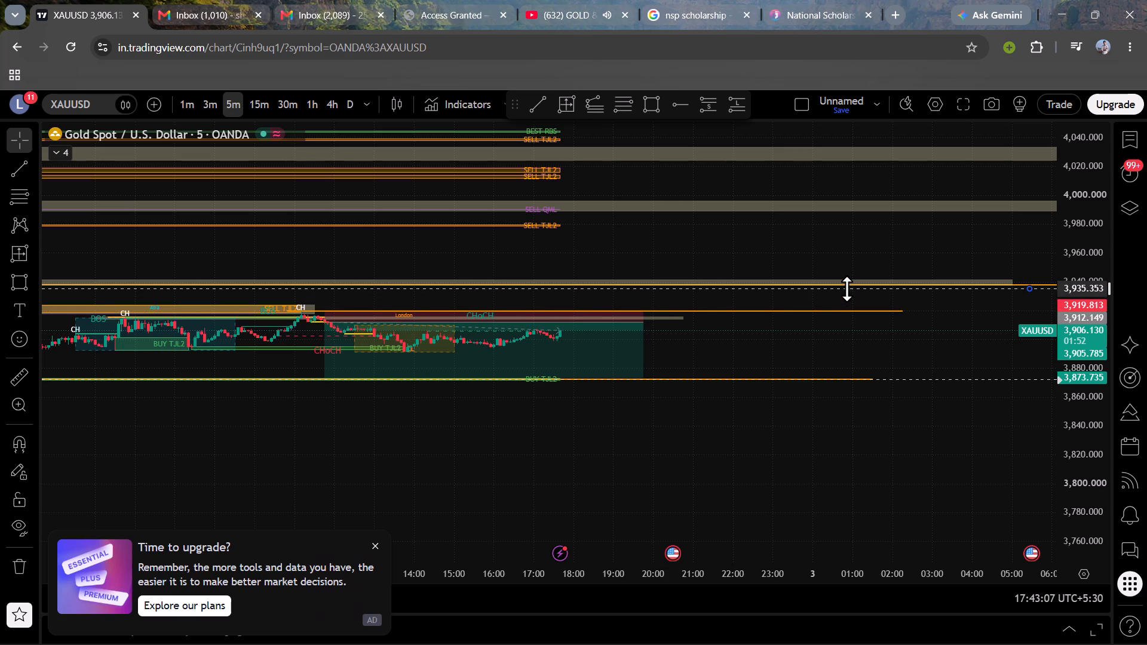
drag(847, 288, 842, 287)
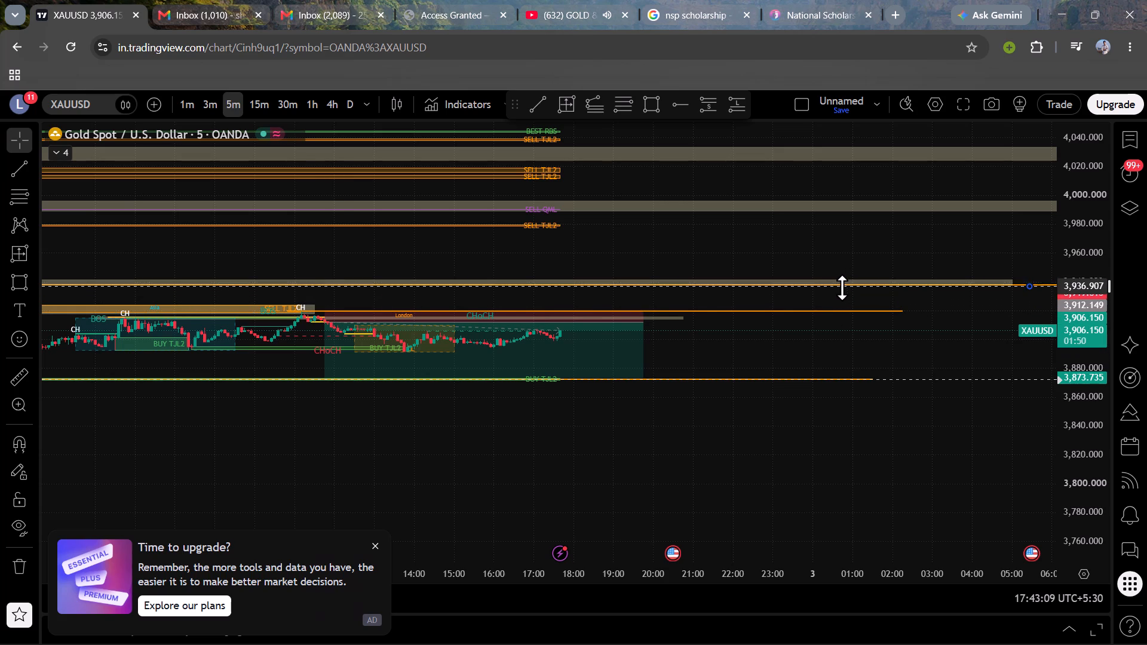
drag(842, 287, 848, 286)
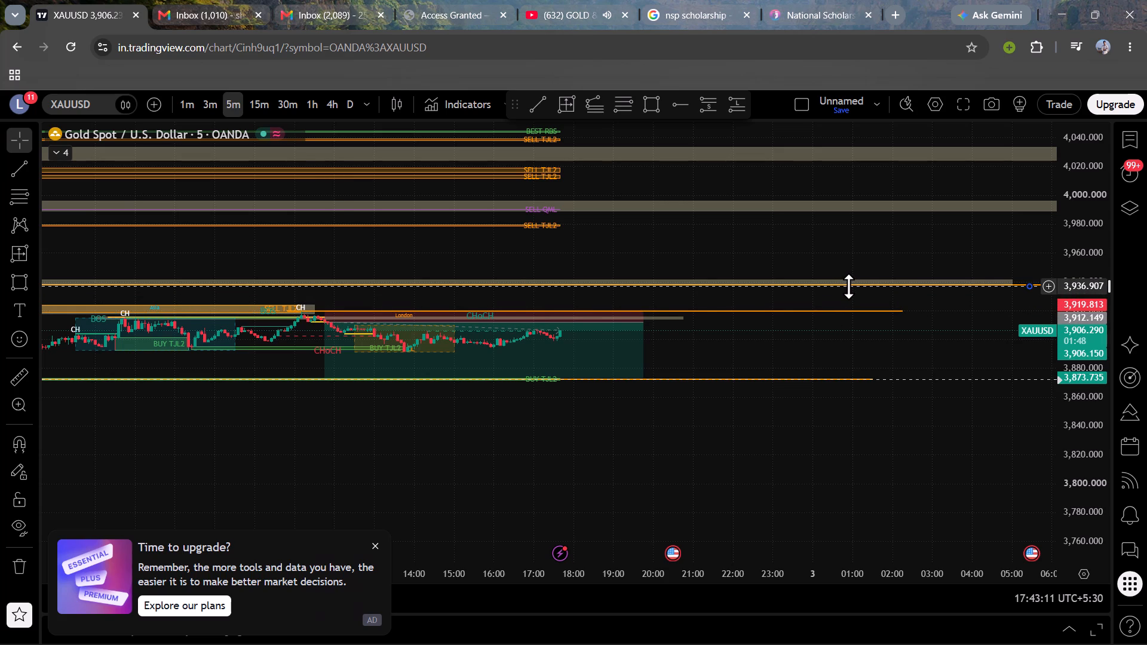
Dismiss the upgrade promotion covering the lower part of the chart.
scroll(1072, 333, up, 8)
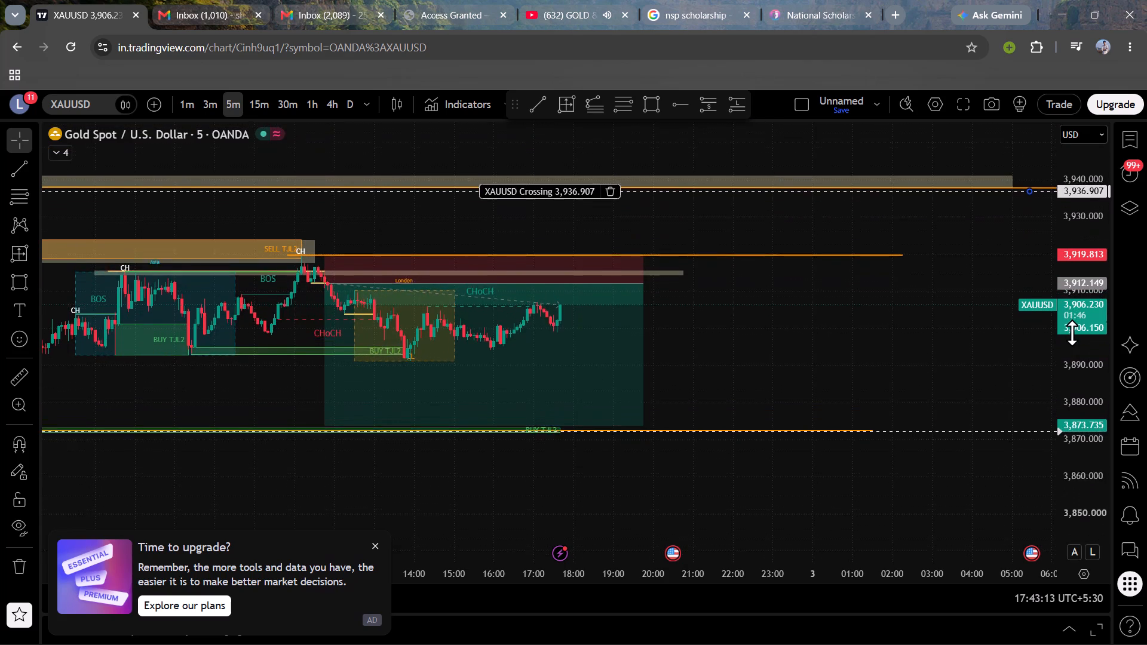
scroll(1072, 333, up, 4)
drag(867, 302, 890, 449)
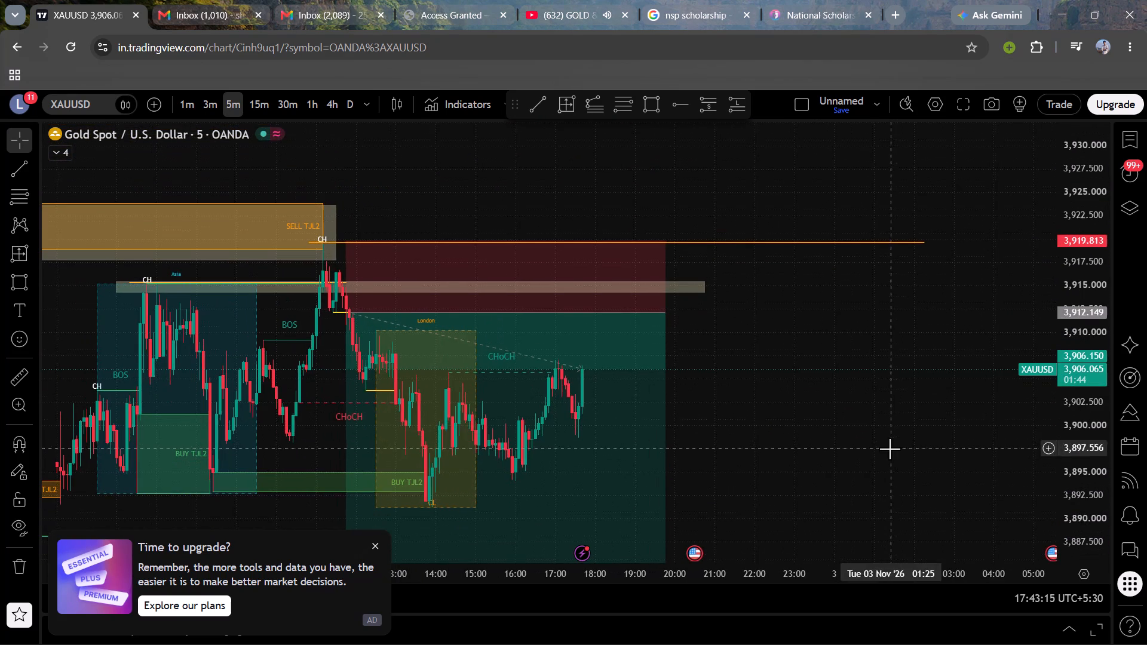
scroll(1074, 429, down, 4)
drag(909, 397, 869, 327)
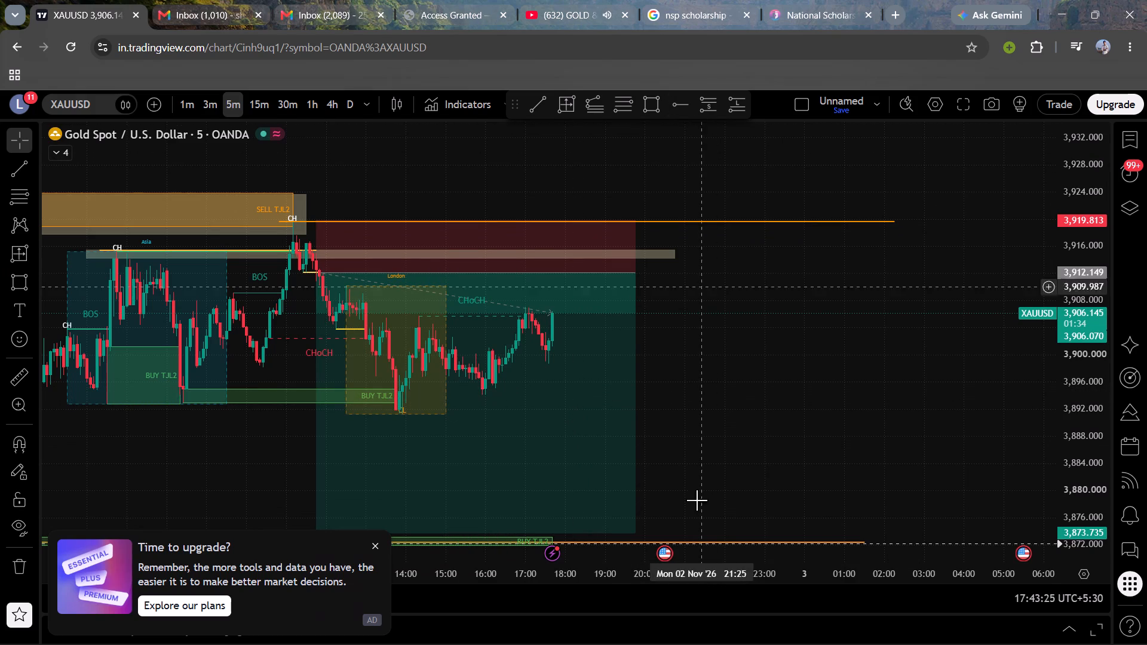
click(375, 546)
Switch the XAUUSD chart to the 15-minute timeframe.
drag(727, 401, 677, 330)
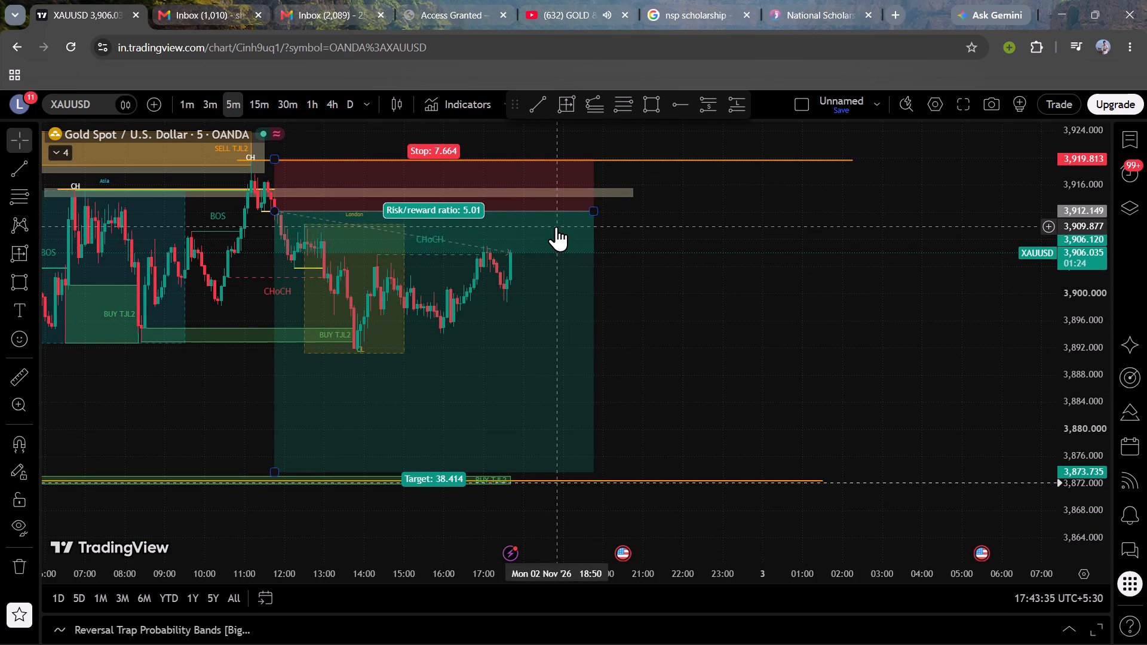
click(696, 419)
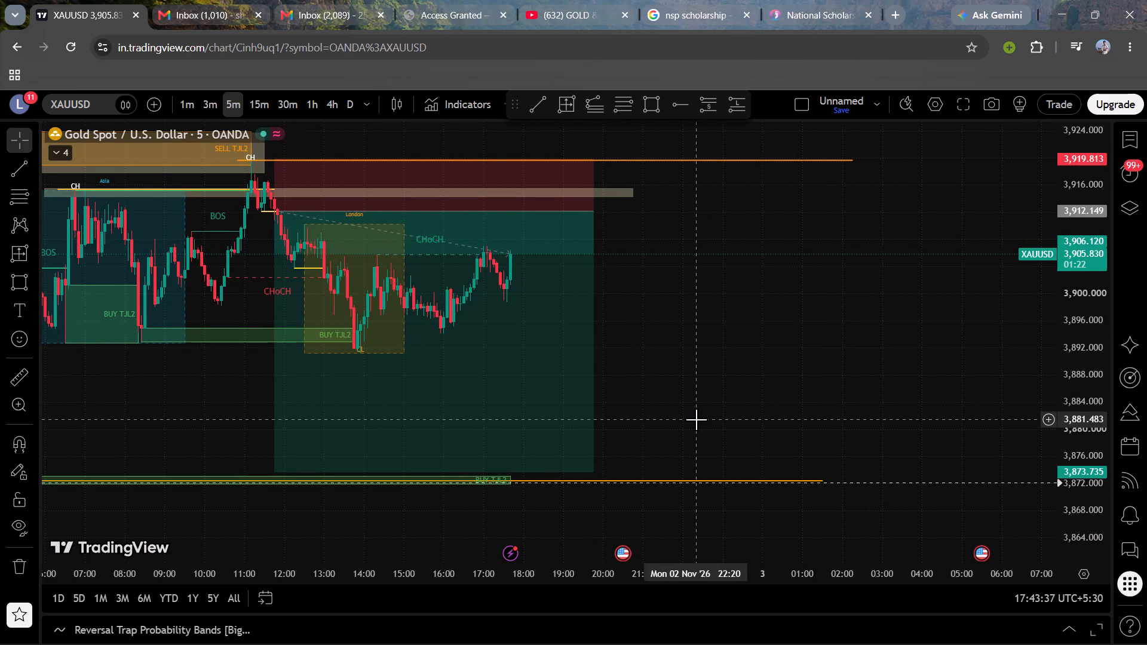
scroll(683, 422, right, 2)
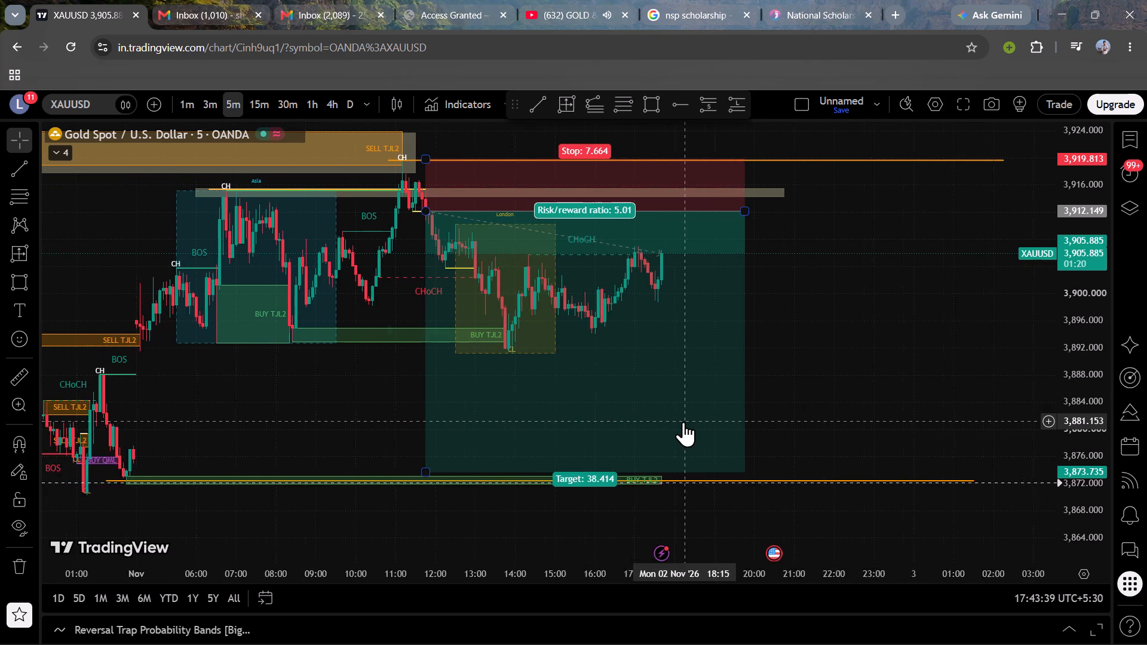
scroll(683, 422, right, 3)
scroll(683, 422, left, 6)
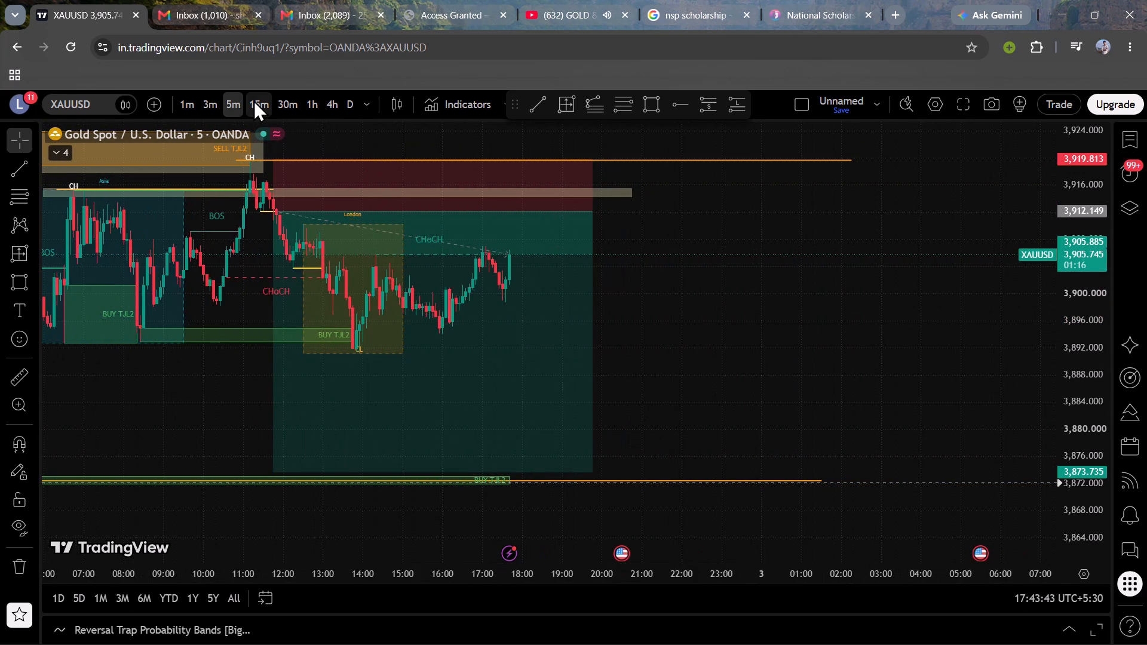
click(256, 103)
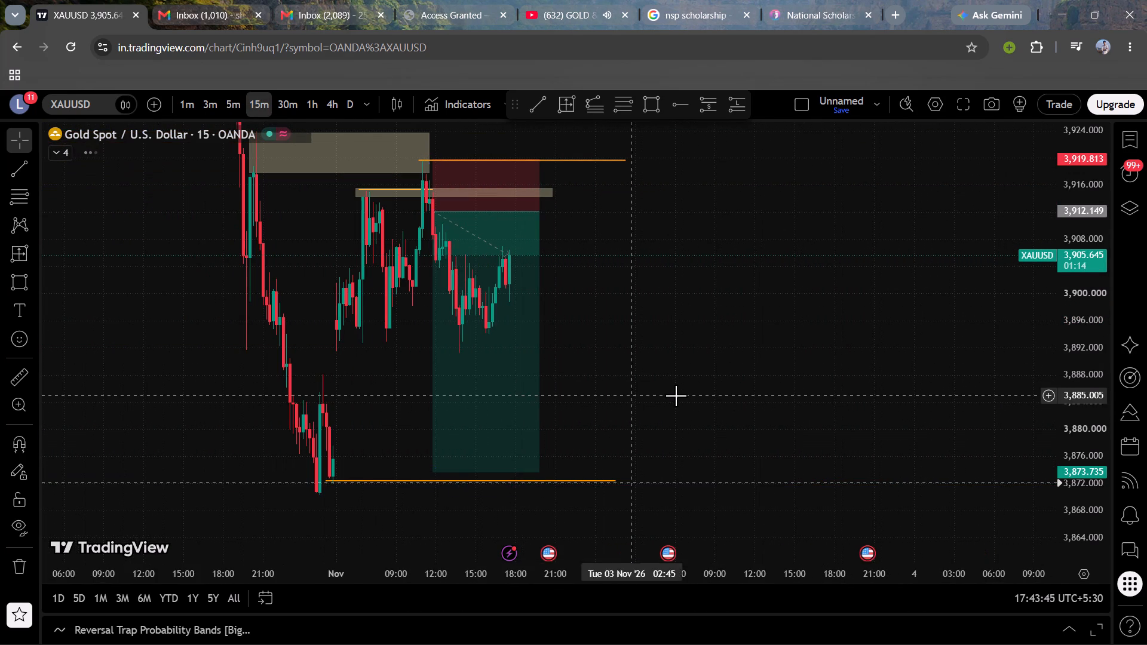
scroll(686, 394, right, 2)
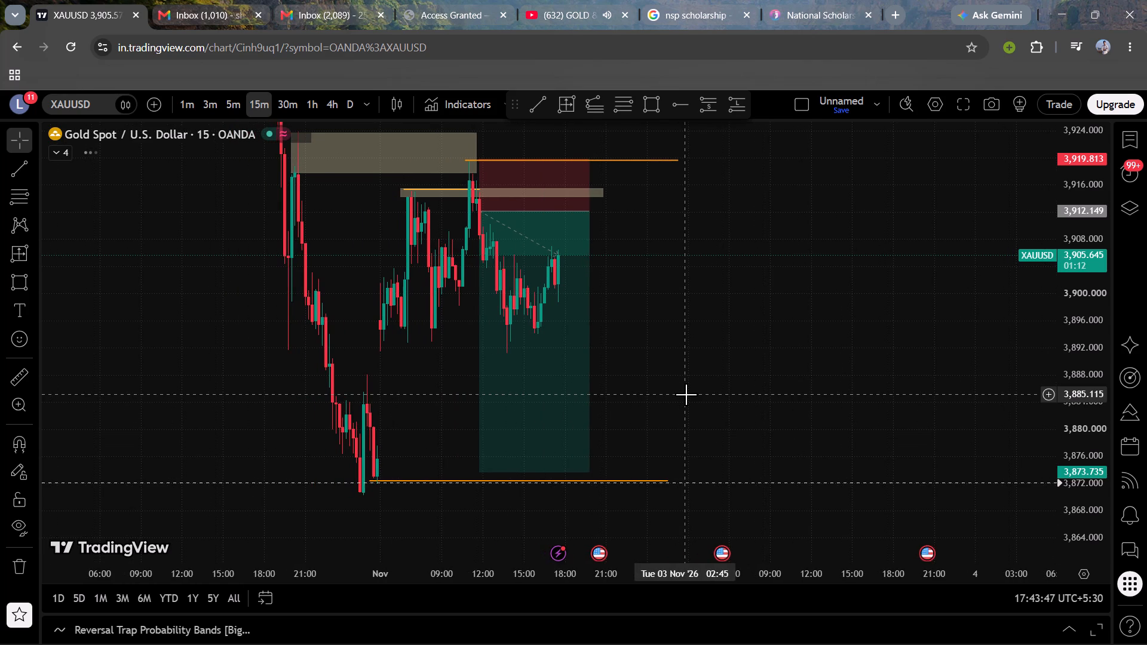
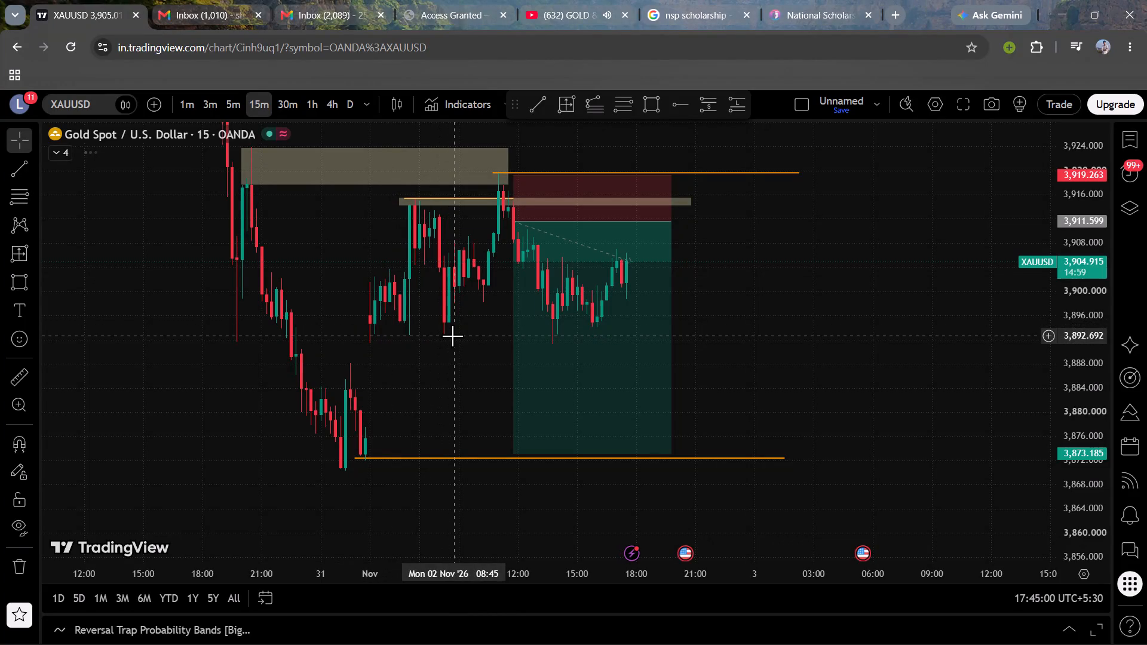
Draw a grey rectangle zone under the recent lows from Sat 31 Oct 02:15 to Tue 03 Nov 02:15, spanning about 3,894.671 to 3,891.826.
click(660, 109)
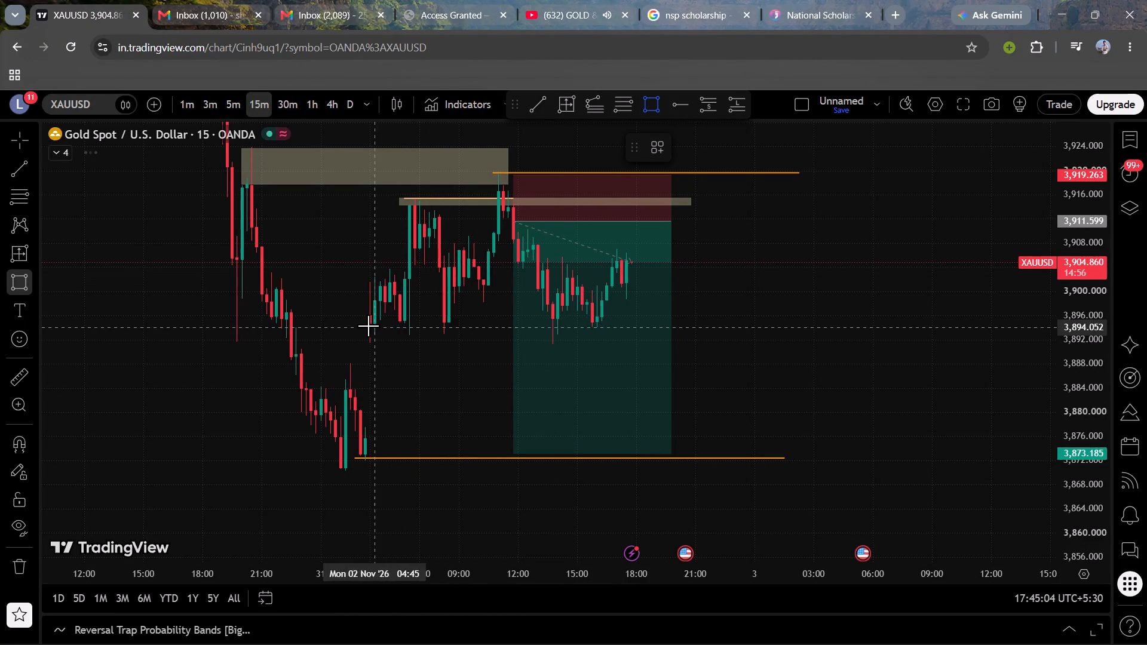
click(368, 324)
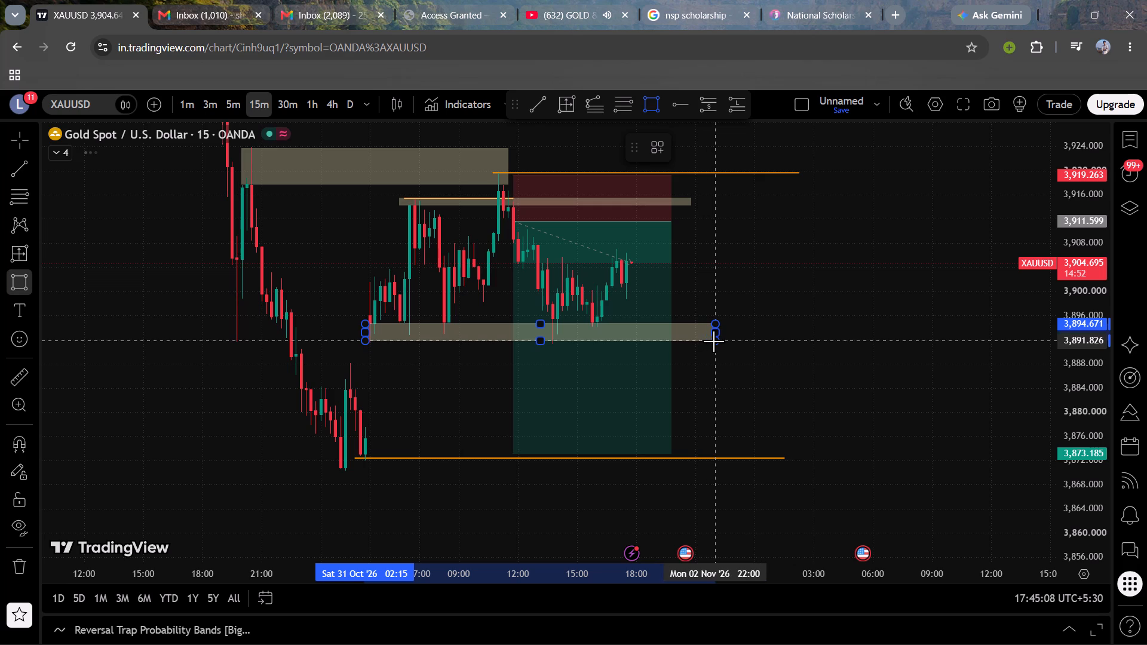
scroll(713, 341, left, 2)
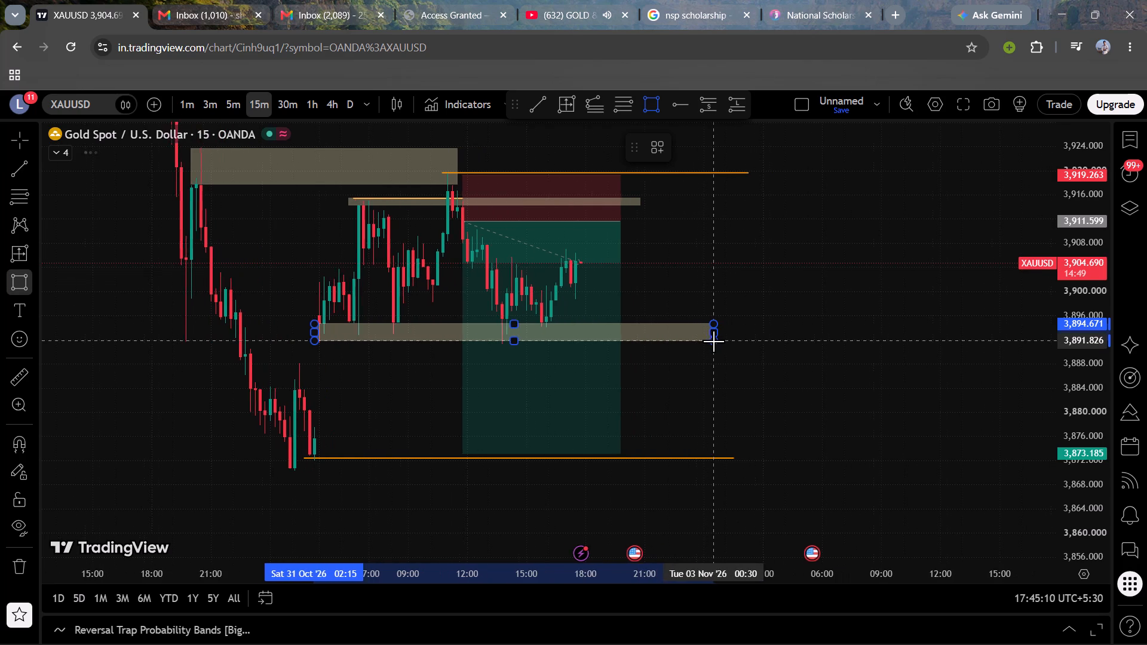
scroll(713, 341, left, 1)
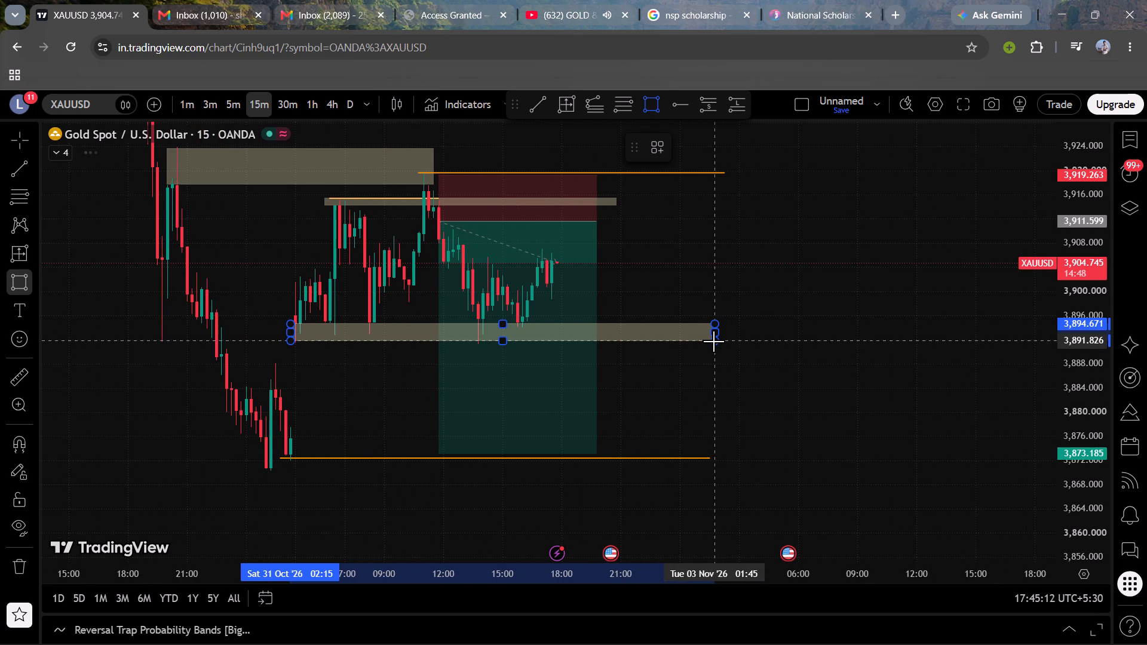
scroll(713, 341, left, 2)
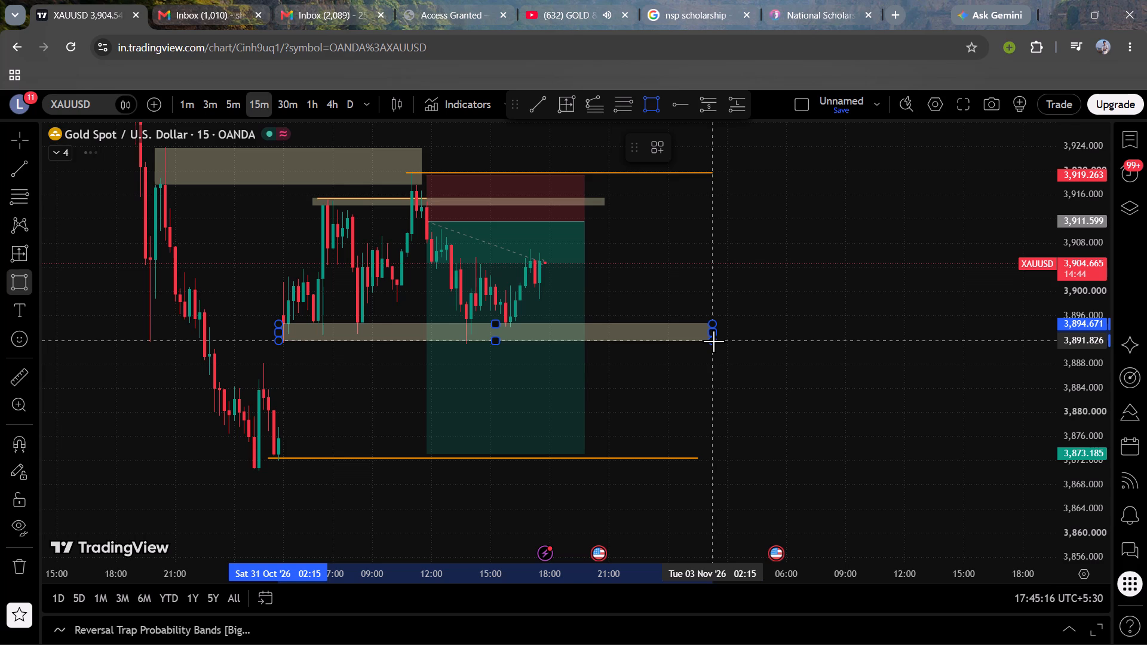
click(713, 341)
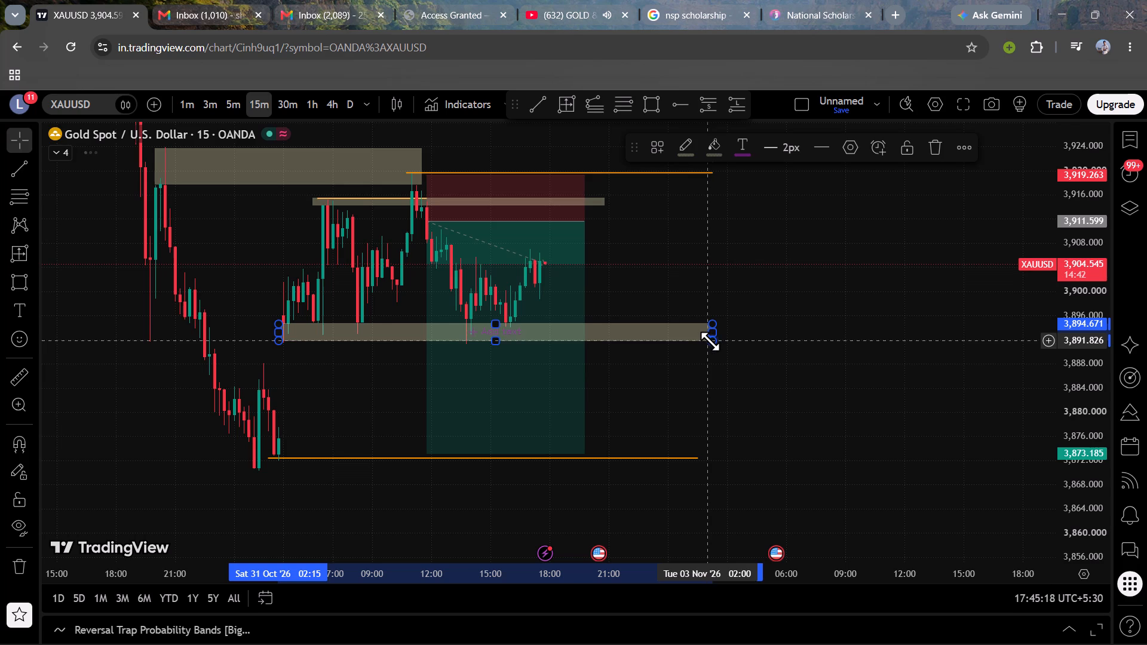
Lower the bottom edge of the new grey zone to 3,891.331, keeping its end at Tue 03 Nov 02:15.
click(710, 341)
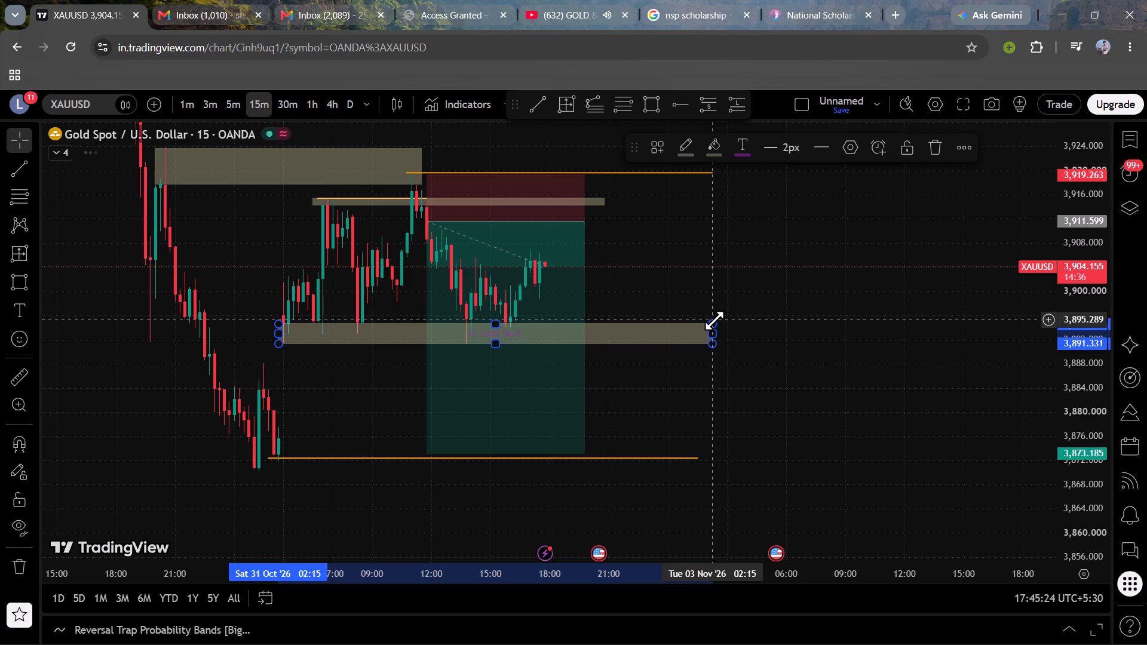
click(714, 320)
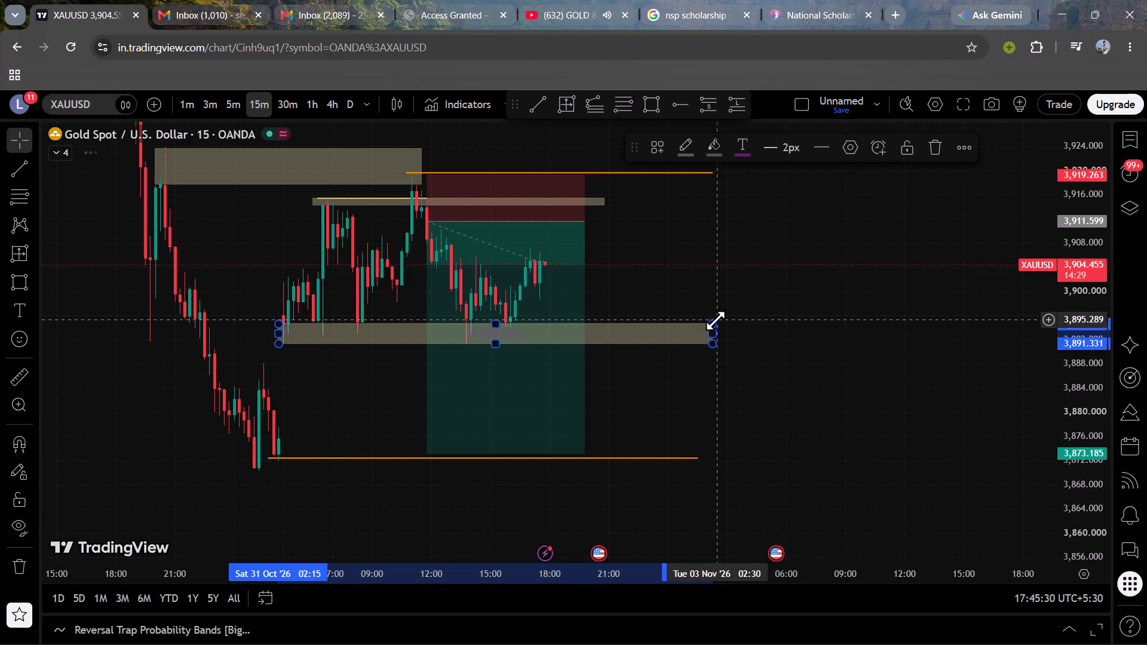
click(760, 284)
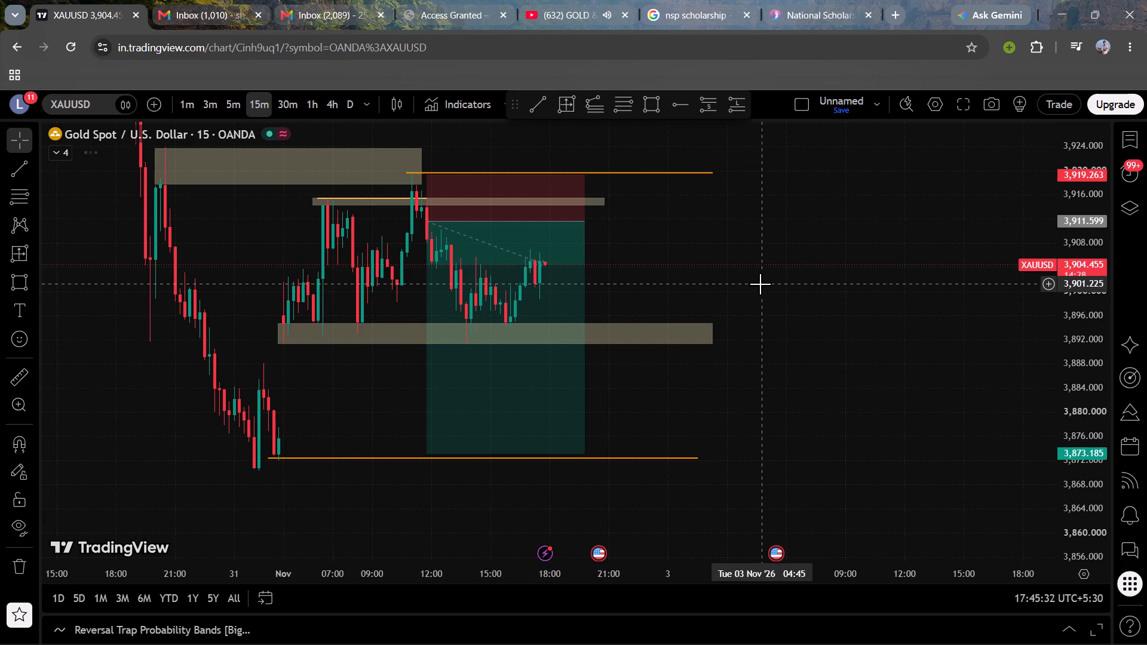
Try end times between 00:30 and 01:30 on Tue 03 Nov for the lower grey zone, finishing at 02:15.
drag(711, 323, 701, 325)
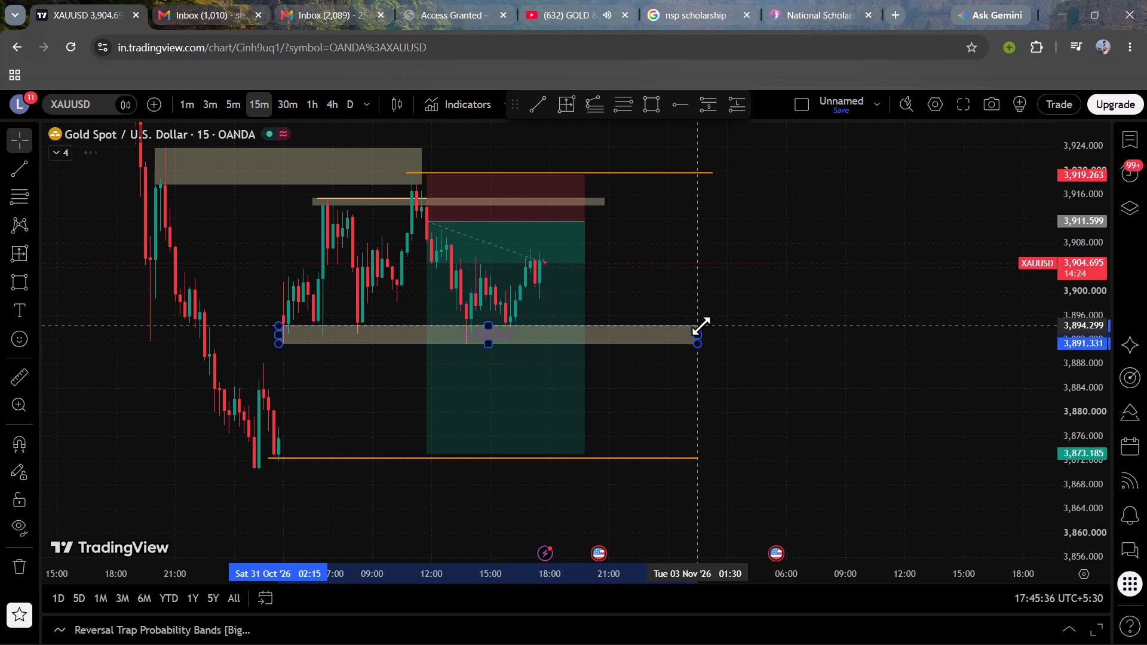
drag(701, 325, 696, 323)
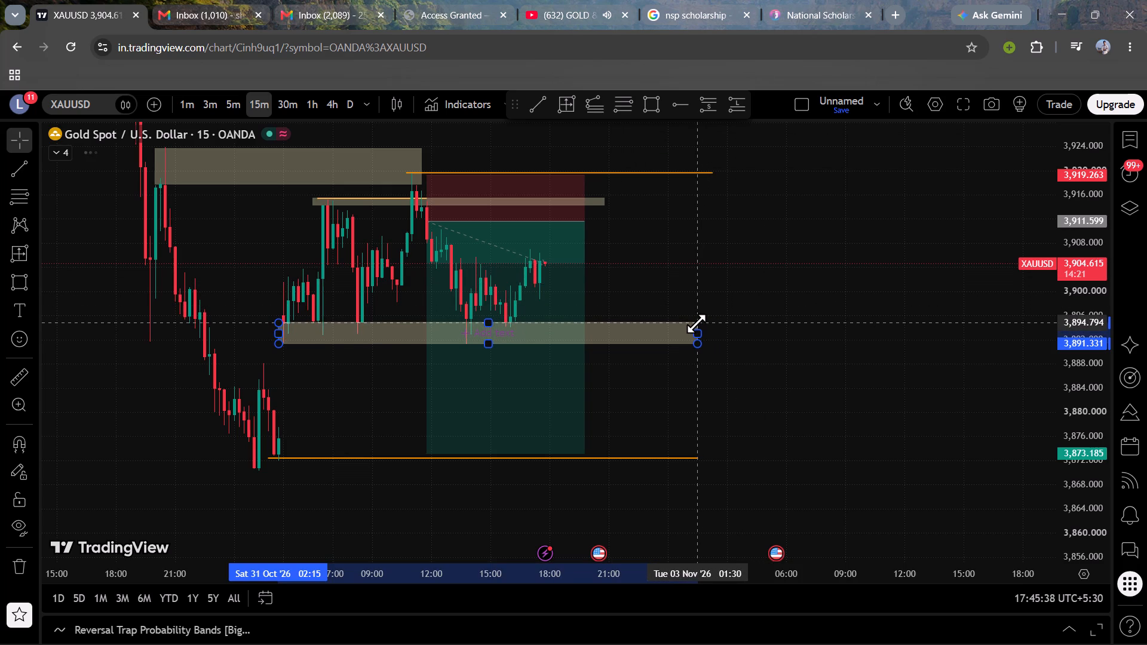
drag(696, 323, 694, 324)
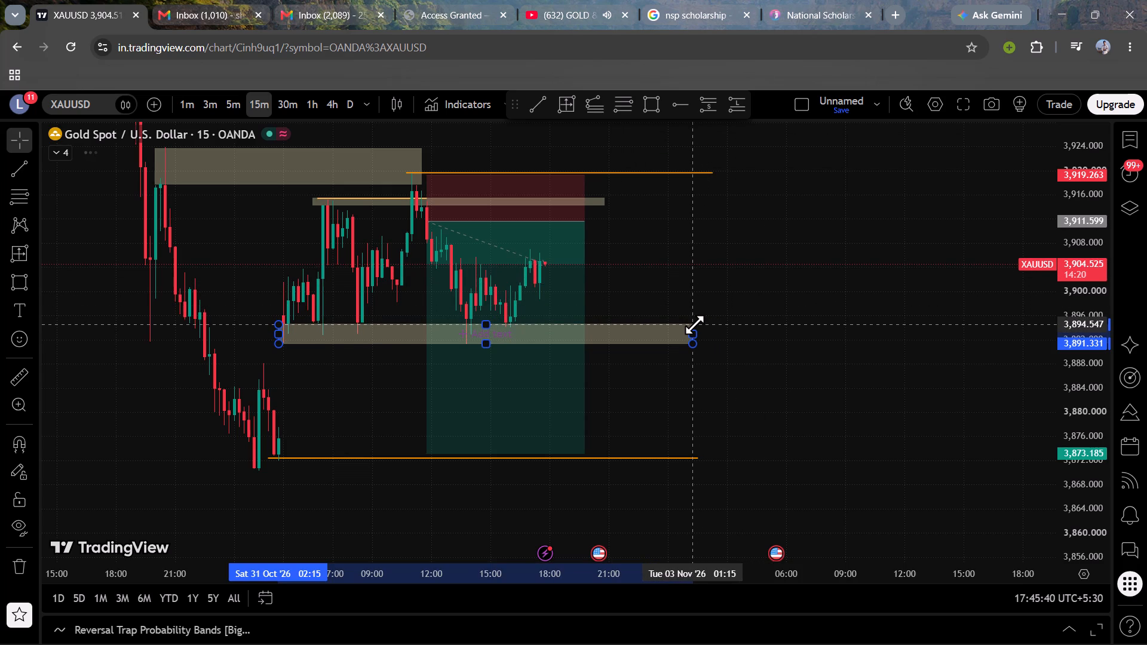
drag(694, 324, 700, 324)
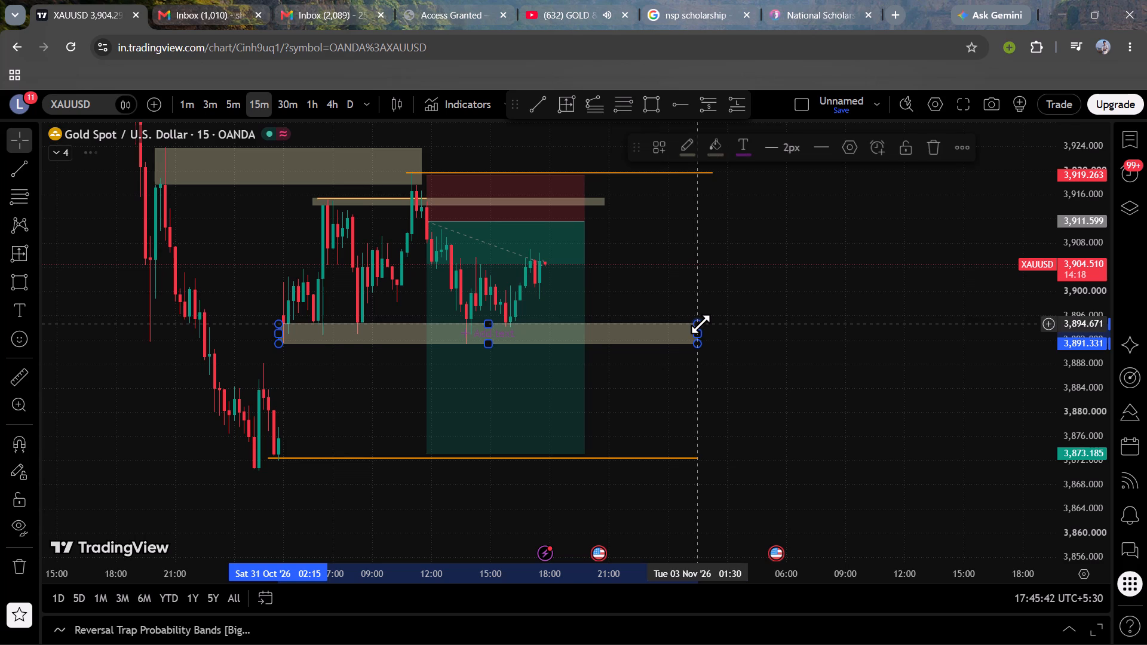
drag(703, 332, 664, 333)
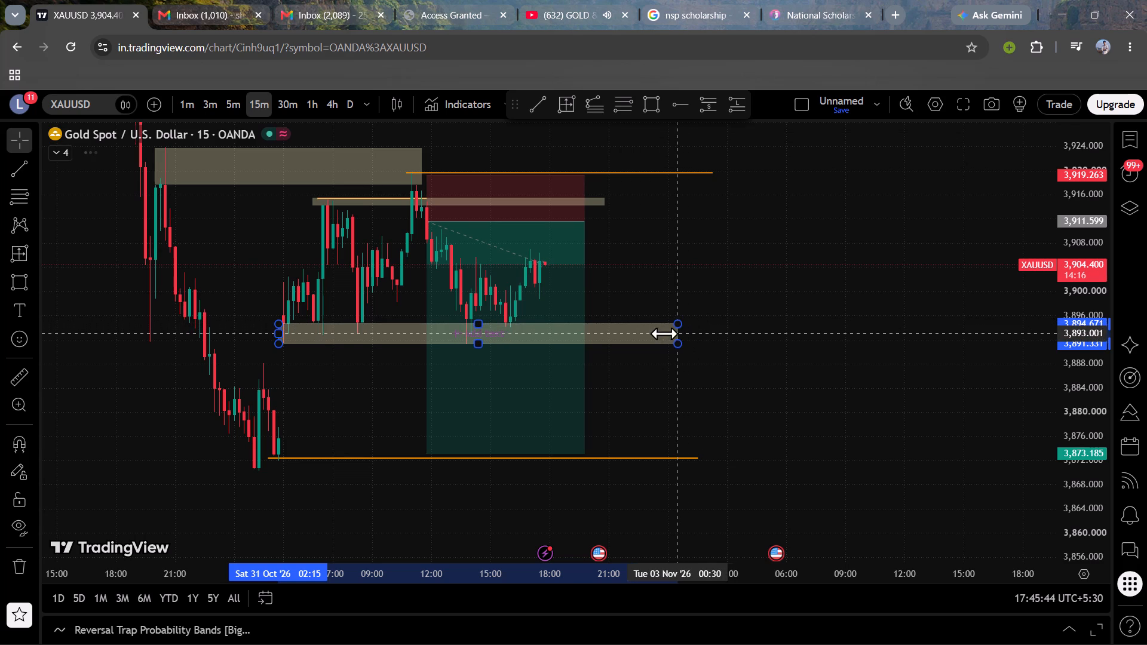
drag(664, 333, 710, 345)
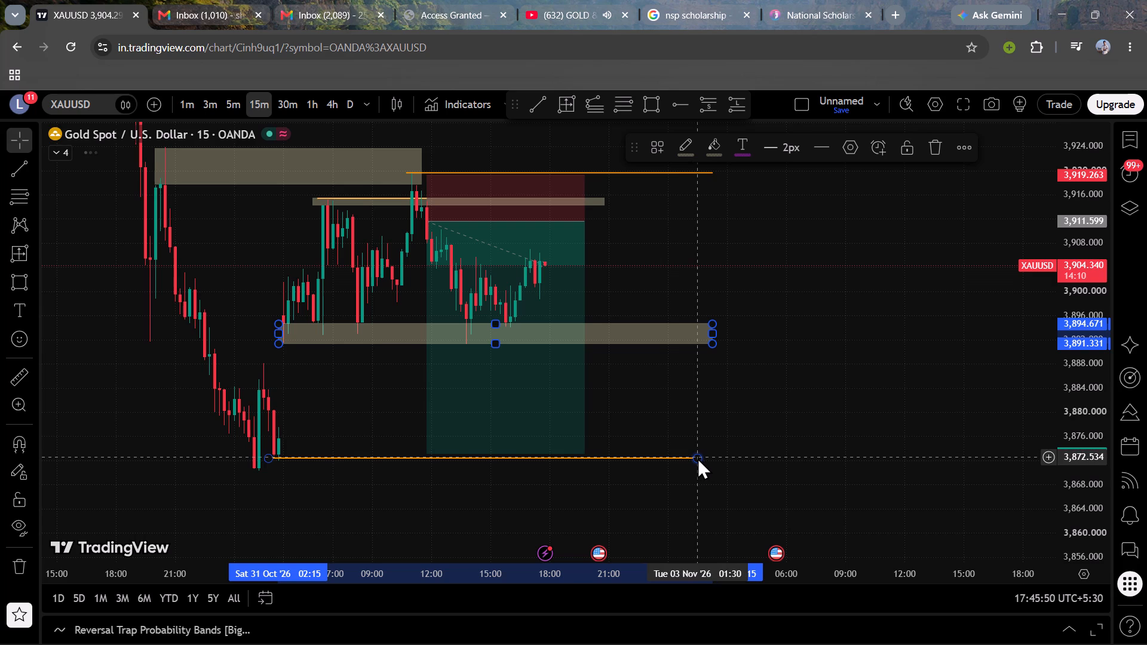
Extend the lower orange line to Tue 03 Nov 02:15, level with the grey zone's end, placing its endpoint at 3,872.534.
drag(697, 457, 706, 457)
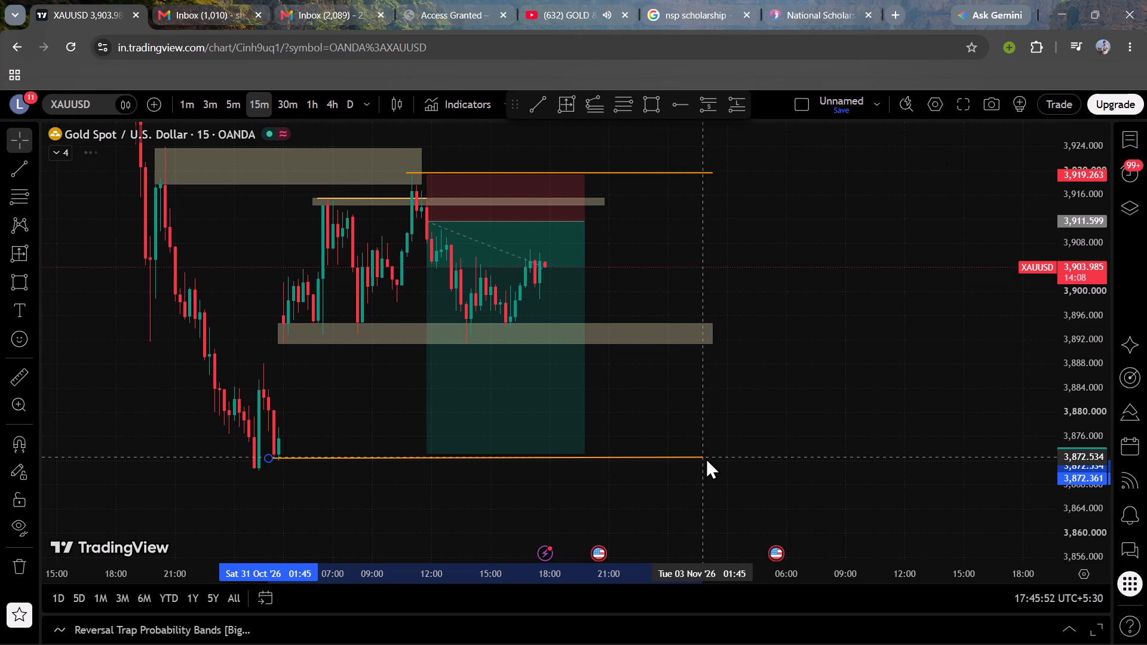
drag(706, 457, 713, 457)
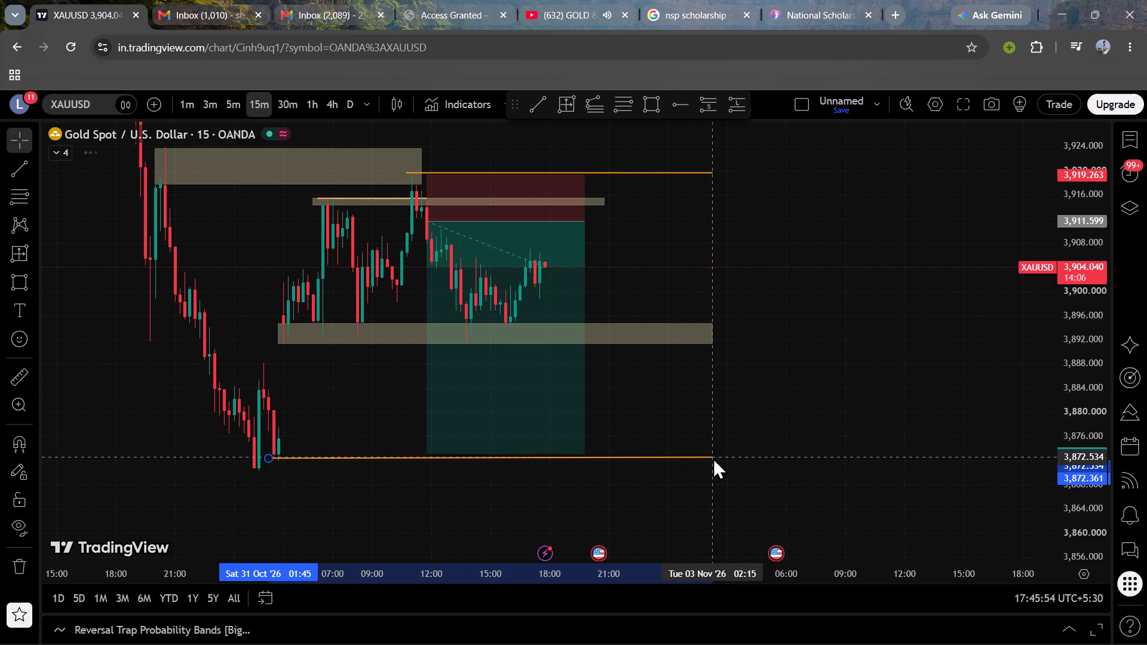
drag(713, 457, 716, 457)
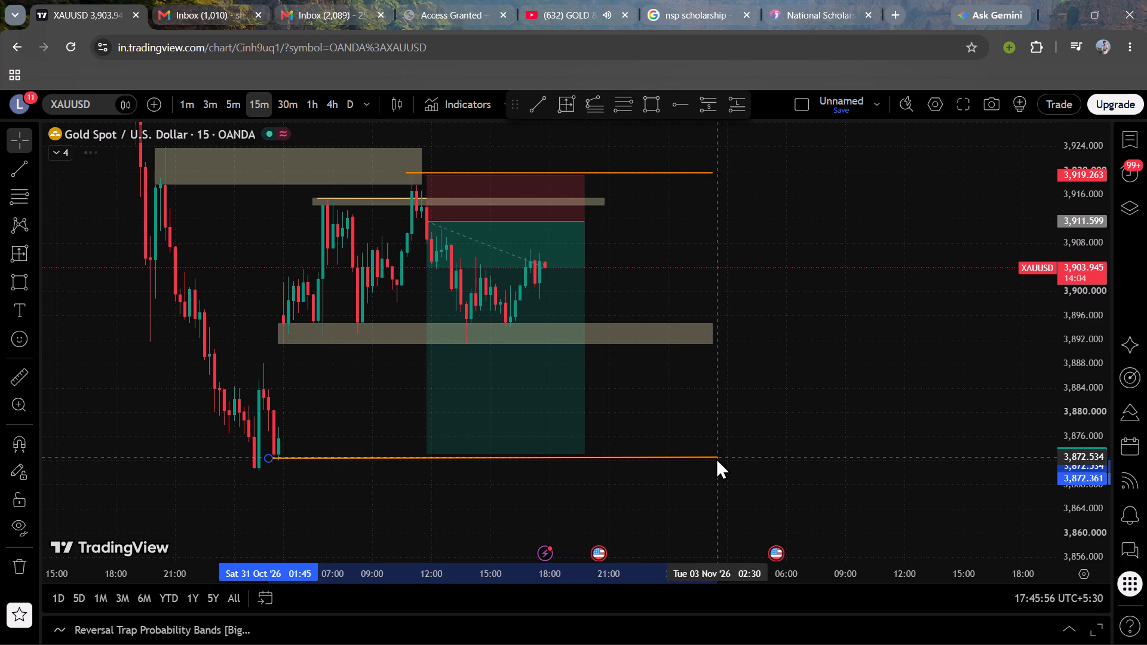
drag(716, 457, 713, 456)
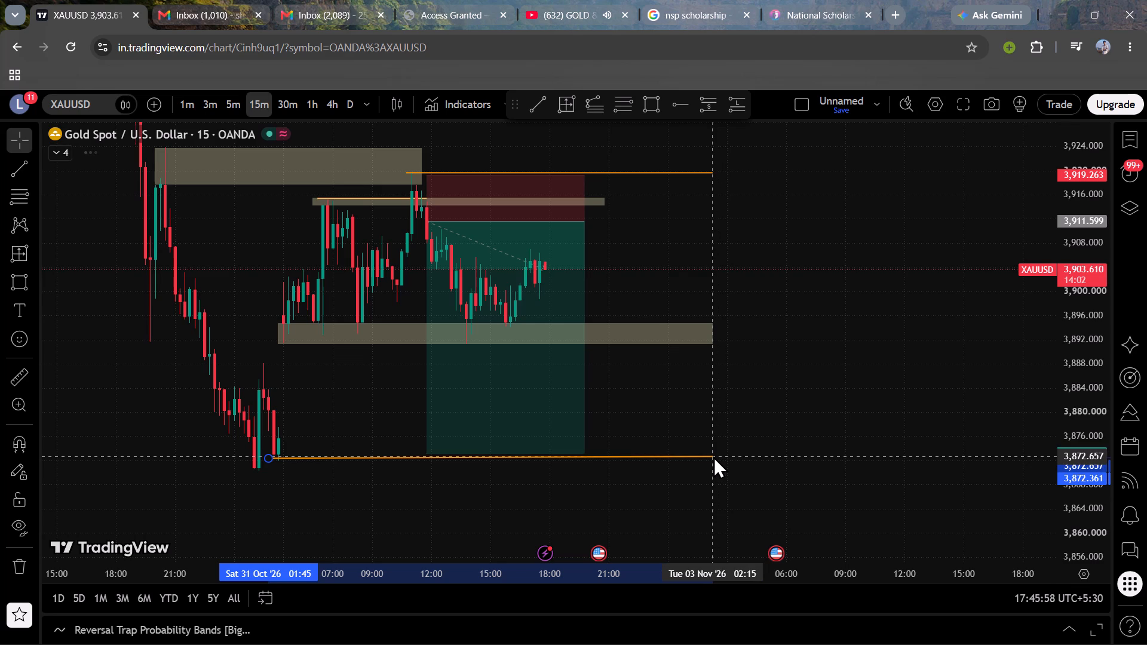
drag(713, 456, 713, 459)
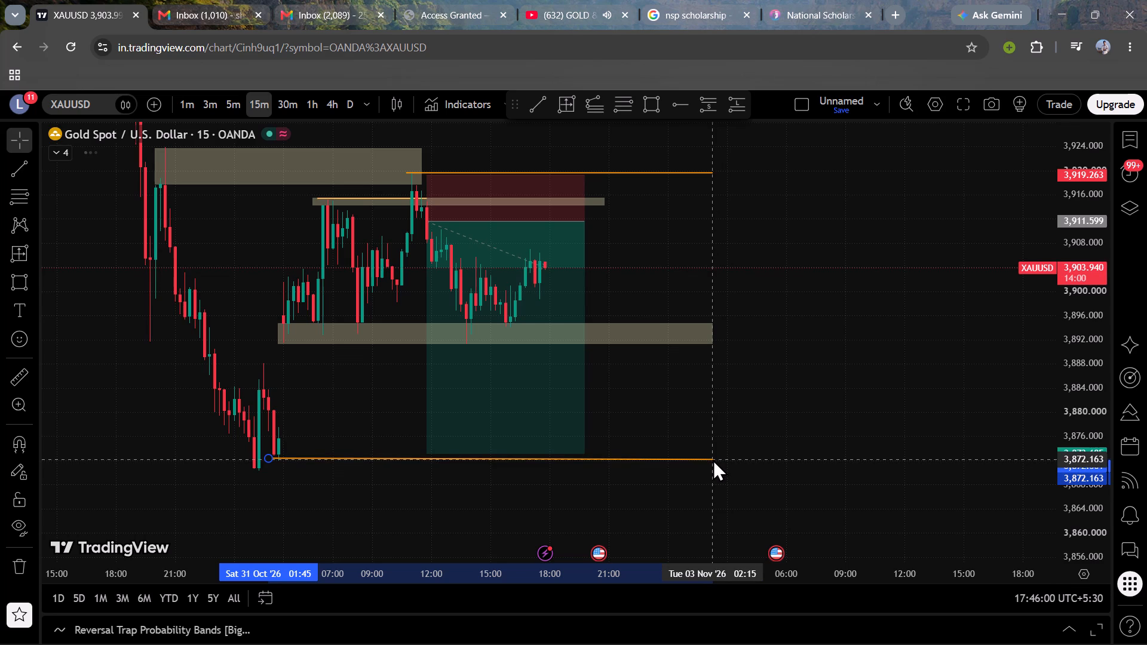
drag(713, 459, 714, 458)
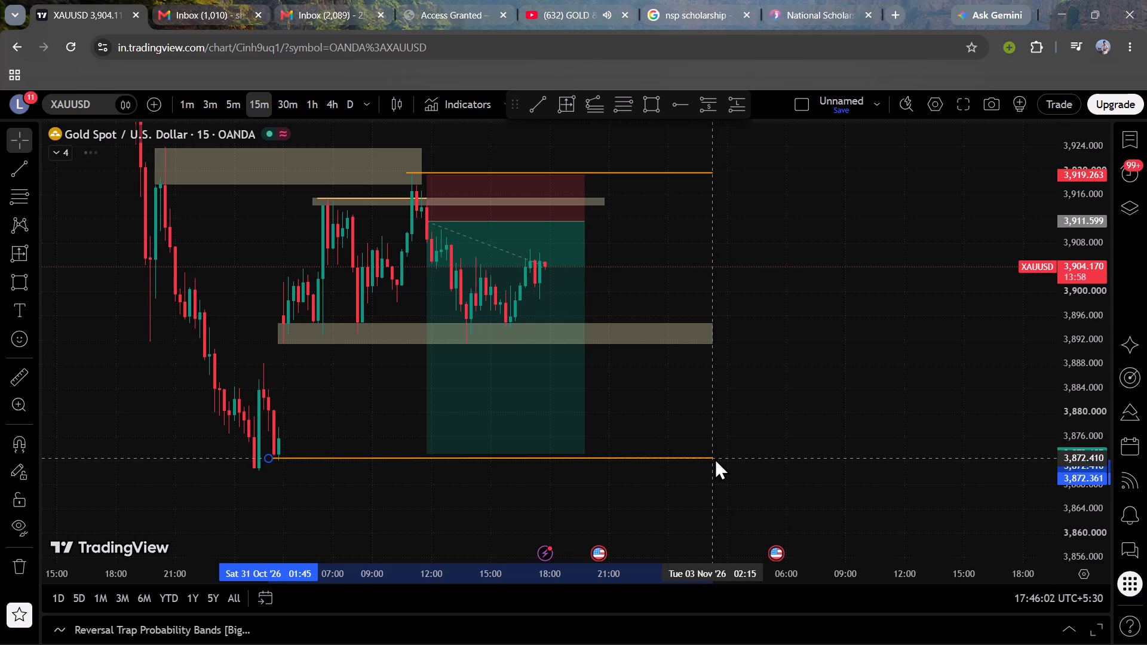
drag(714, 458, 713, 457)
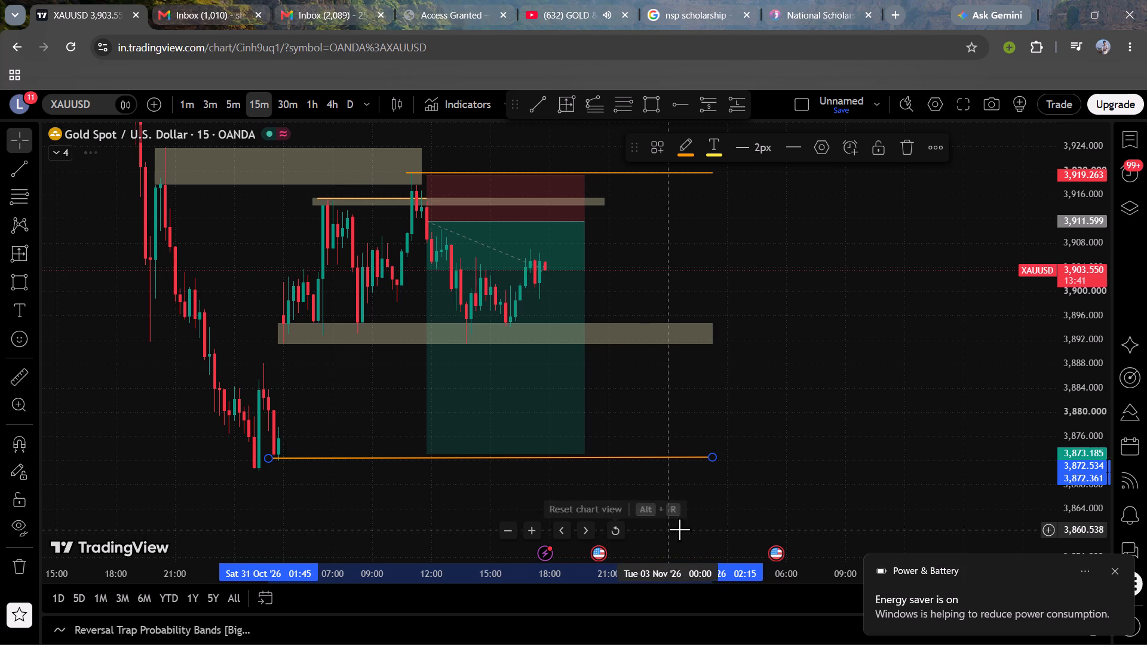
click(696, 426)
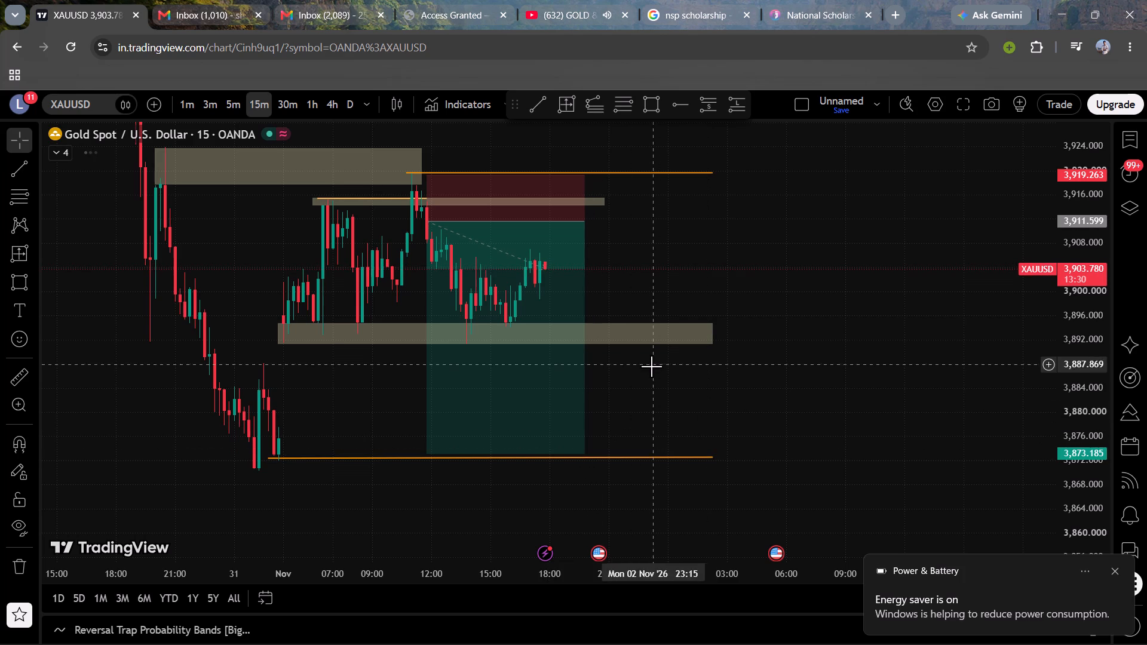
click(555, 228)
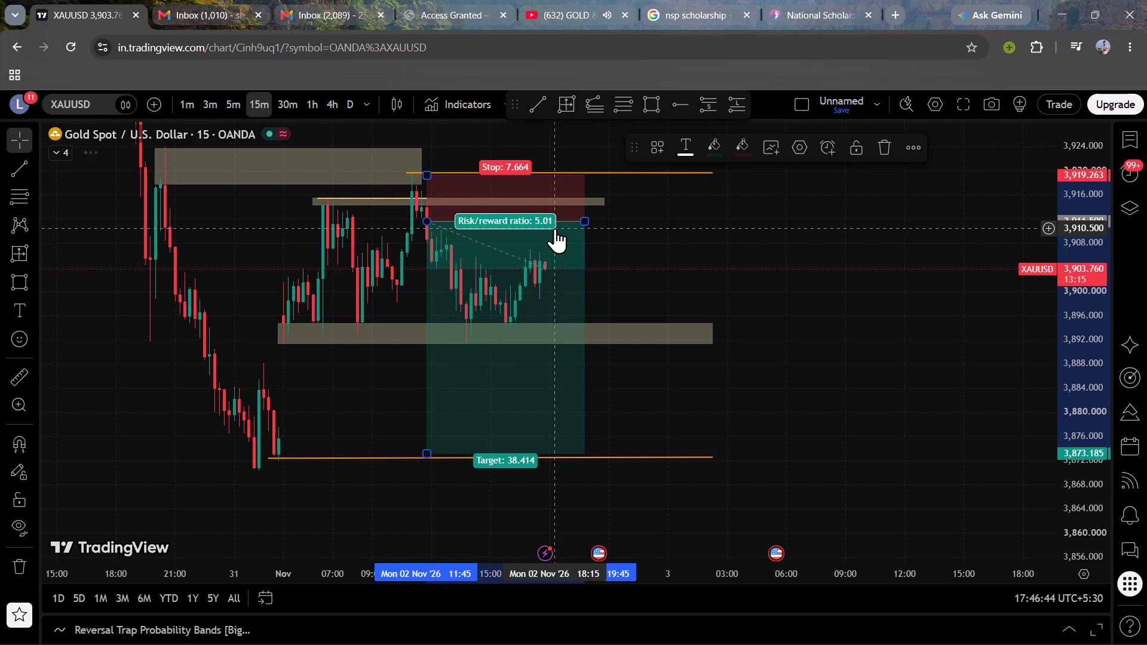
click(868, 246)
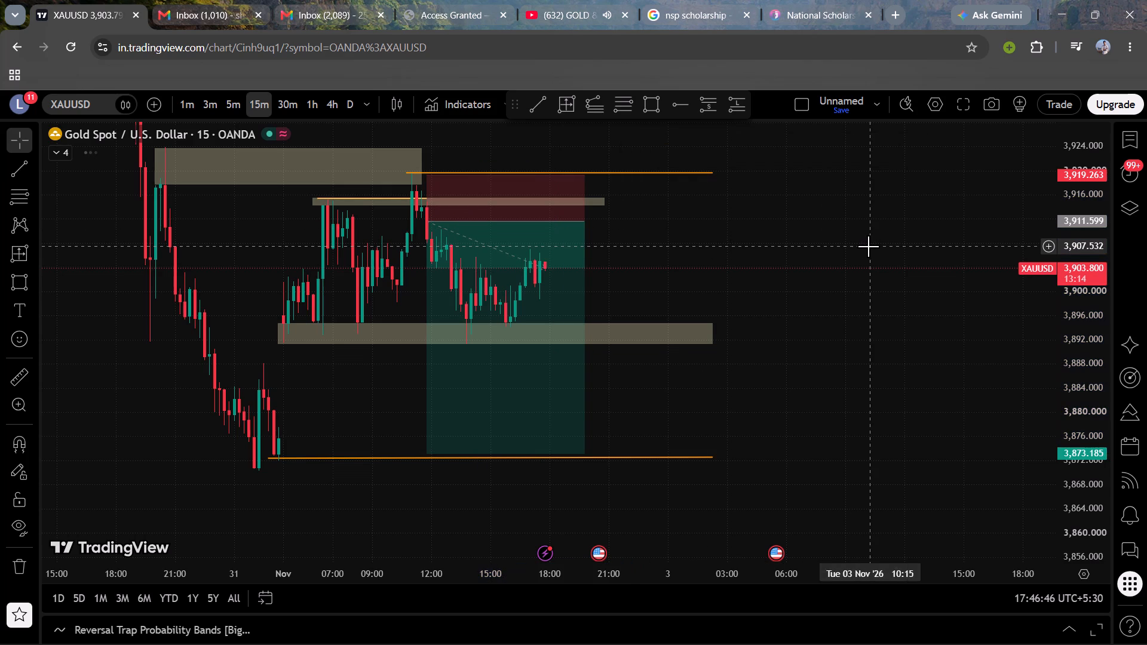
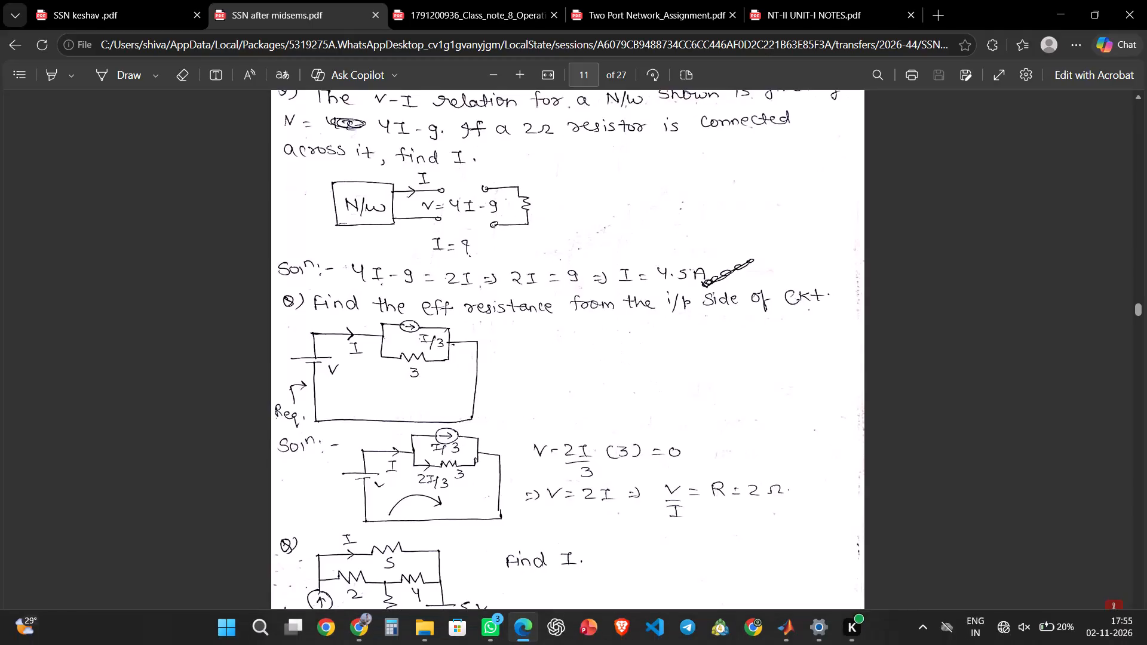
Connect the computer to the open ISM-Campus-Wi-Fi wireless network.
click(998, 625)
click(952, 340)
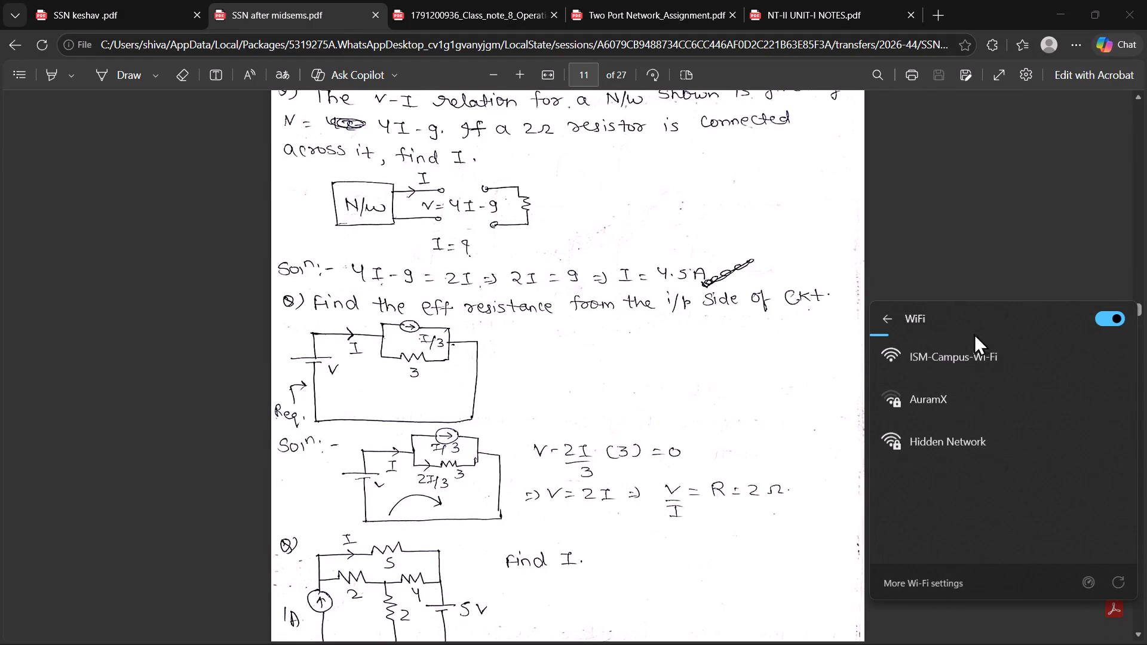
click(1025, 366)
click(1102, 451)
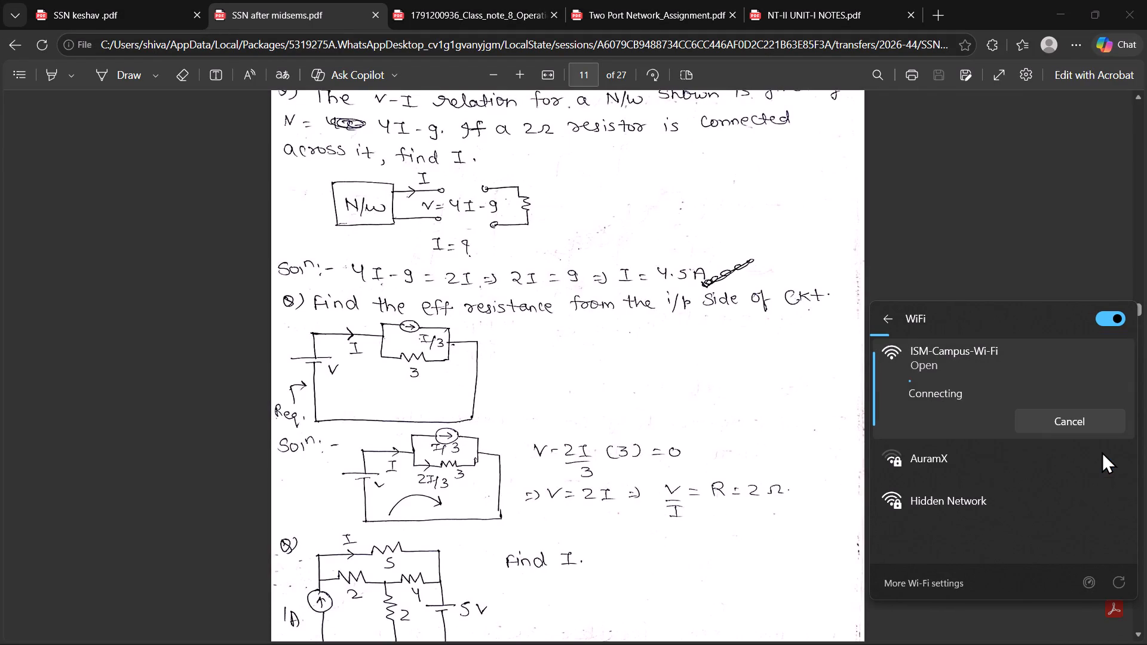
click(882, 315)
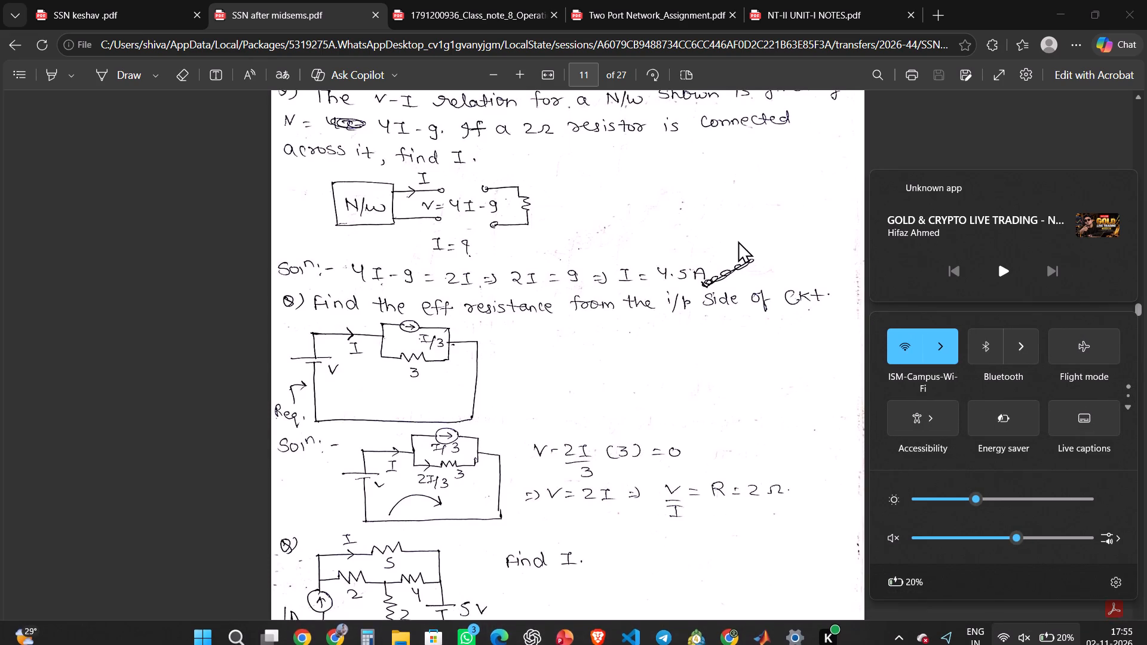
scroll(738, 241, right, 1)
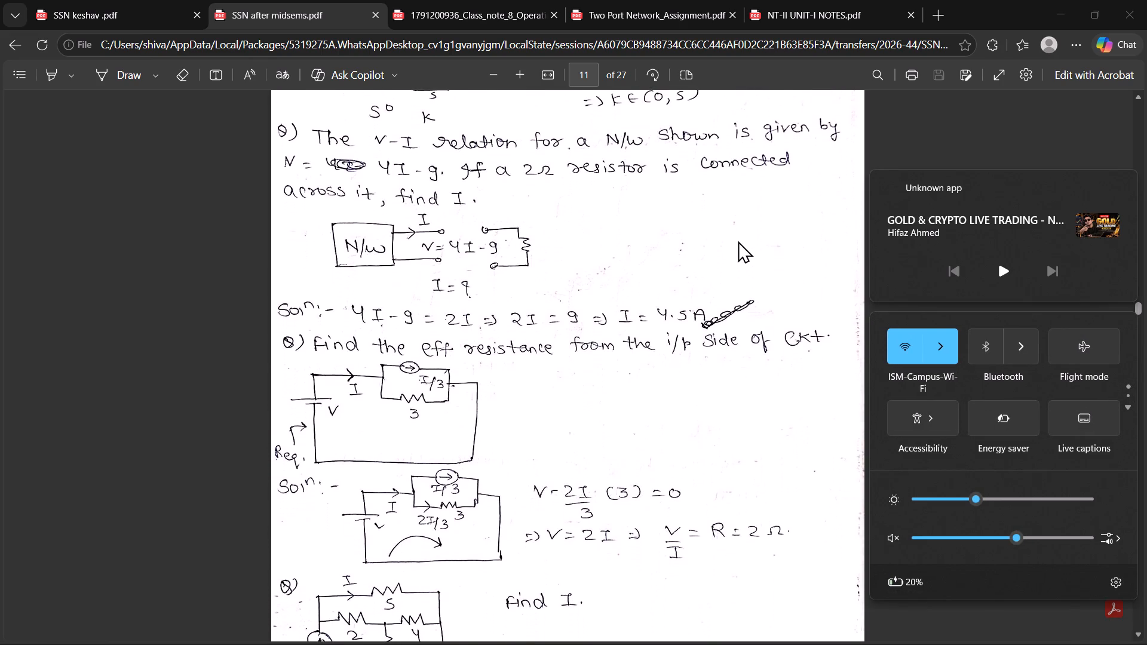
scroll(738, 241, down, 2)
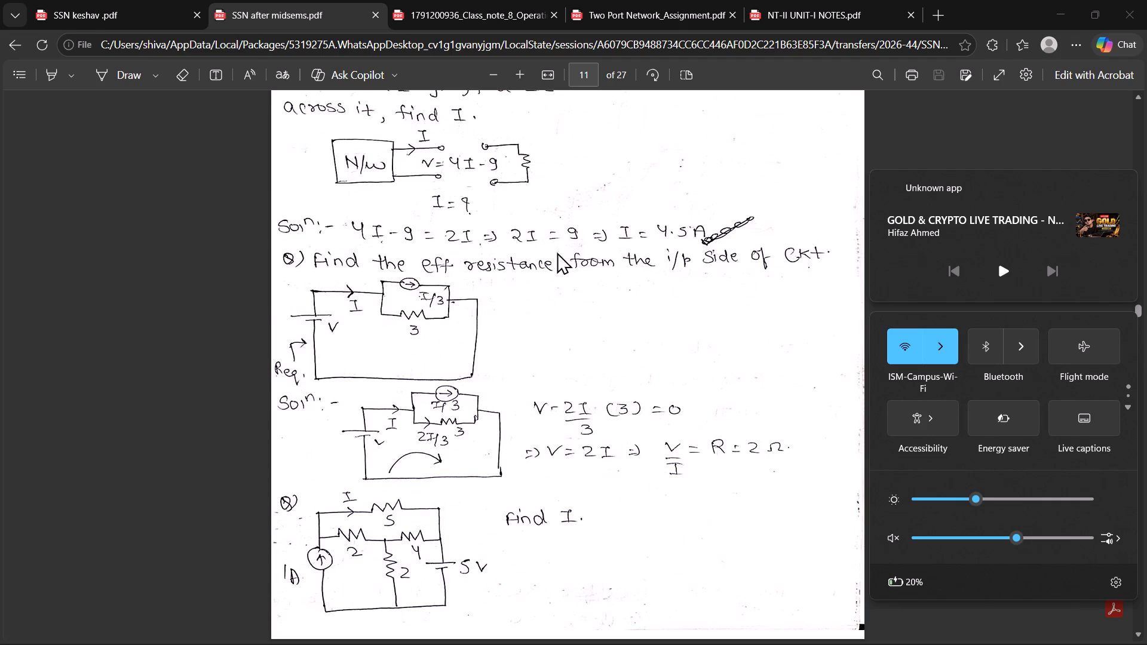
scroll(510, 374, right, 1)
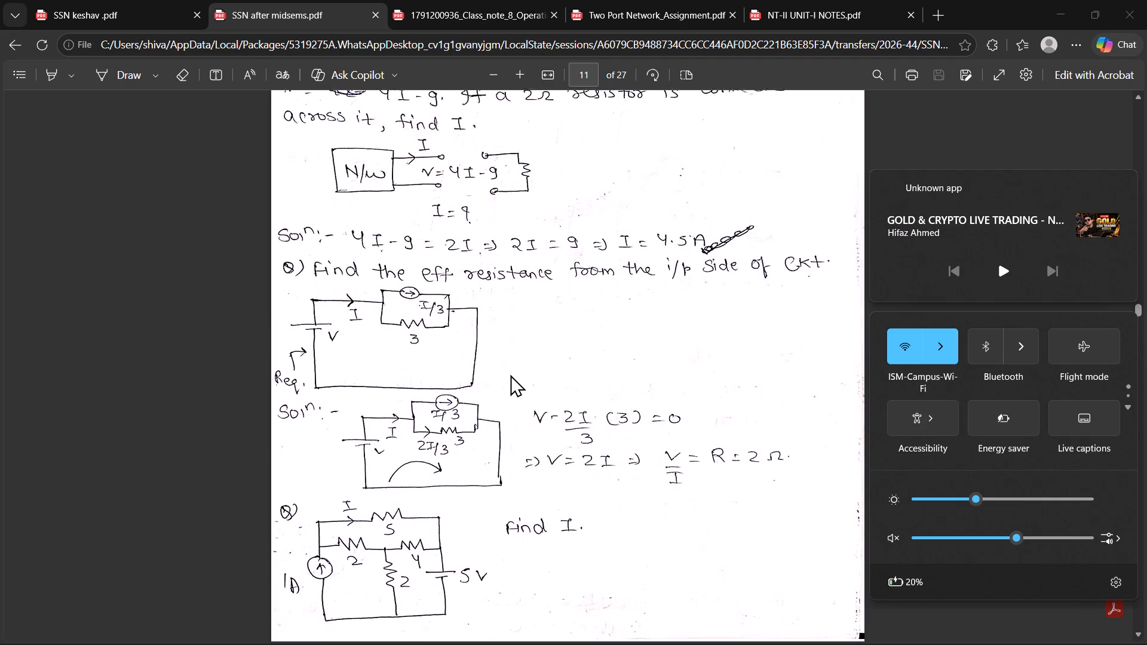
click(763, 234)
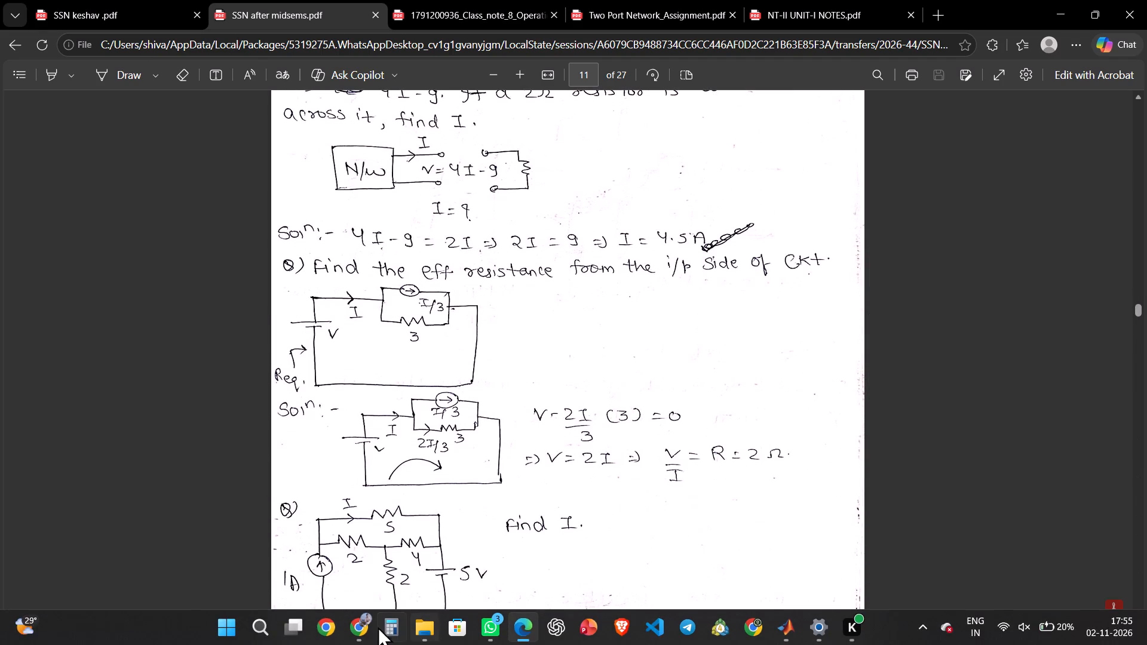
Switch to Chrome, open the GOLD & CRYPTO LIVE TRADING stream and skip through its recent timeline to review the streamer's analysis.
click(361, 626)
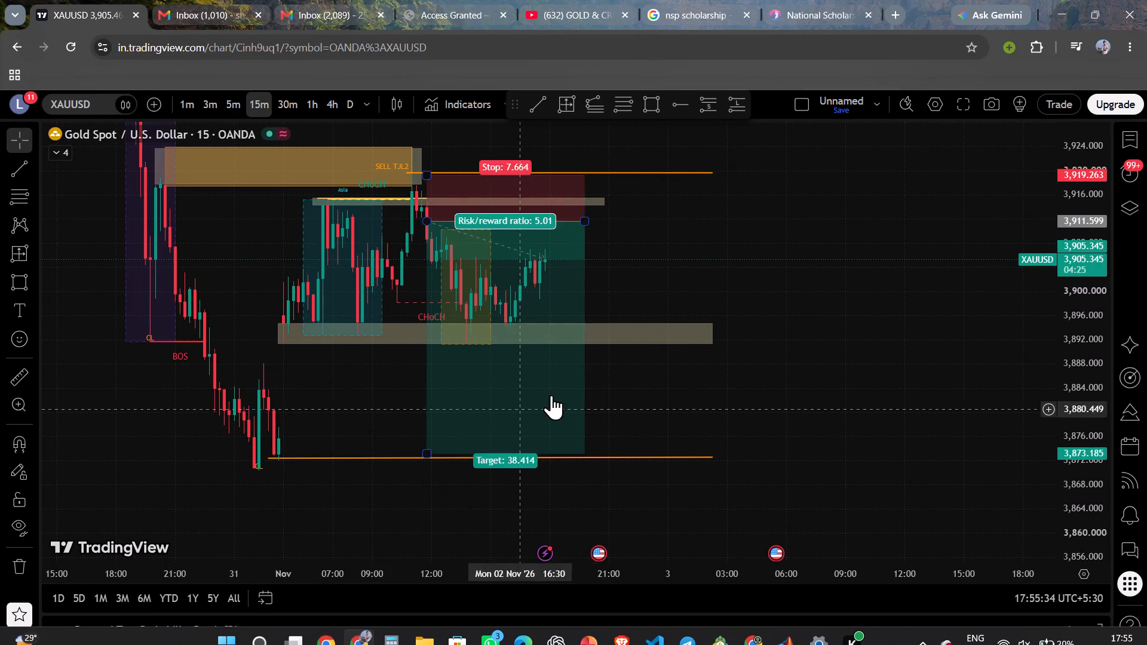
click(596, 0)
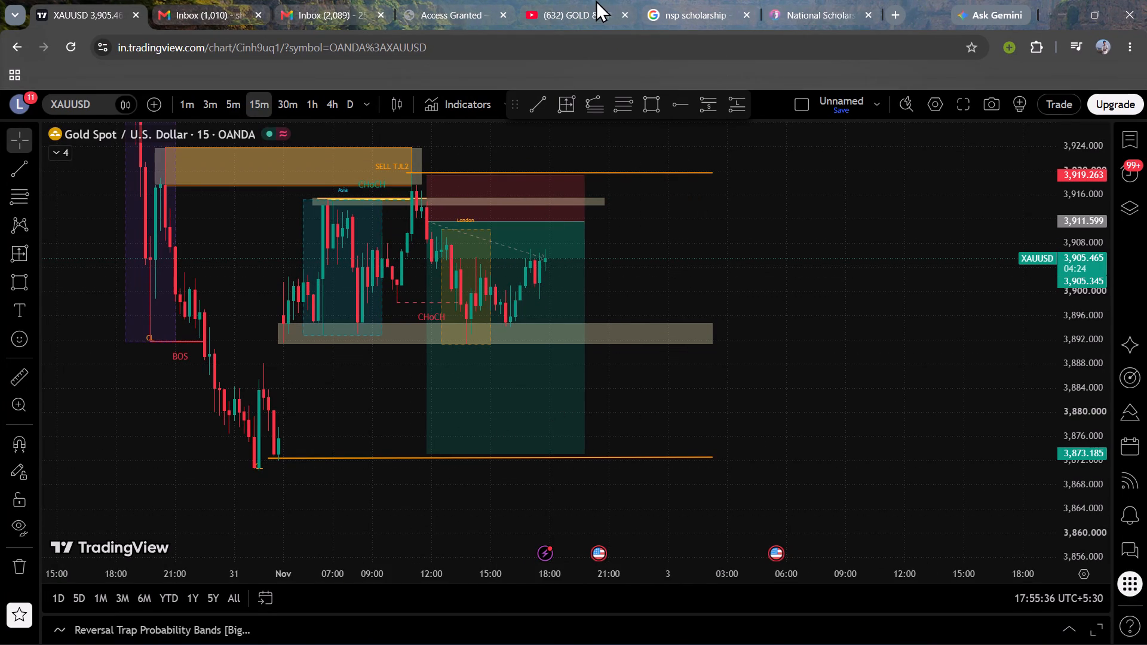
click(277, 324)
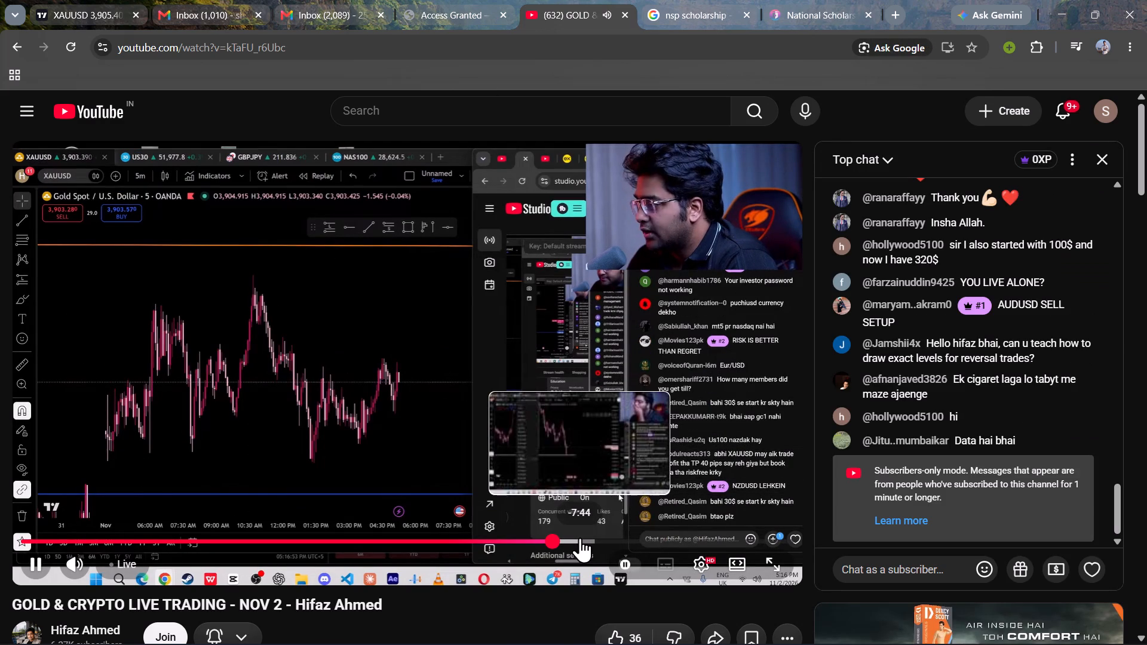
click(580, 537)
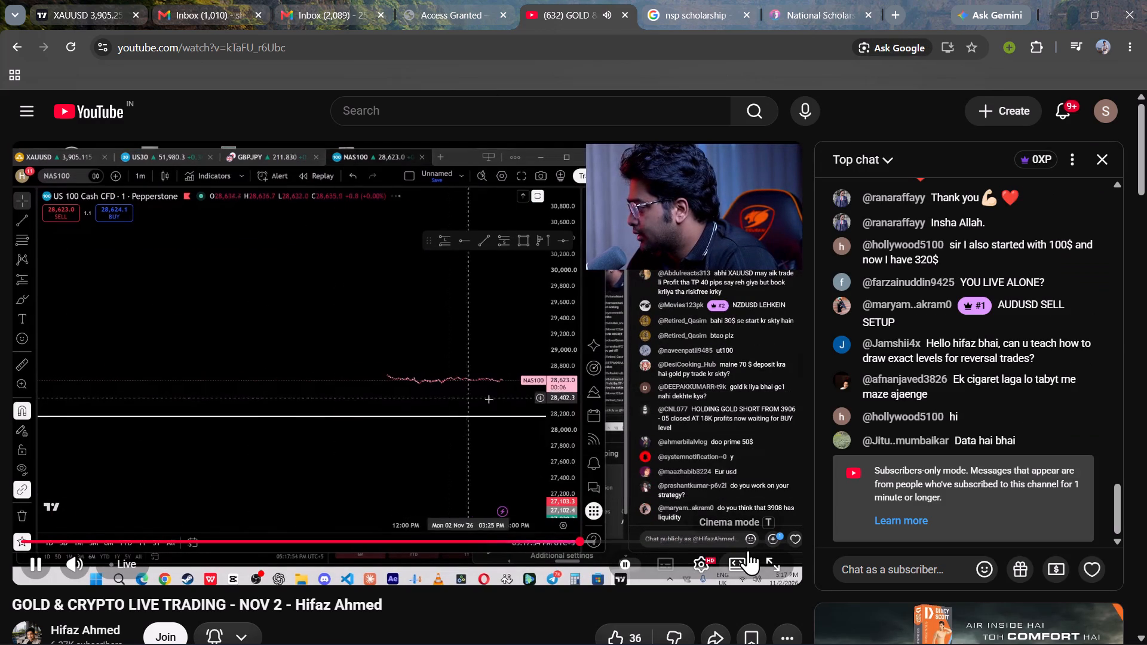
click(707, 540)
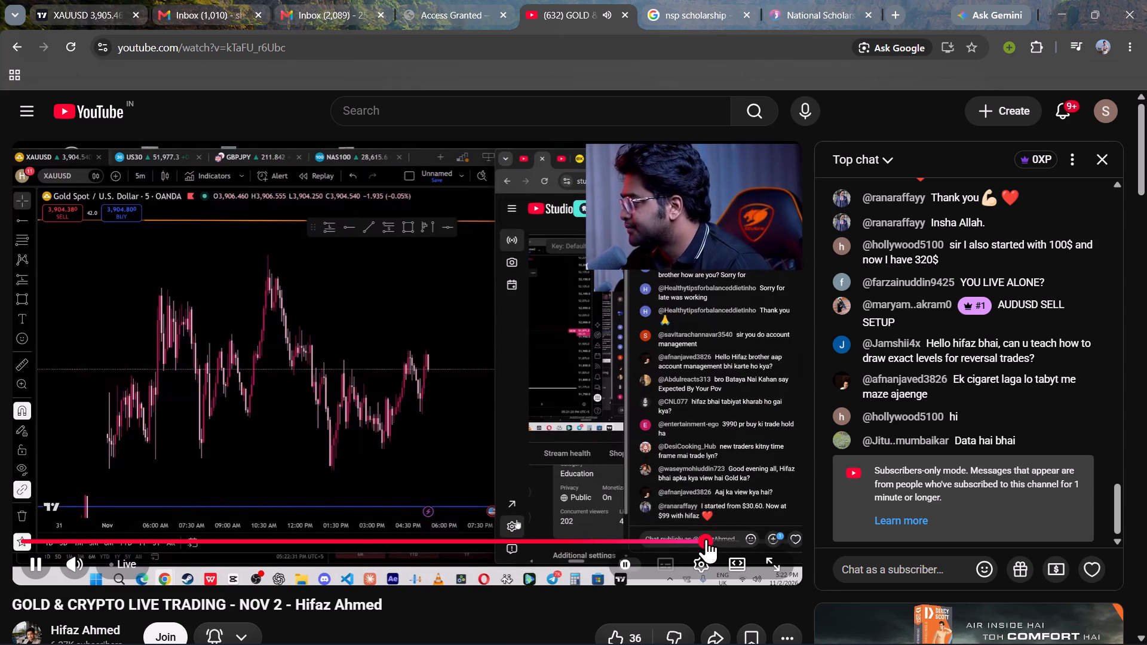
click(664, 533)
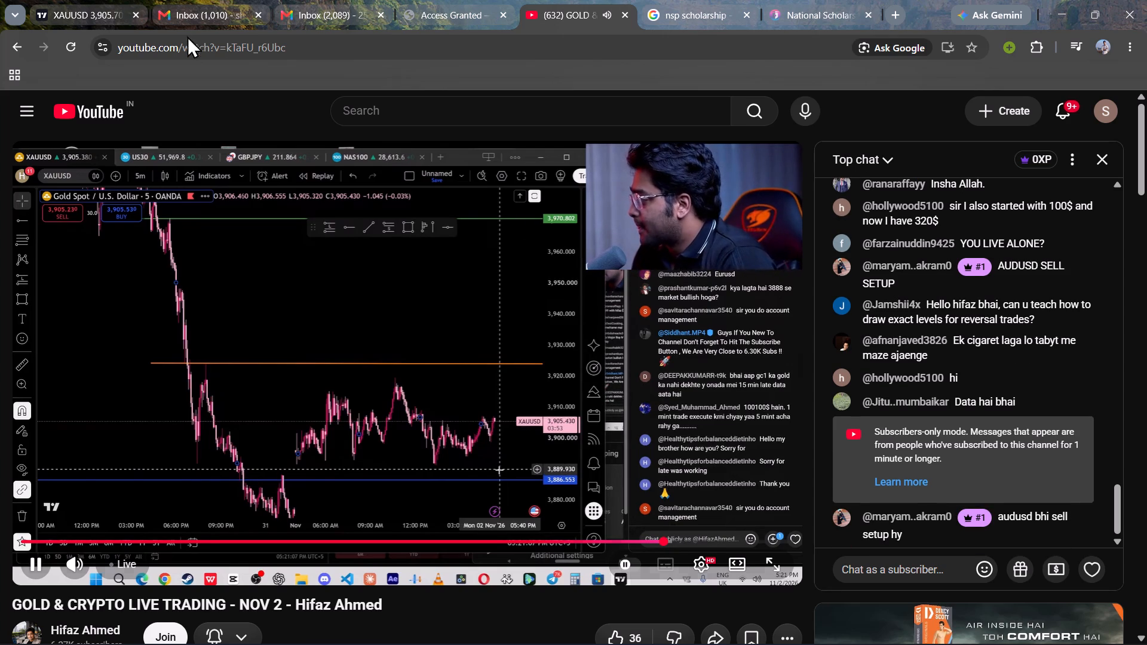
Inspect the zones above price on the XAUUSD chart and compare them with the live stream.
click(106, 2)
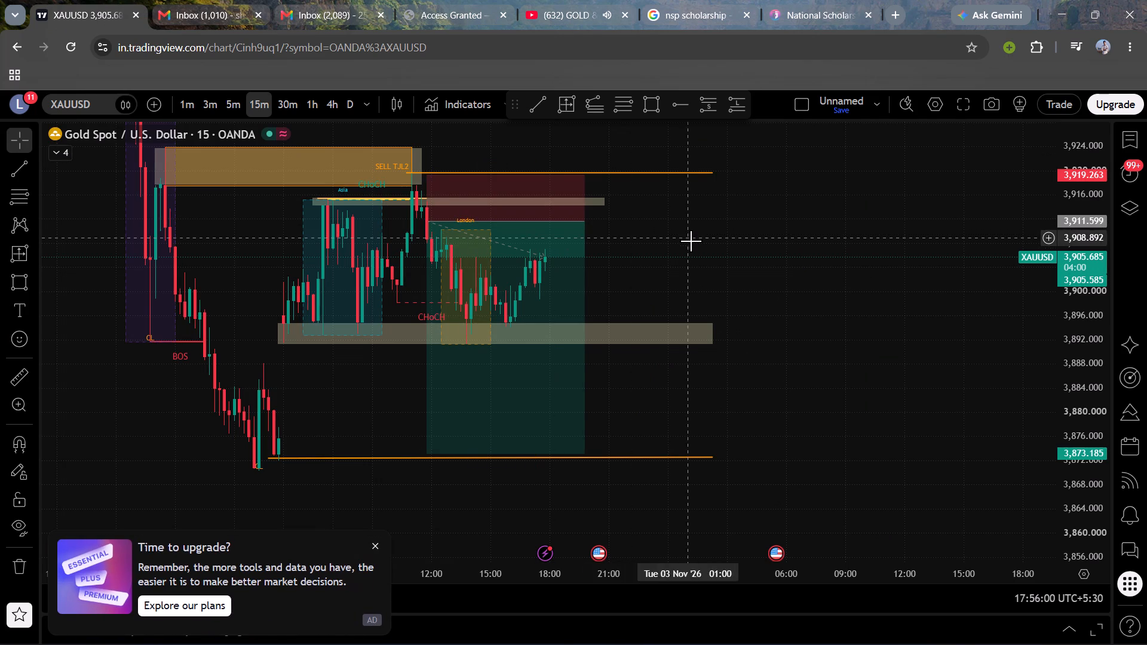
drag(691, 241, 792, 382)
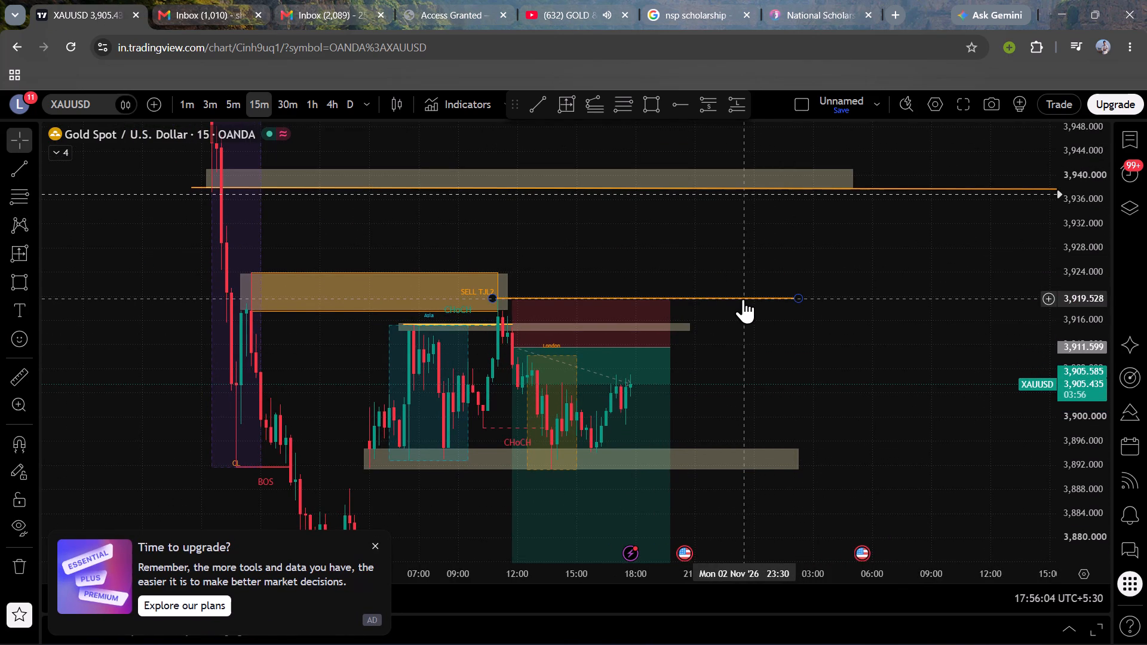
click(557, 4)
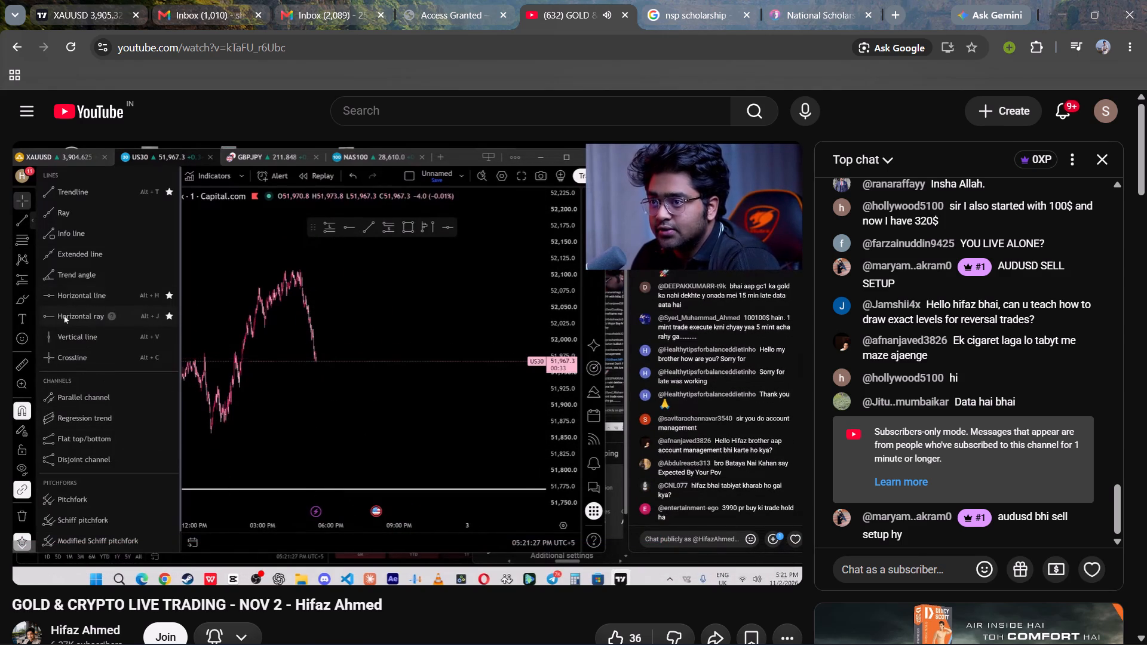
Return to the gold chart and load XAGUSD from the watchlist in its place.
click(101, 0)
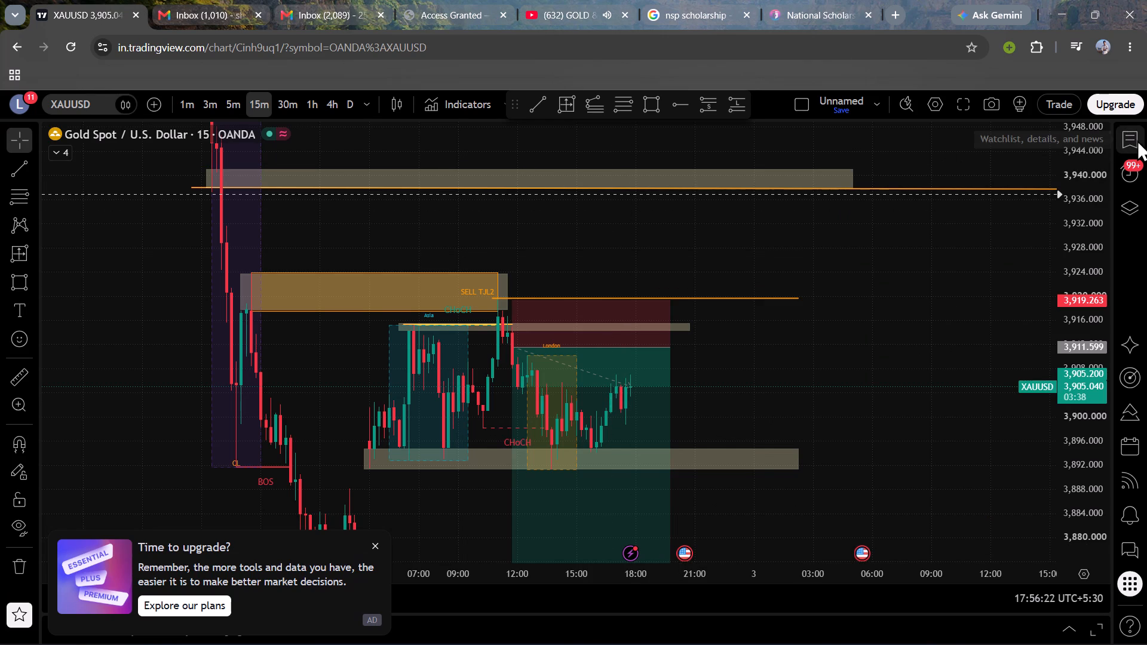
click(1137, 140)
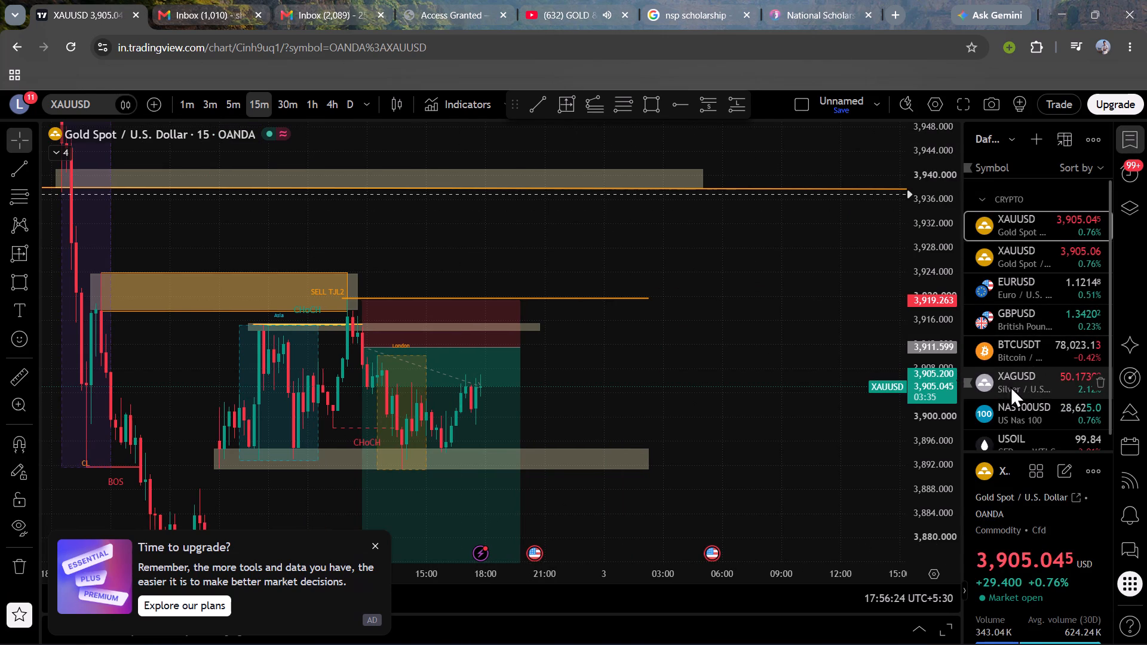
click(1039, 376)
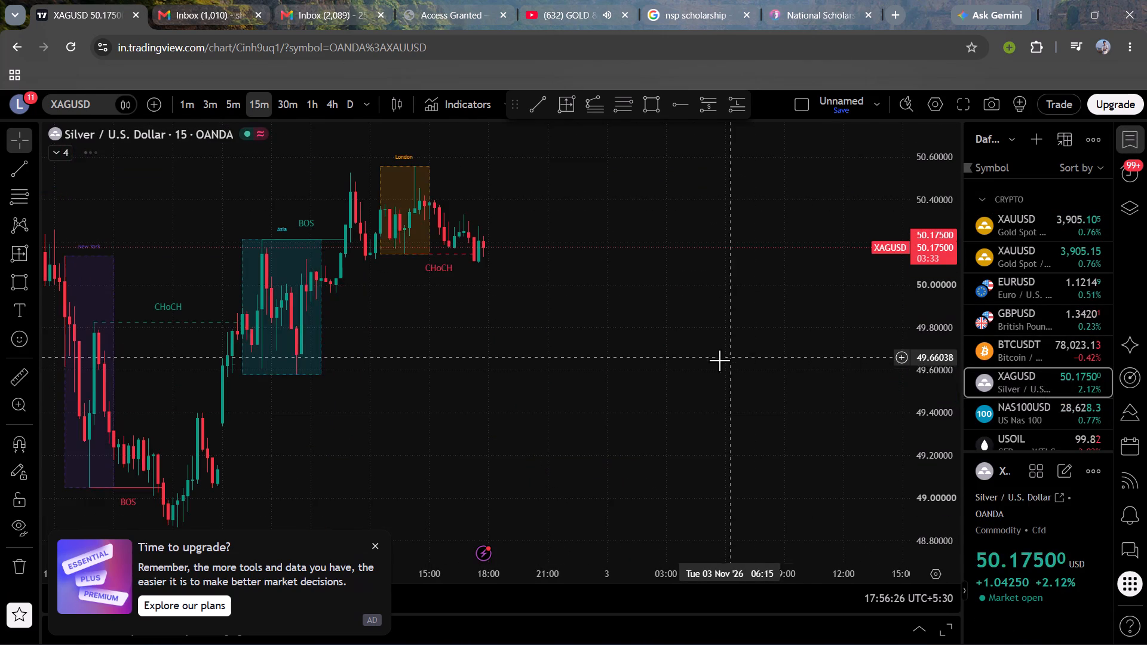
Examine the XAGUSD 15-minute chart, including the decline into November and the SELL TJL2 and BUY QML zones.
scroll(719, 360, down, 1)
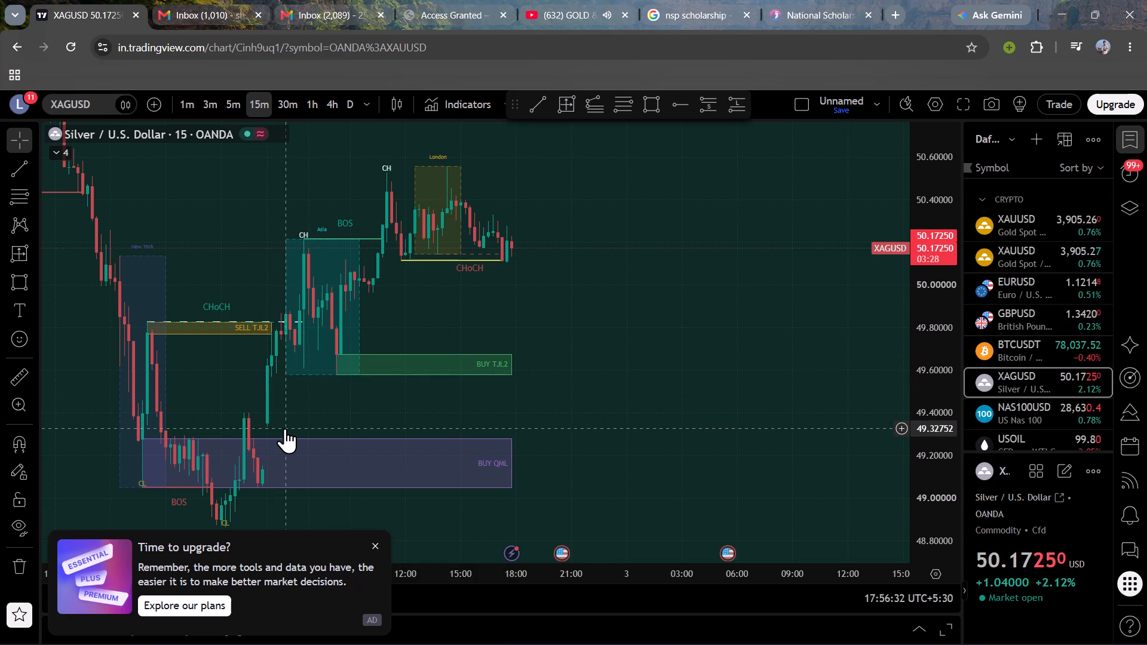
drag(433, 332, 452, 362)
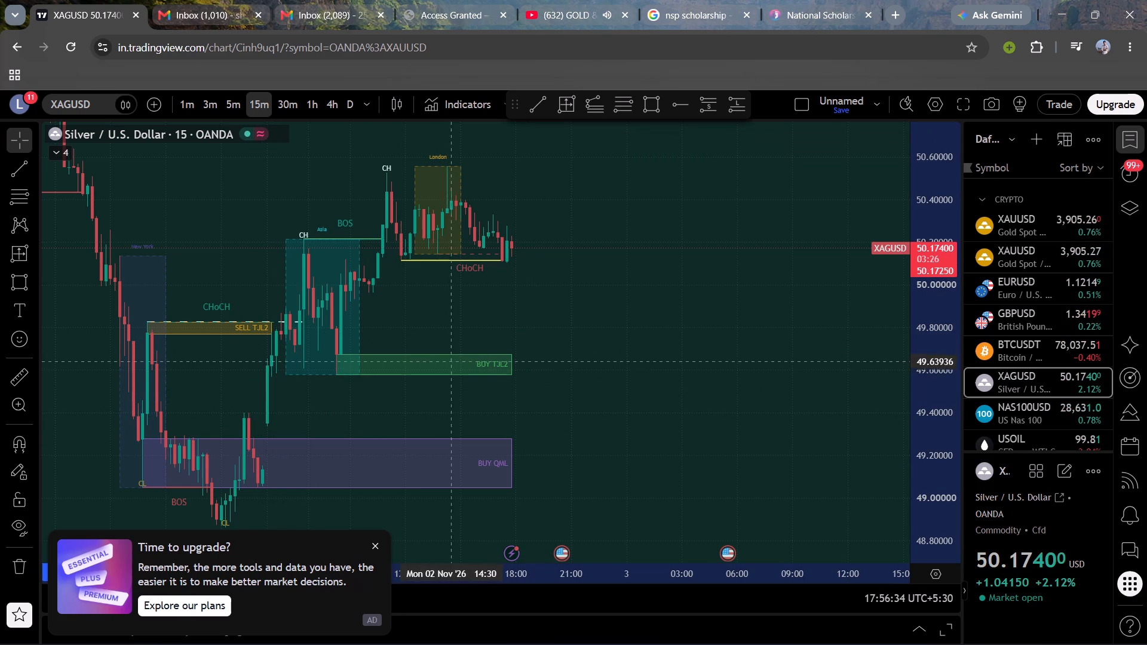
drag(452, 362, 919, 330)
scroll(919, 330, down, 5)
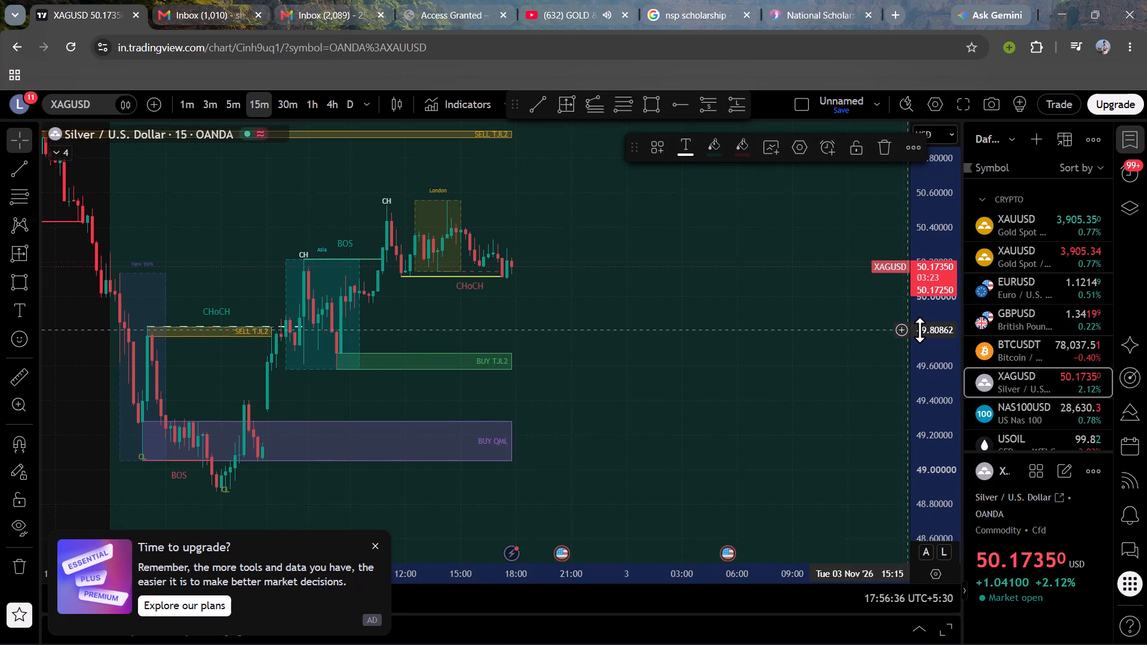
scroll(919, 330, down, 6)
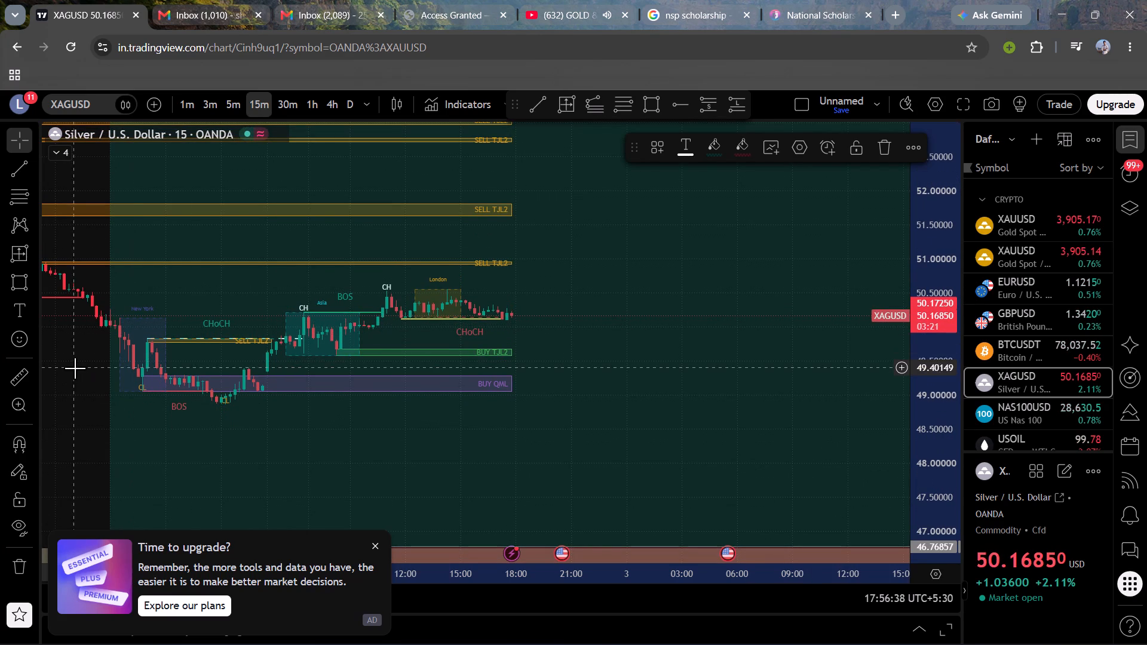
click(80, 369)
scroll(80, 369, down, 6)
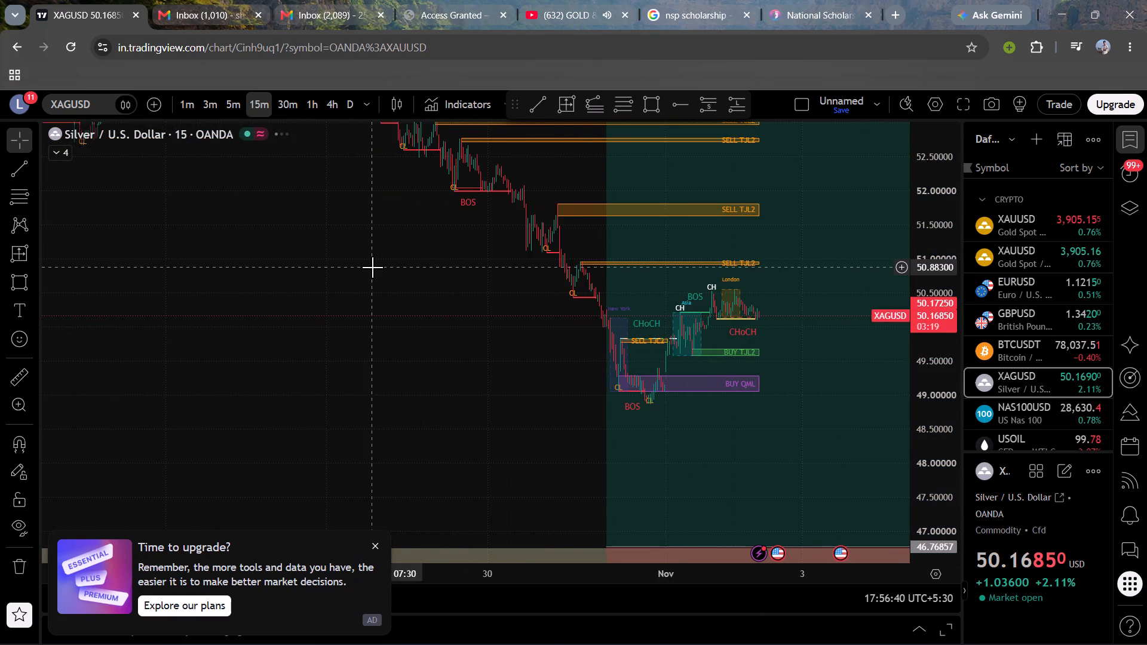
scroll(372, 267, up, 2)
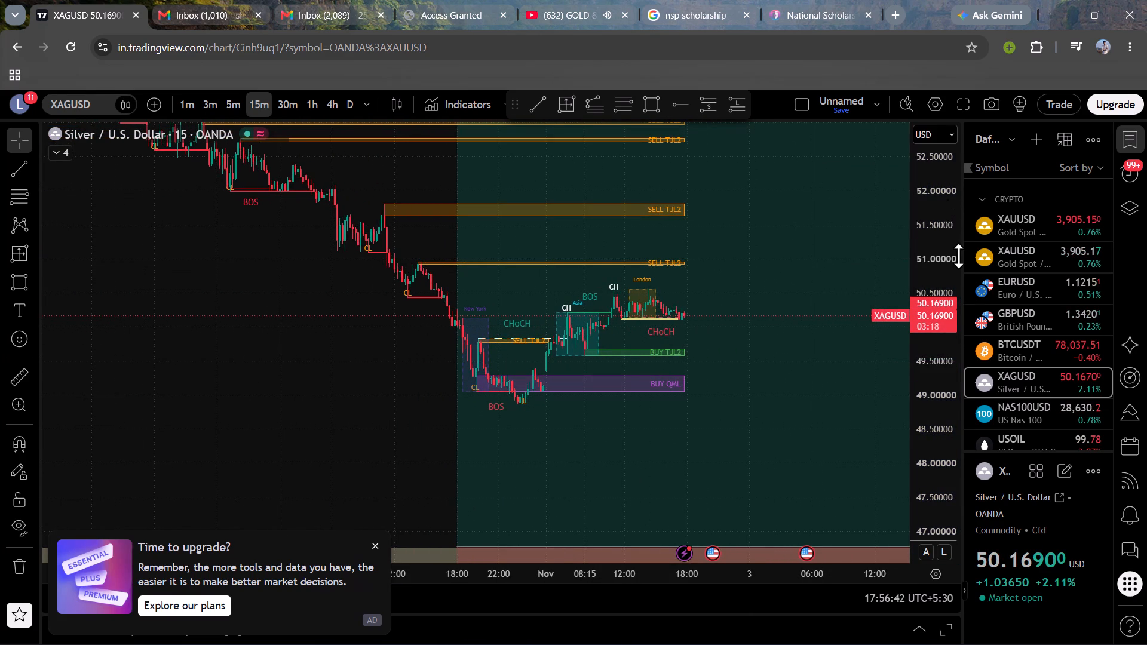
scroll(958, 256, up, 8)
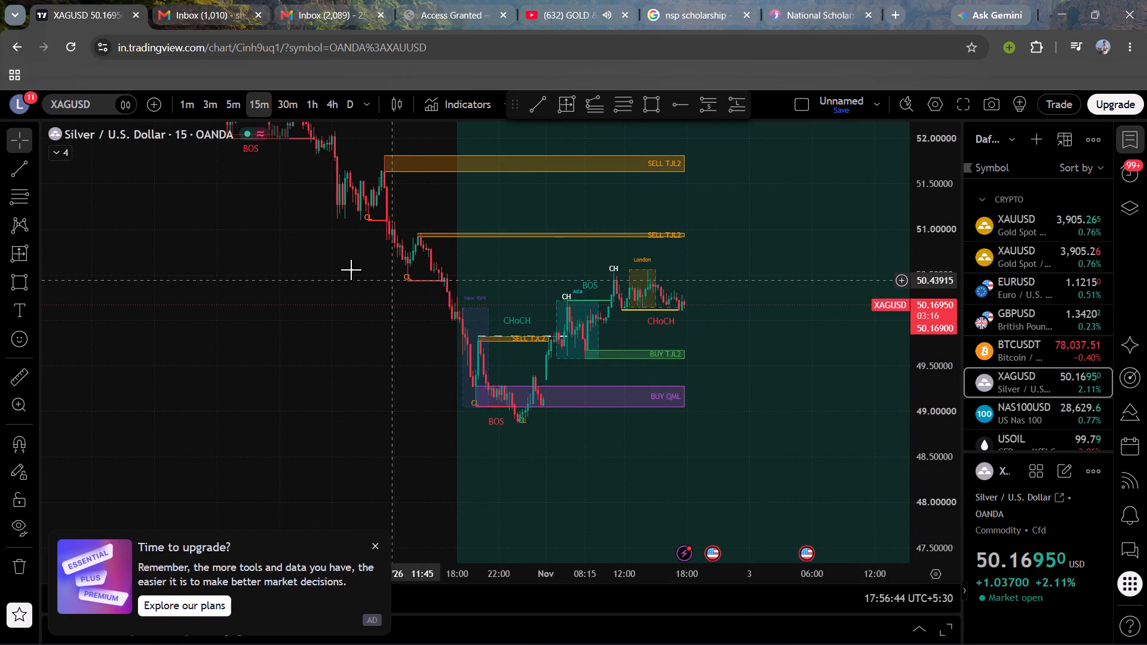
drag(333, 259, 307, 387)
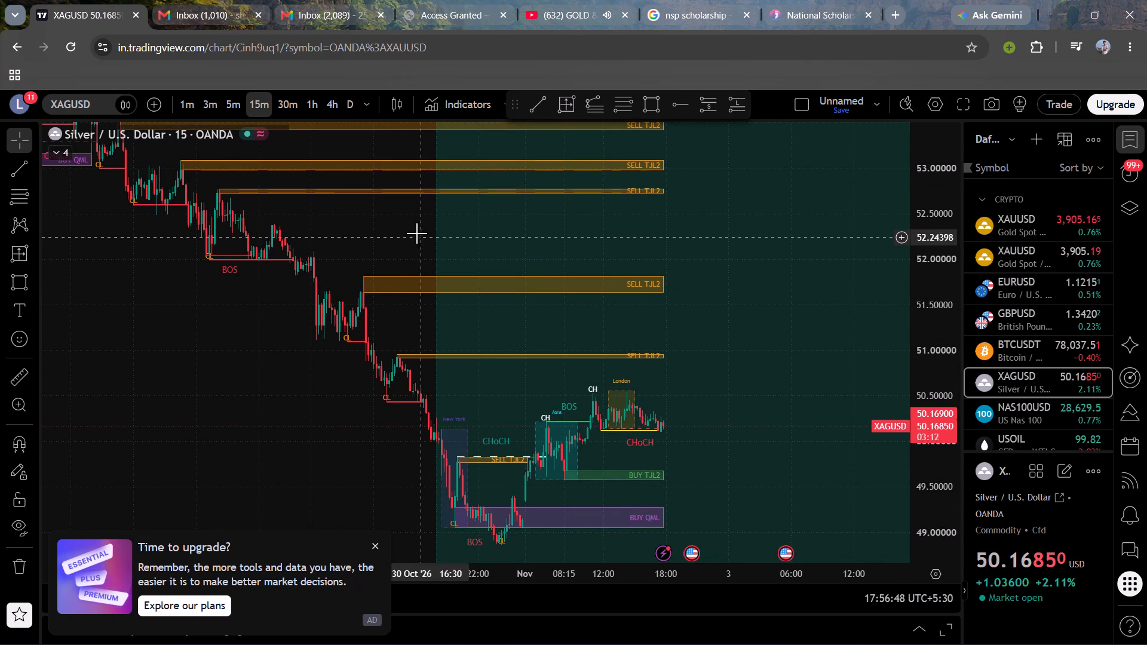
Examine the XAGUSD decline and its supply and demand zones on the 30-minute and 1-hour timeframes.
click(287, 107)
scroll(375, 329, up, 1)
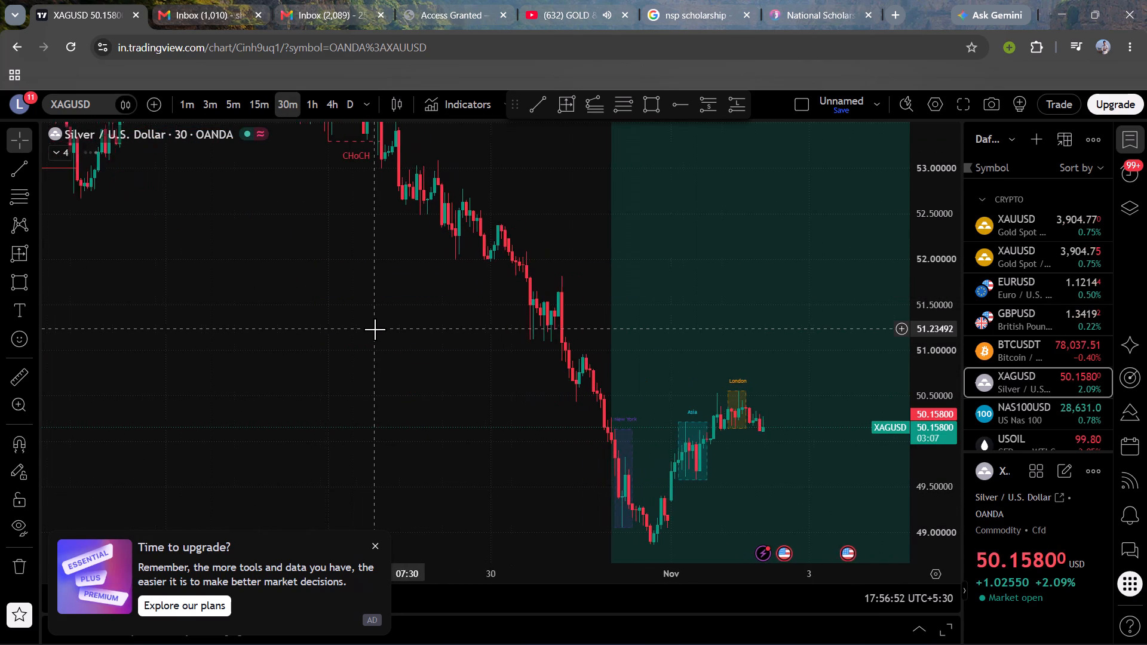
drag(499, 369, 339, 352)
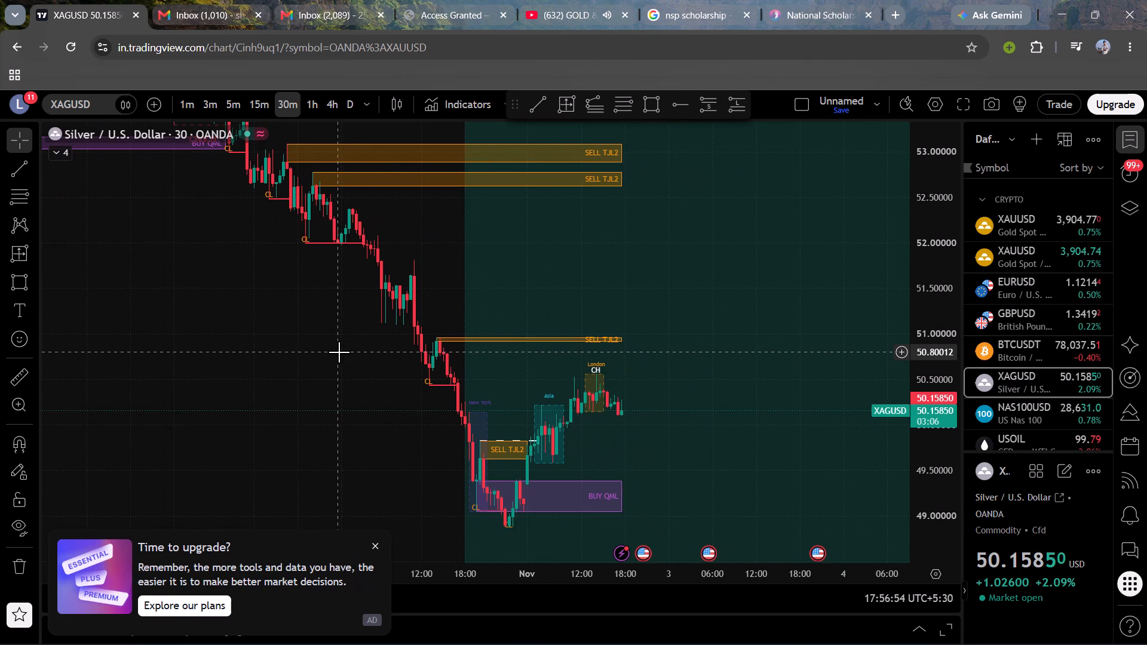
drag(379, 368, 289, 296)
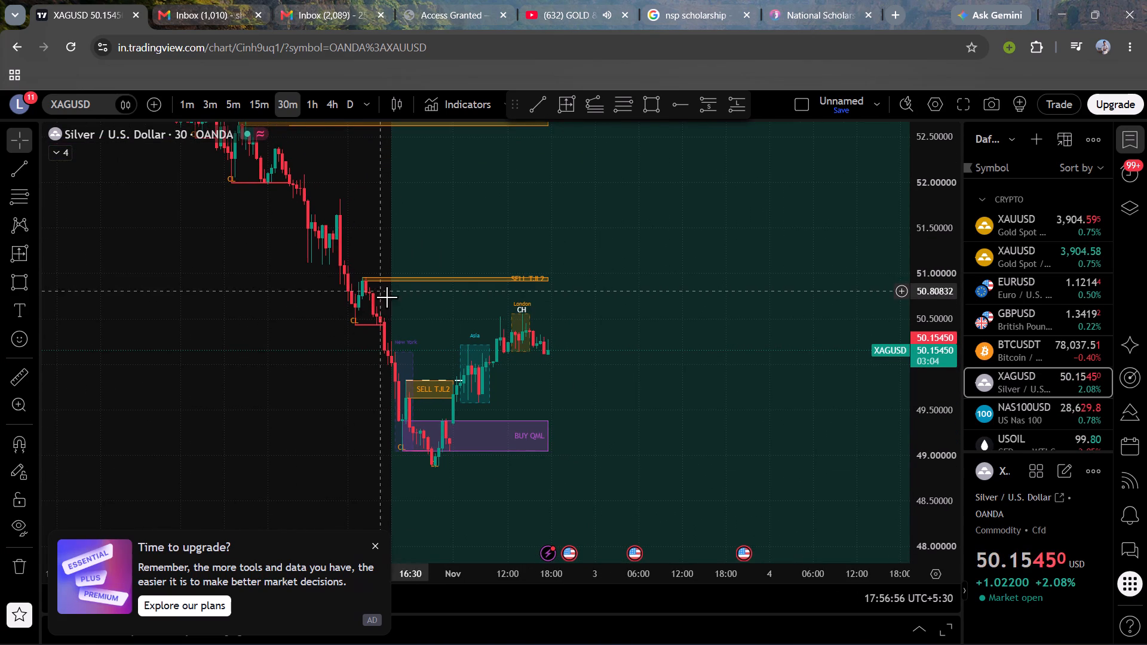
drag(234, 327, 379, 496)
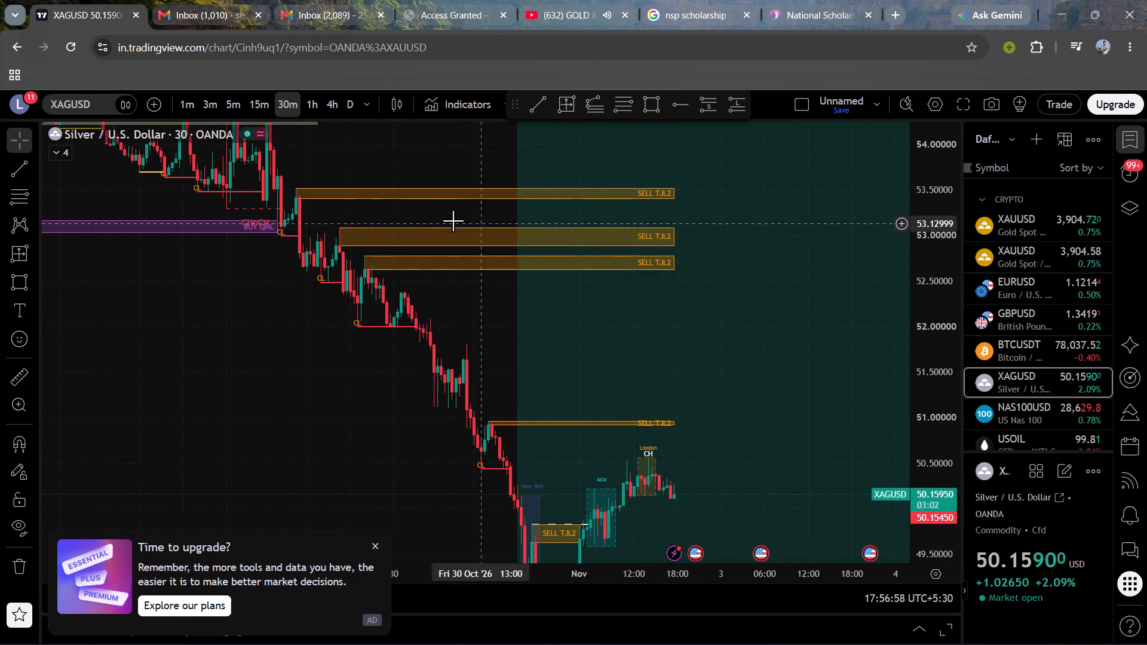
click(315, 110)
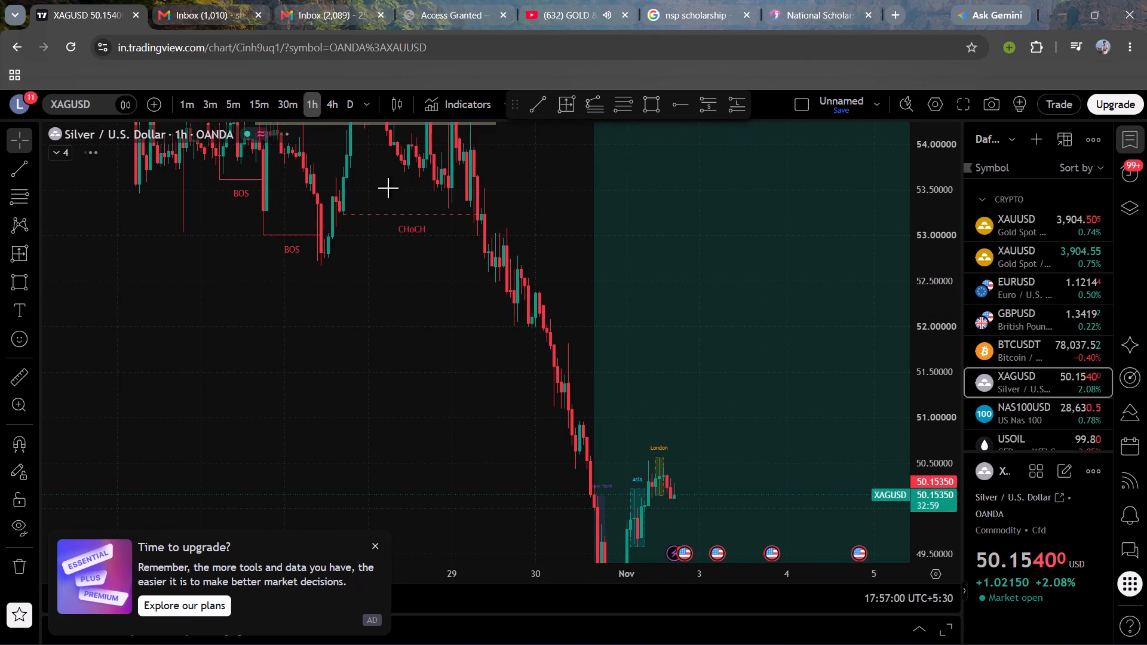
scroll(949, 381, down, 6)
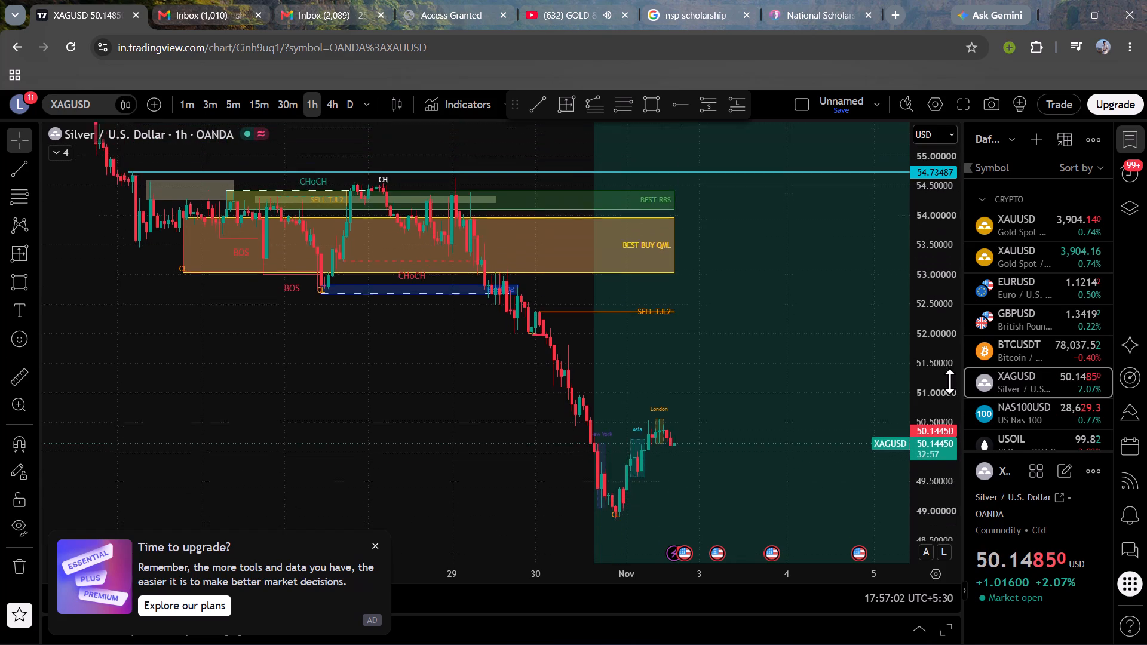
drag(398, 368, 158, 340)
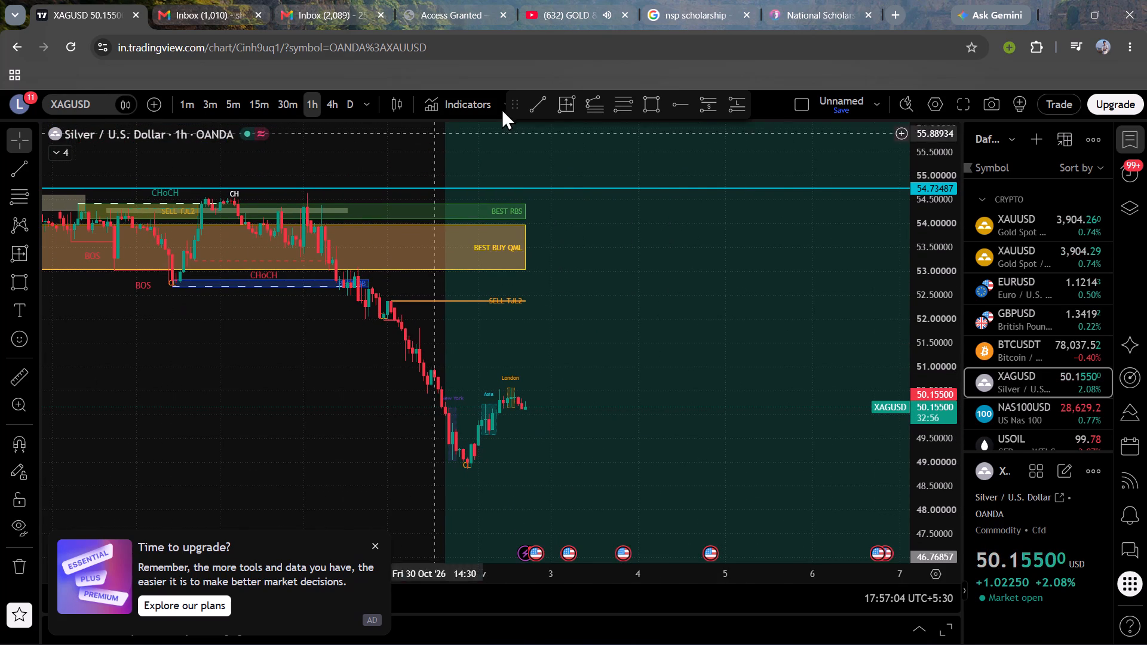
Measure the 1-hour silver decline from about 54.669 down to 48.898 with a date and price range, and delete the measurement.
click(560, 114)
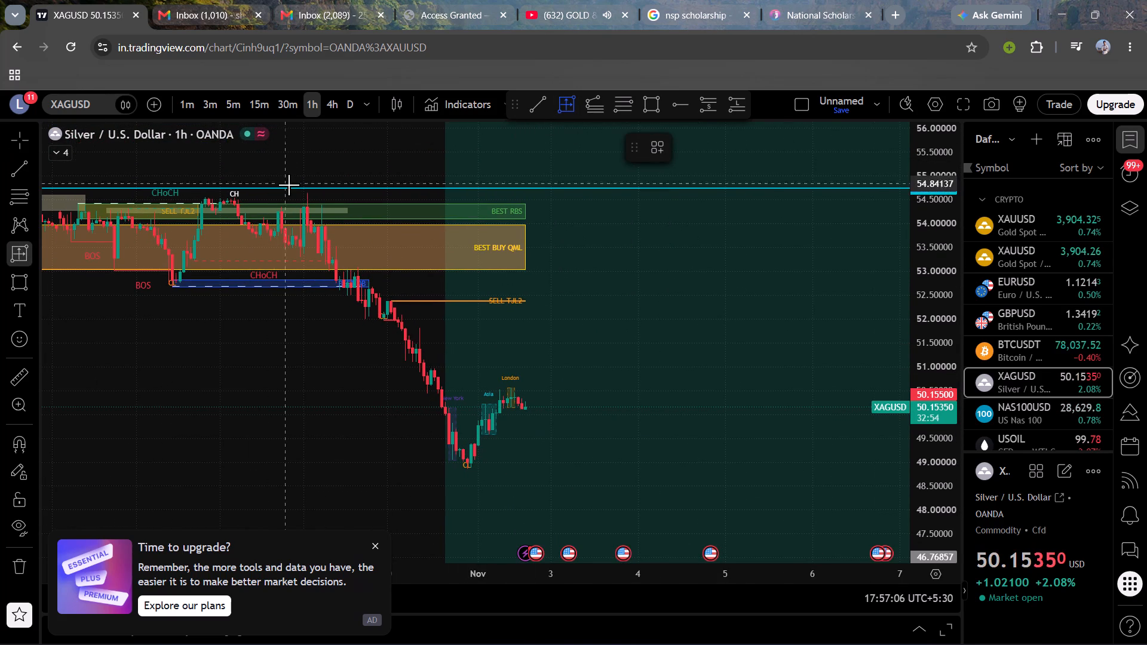
drag(293, 192, 542, 419)
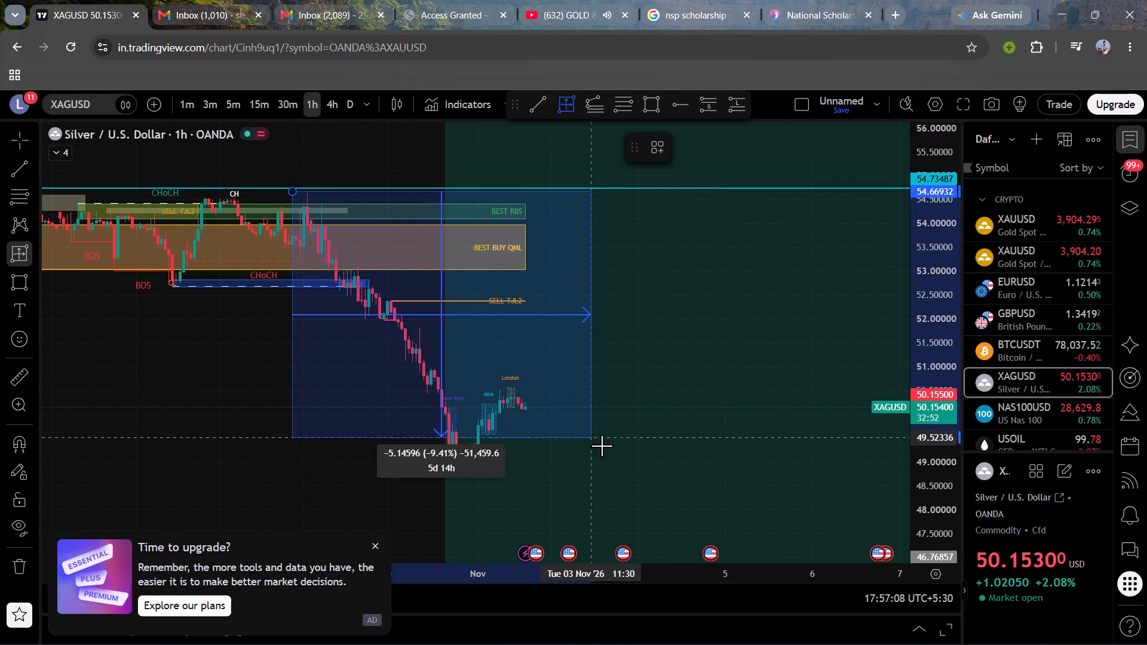
click(632, 467)
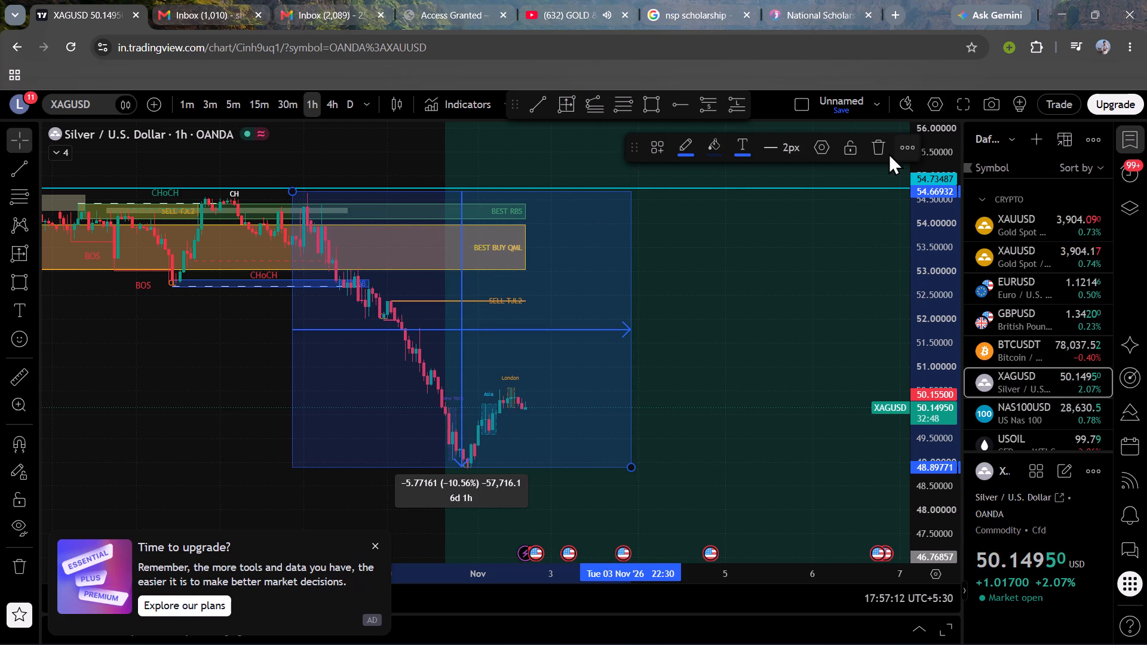
click(883, 150)
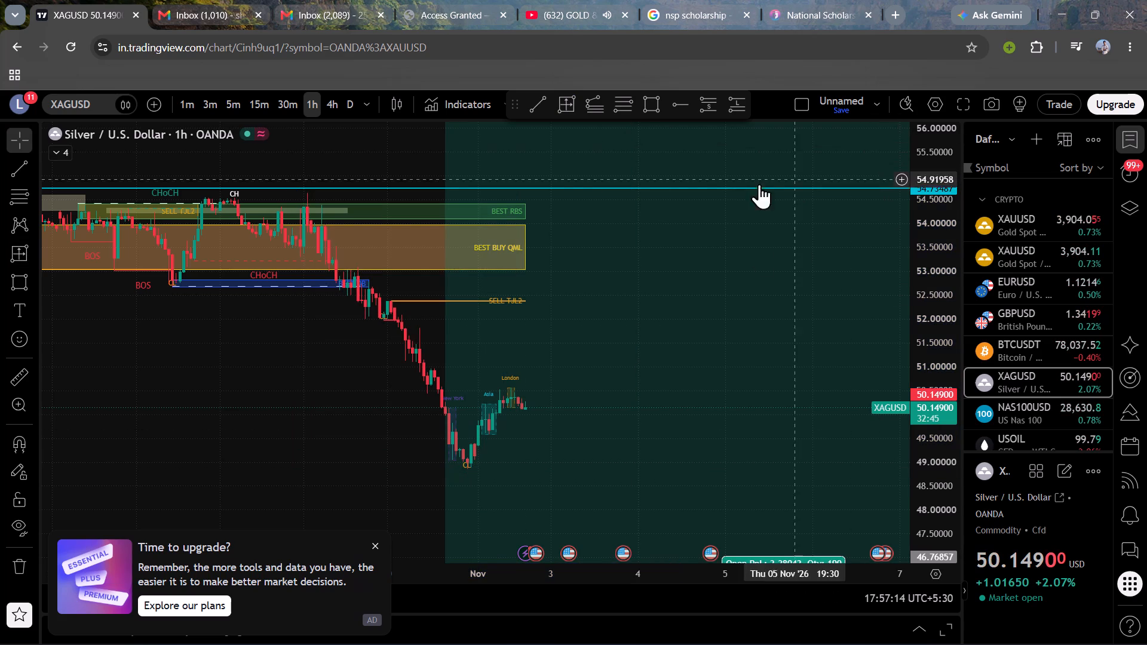
Draw a horizontal orange trend line at about 51.791 from the swing within the silver decline to Tue 03 Nov 15:30.
click(546, 104)
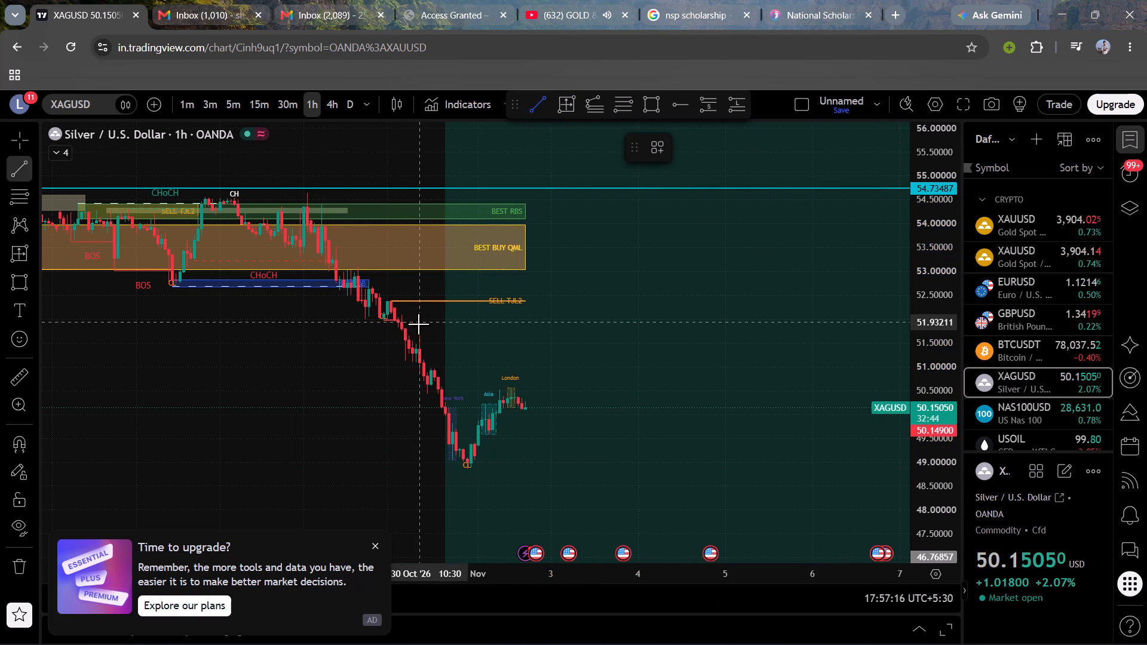
click(403, 329)
scroll(403, 329, left, 1)
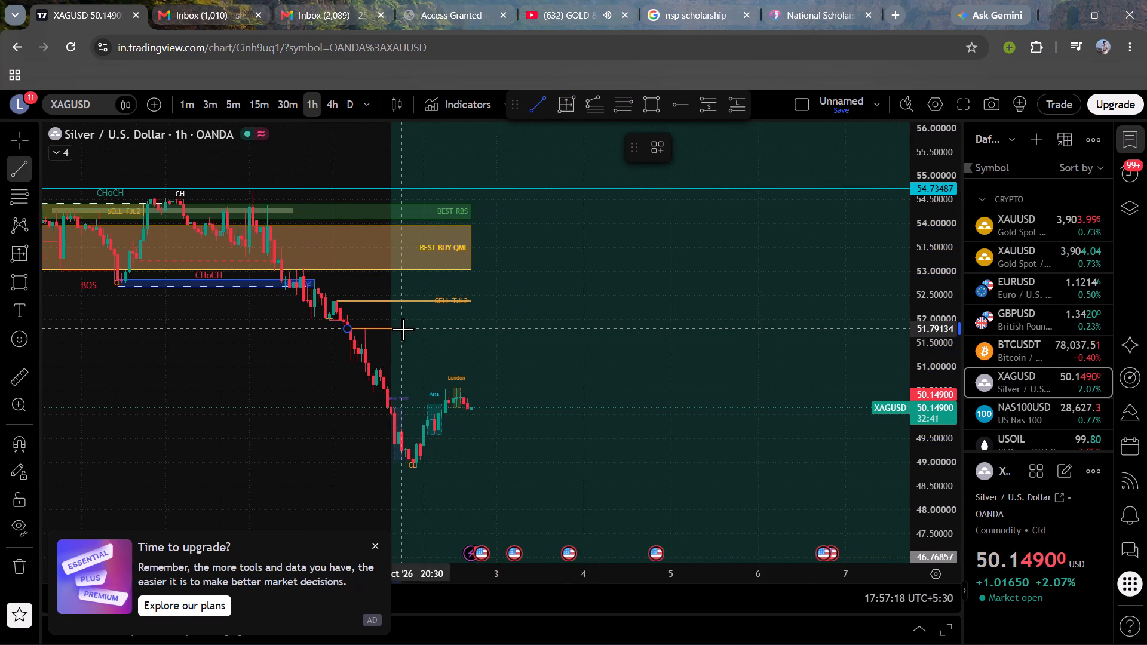
scroll(403, 329, left, 1)
click(403, 329)
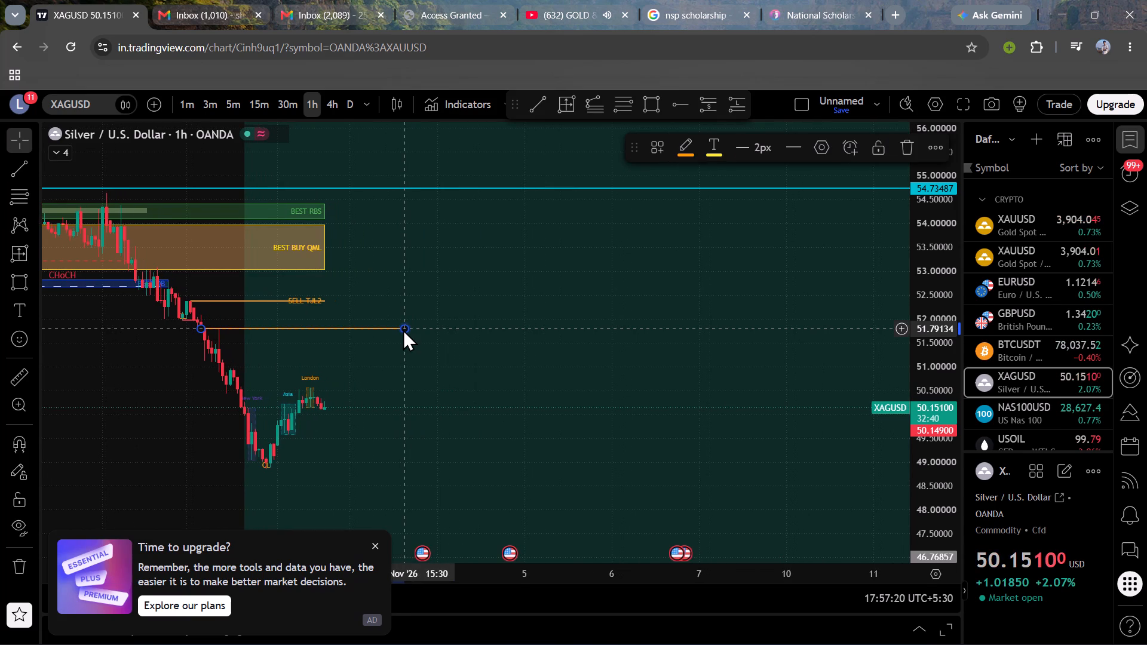
Examine the XAGUSD decline and the levels around the orange trend line on the 5-minute timeframe.
click(228, 103)
scroll(203, 287, down, 3)
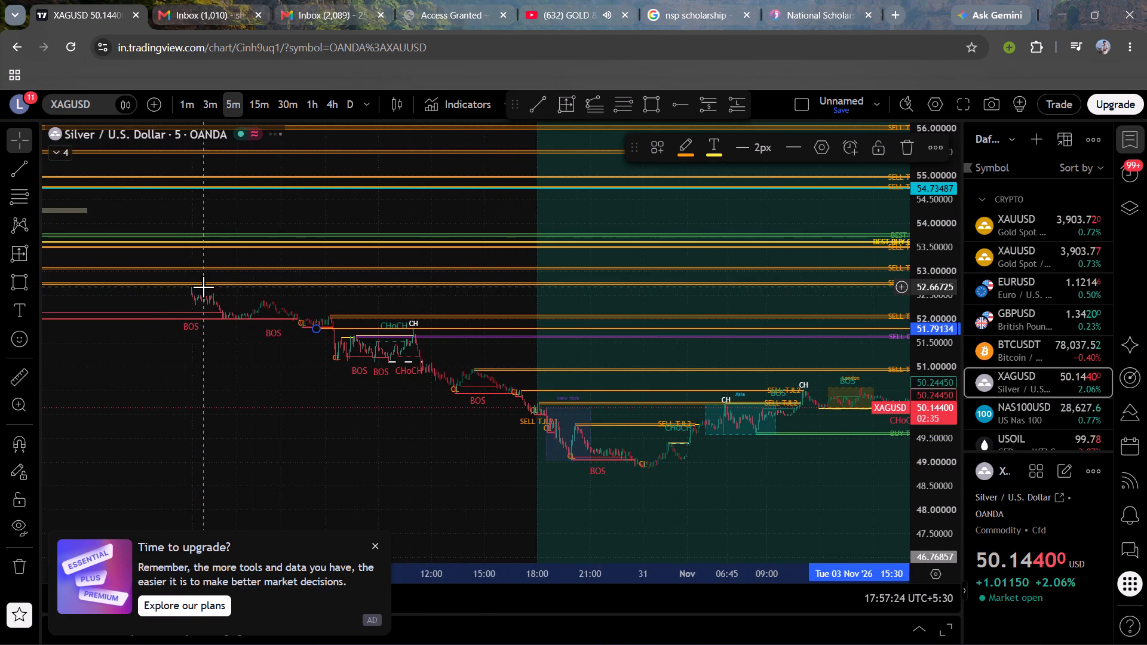
scroll(203, 287, down, 1)
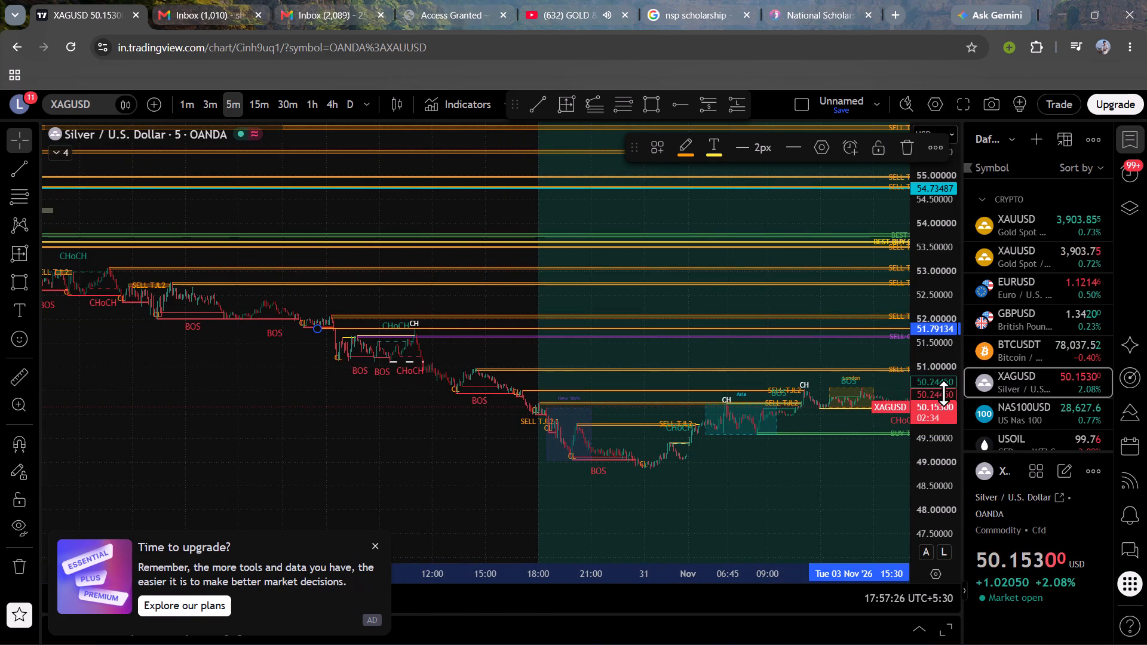
scroll(943, 393, up, 11)
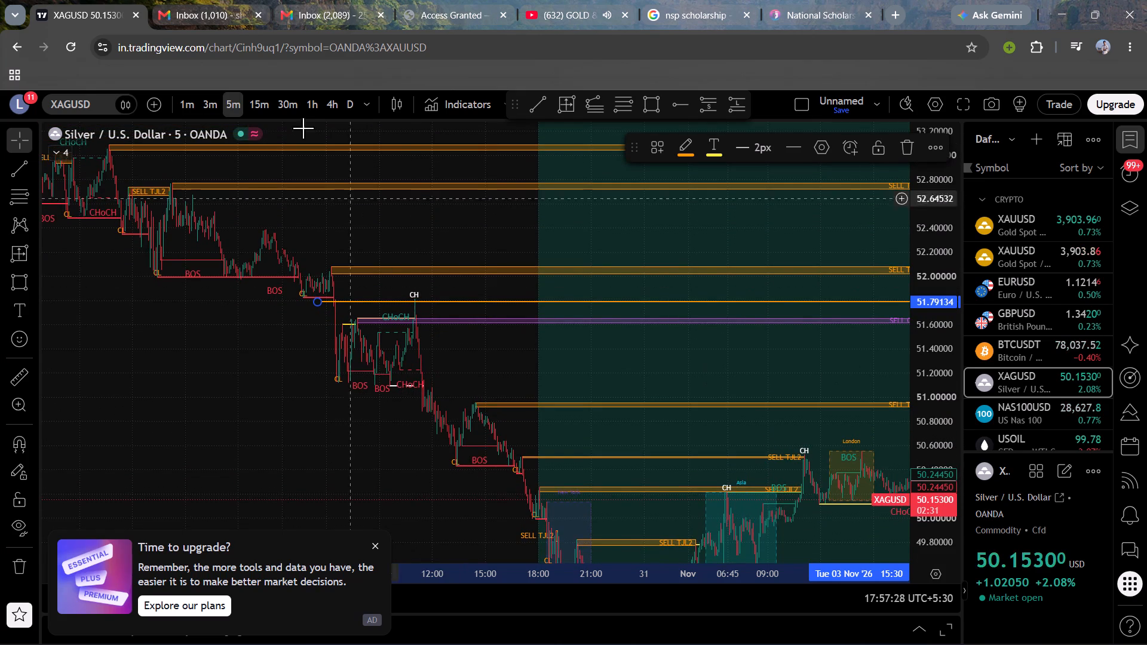
On the 15-minute XAGUSD chart, draw a rectangle over the SELL TJL2 zone from about 51.812 to 51.645, extending to Tue 03 Nov 19:30.
click(253, 99)
scroll(327, 288, up, 3)
scroll(410, 364, left, 2)
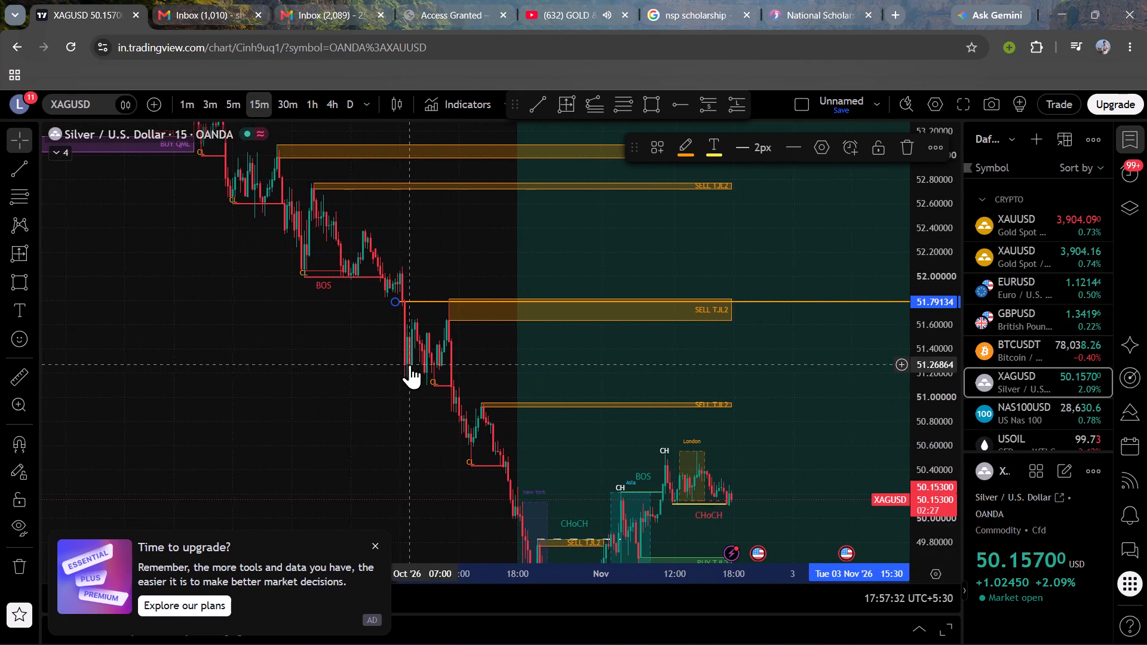
scroll(345, 354, left, 1)
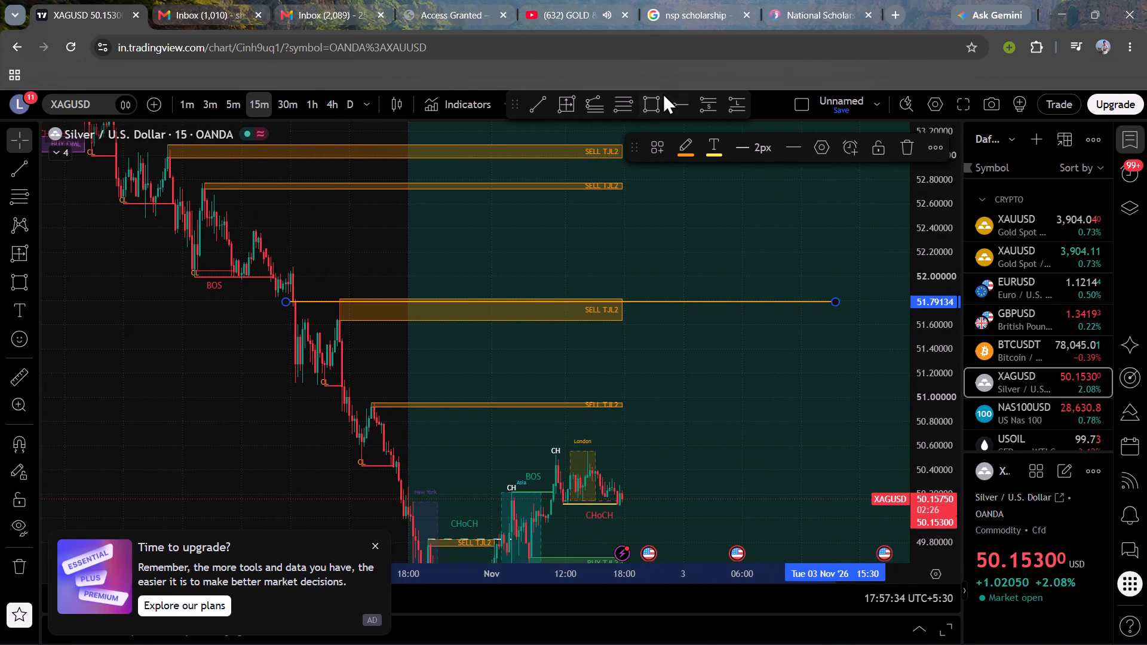
click(661, 96)
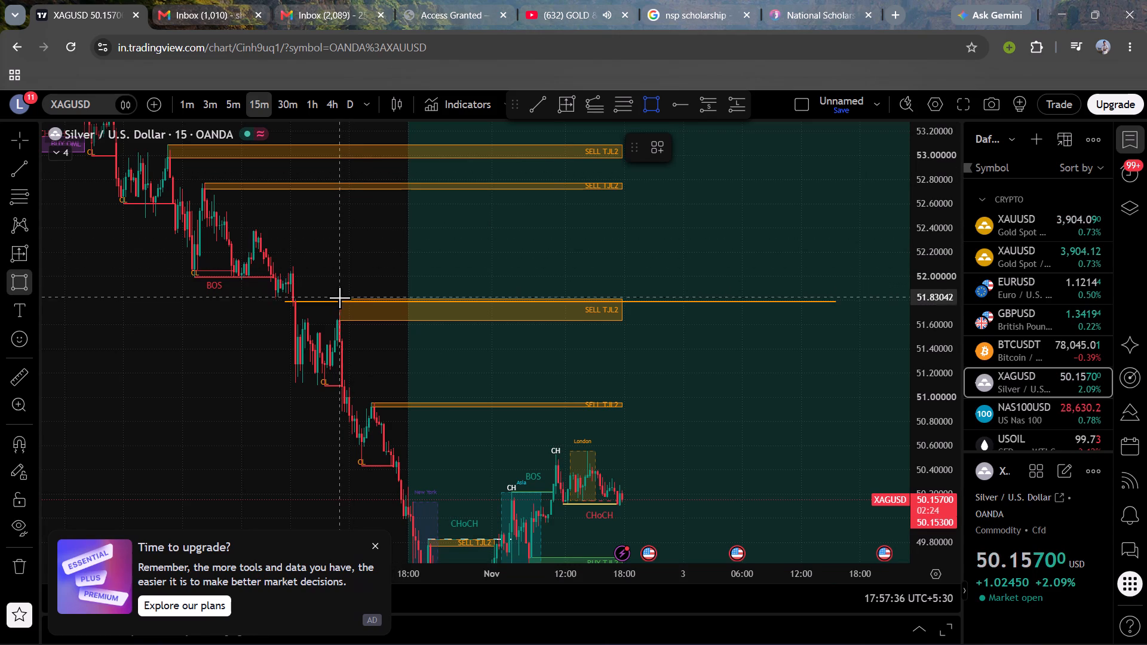
click(336, 299)
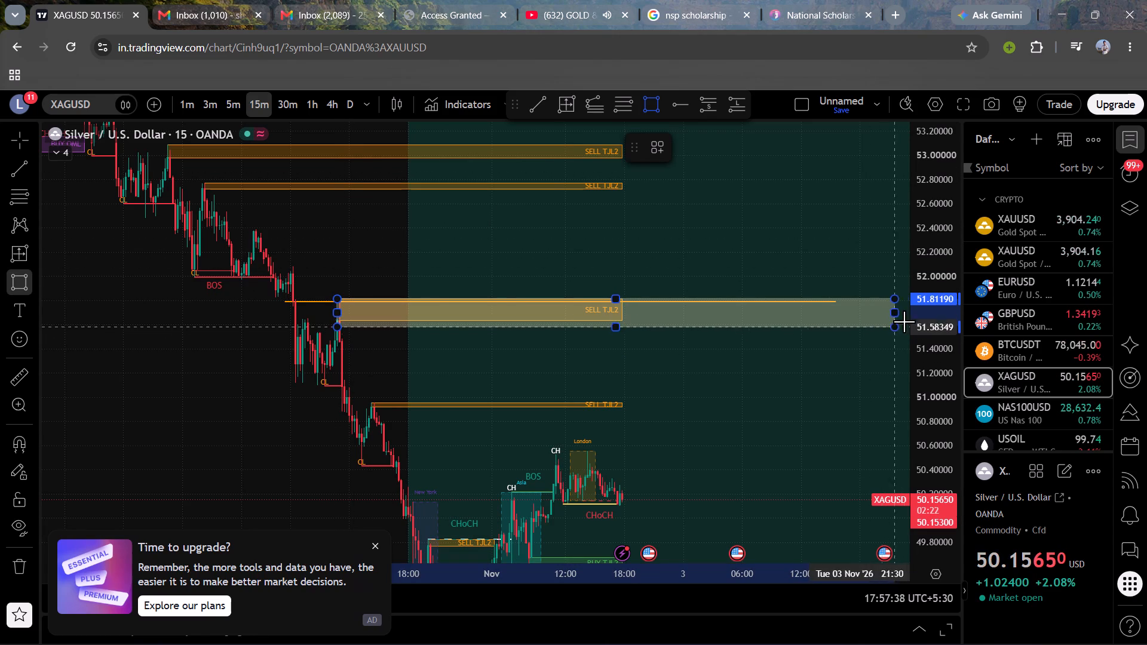
click(912, 318)
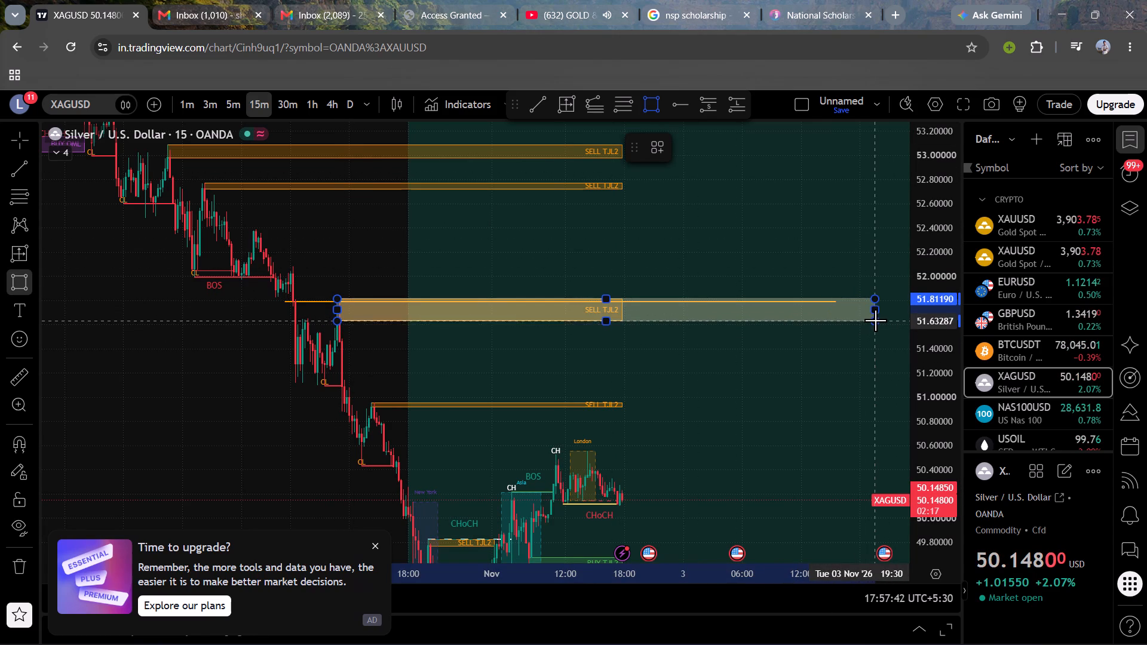
click(875, 319)
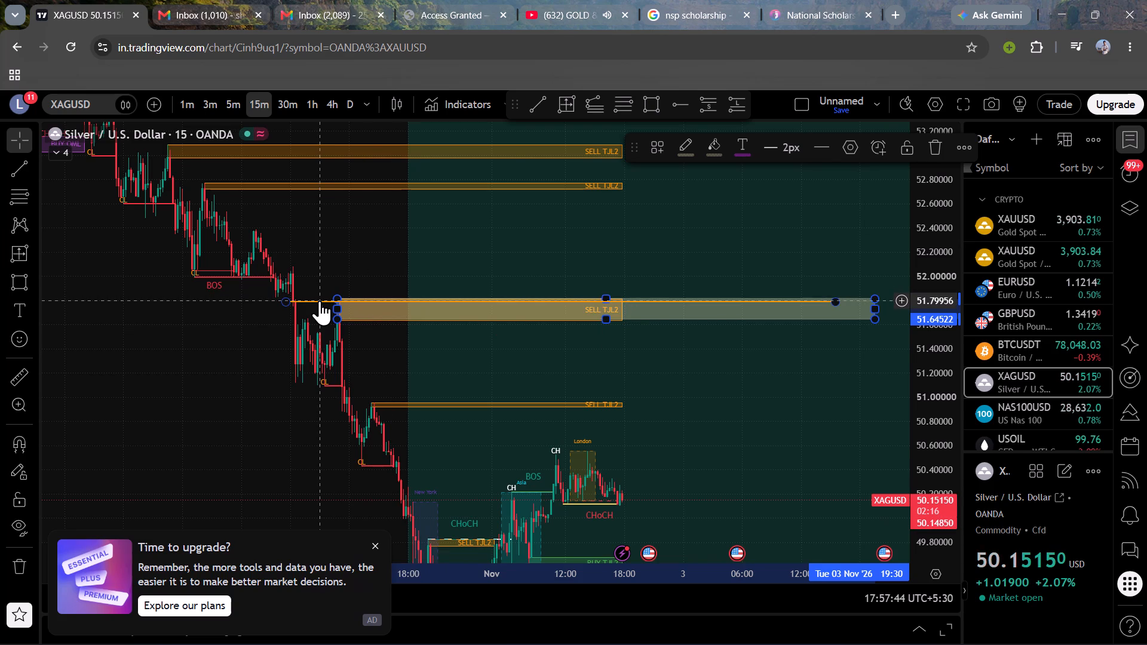
Delete the horizontal orange trend line crossing the newly drawn supply rectangle.
double_click(320, 300)
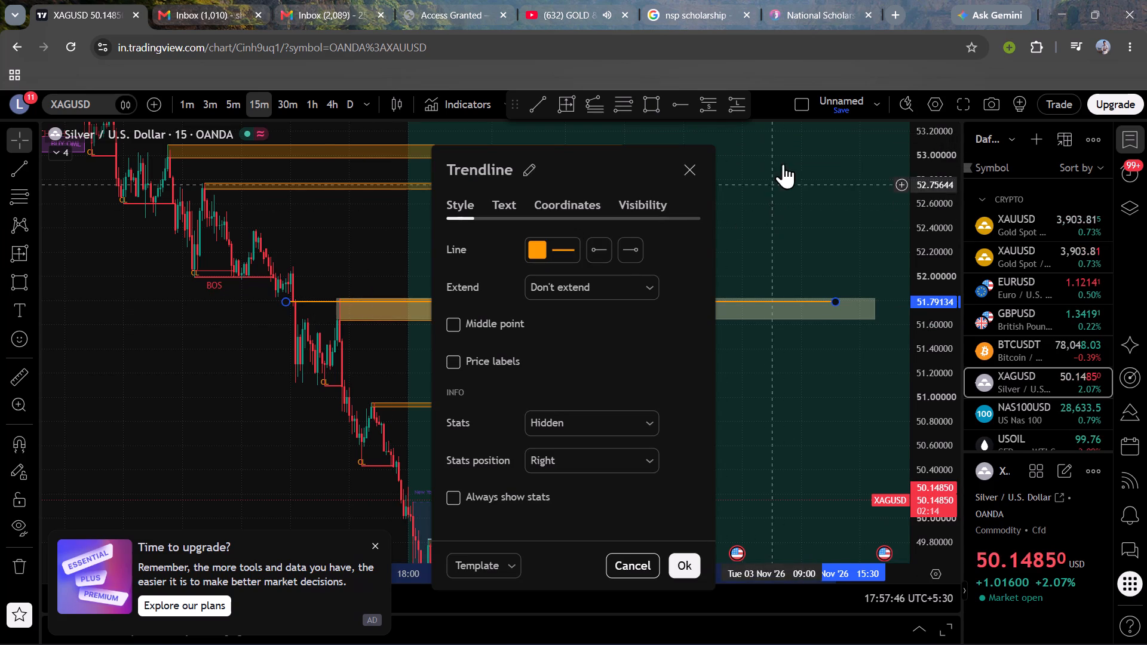
click(391, 272)
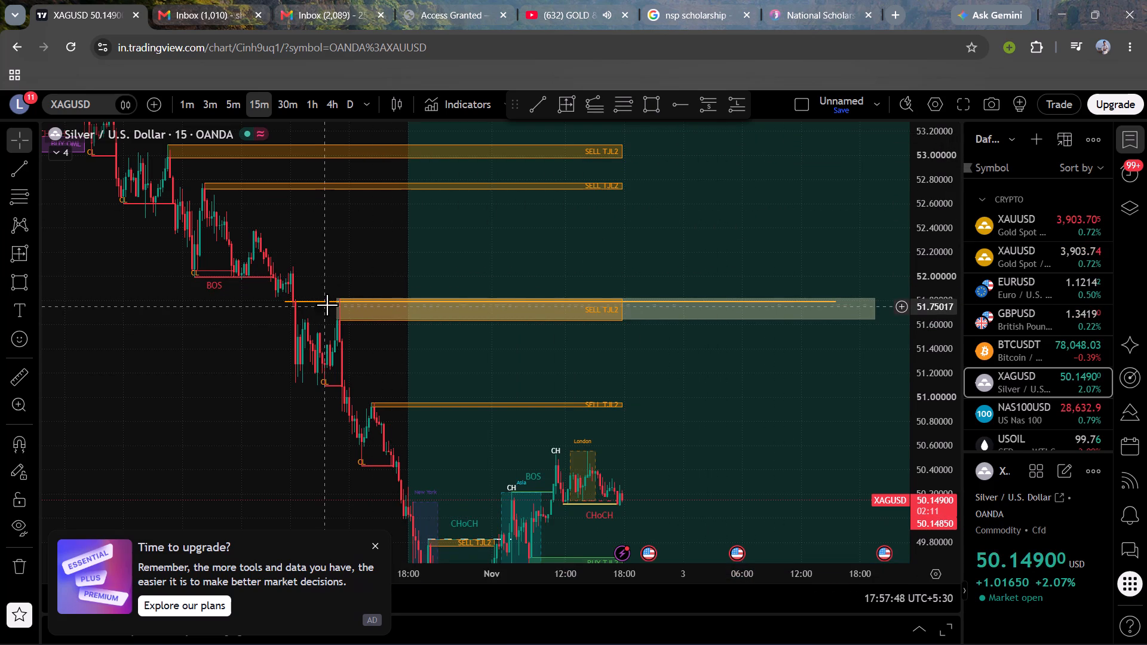
click(328, 303)
click(896, 137)
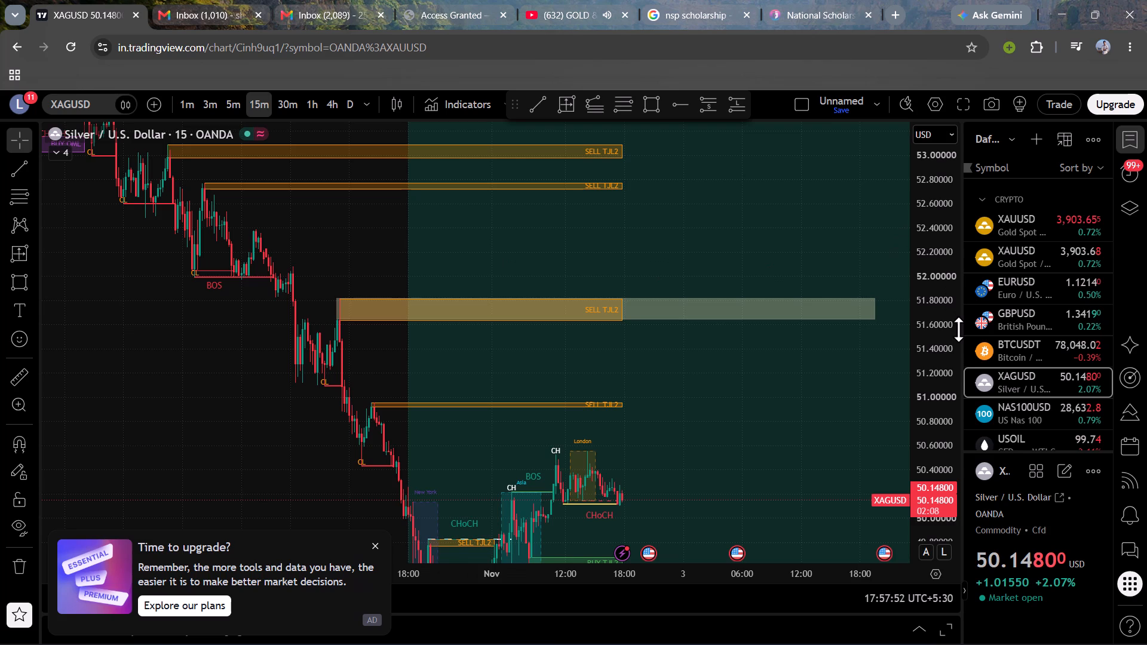
Move the starting edge of the large XAGUSD long position to about Sat 07 Nov 02:15, keeping its entry at about 46.769.
scroll(947, 334, down, 11)
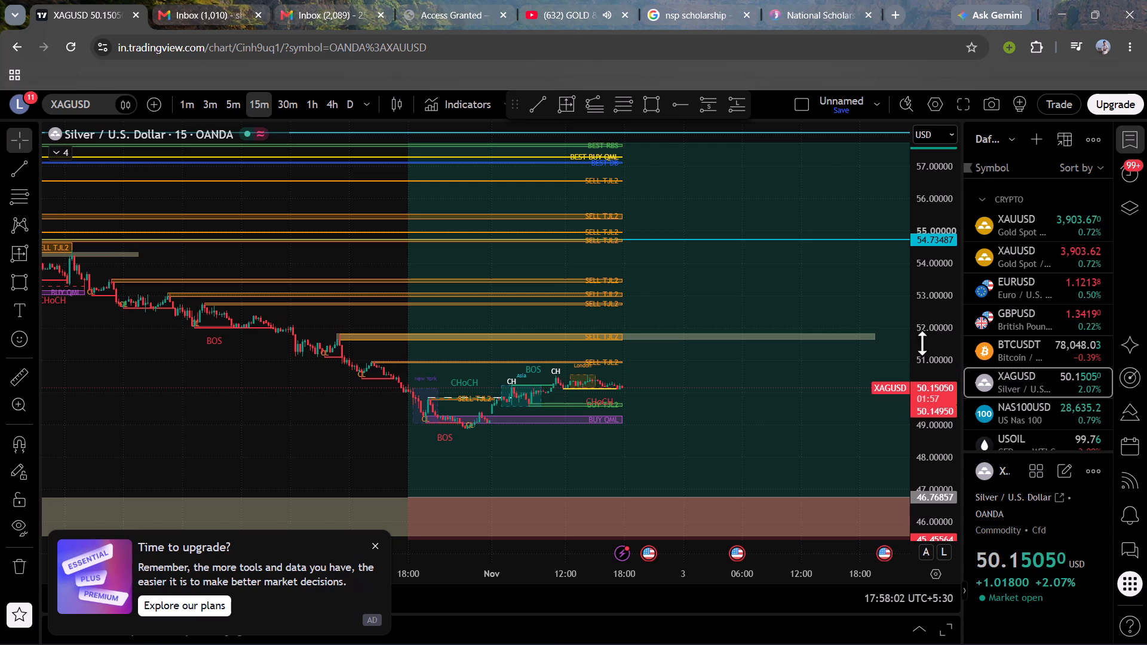
scroll(277, 418, down, 4)
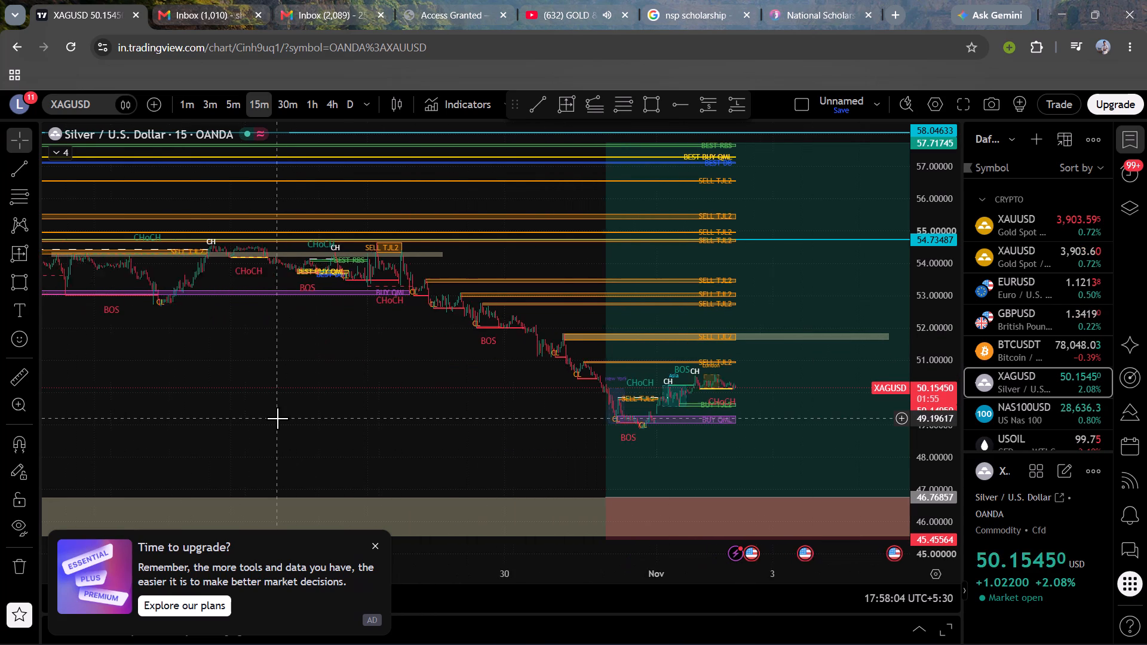
scroll(417, 440, left, 4)
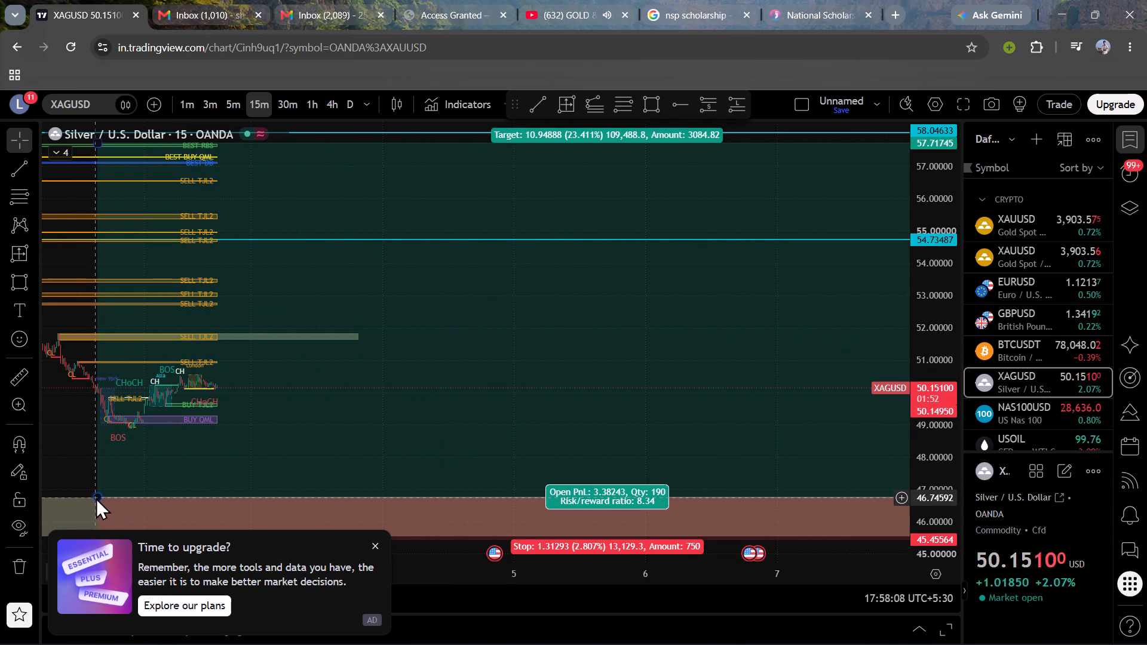
drag(98, 499, 792, 499)
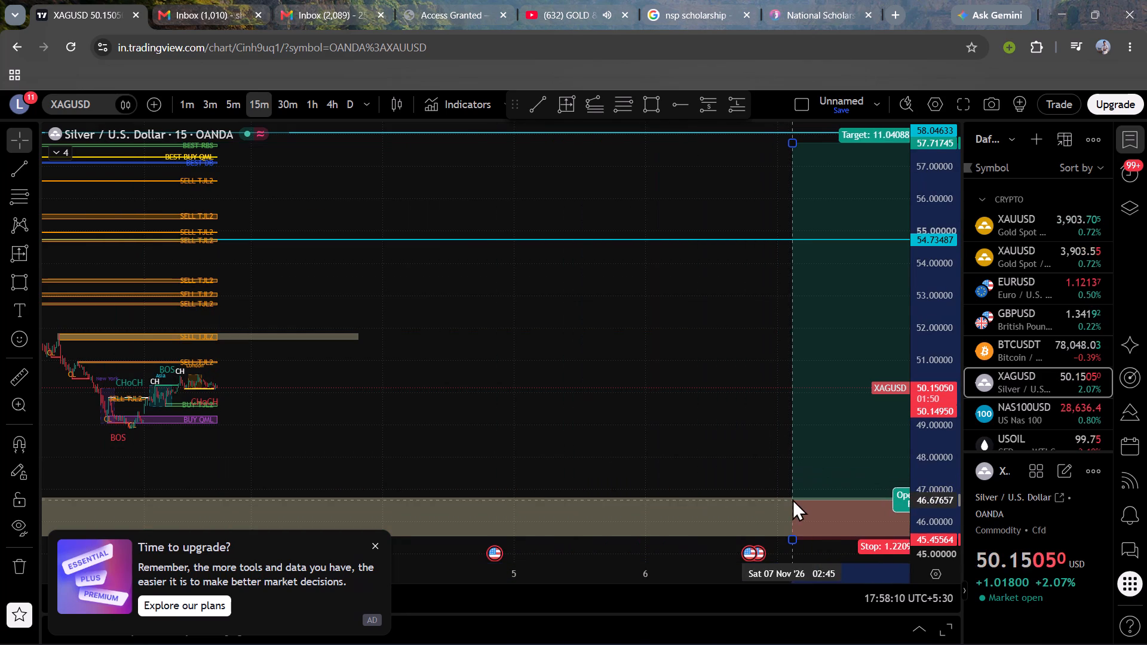
drag(792, 499, 789, 497)
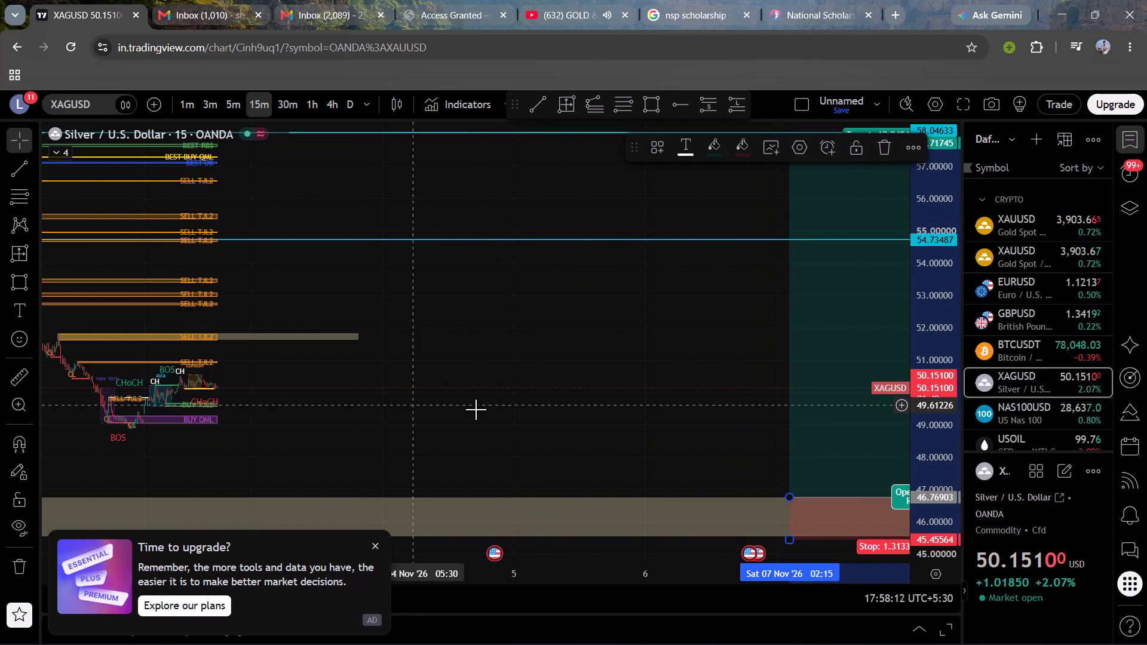
Place a short position at the rectangle's lower edge with entry about 51.645, stop about 52.015 and target about 49.283.
drag(514, 394, 872, 368)
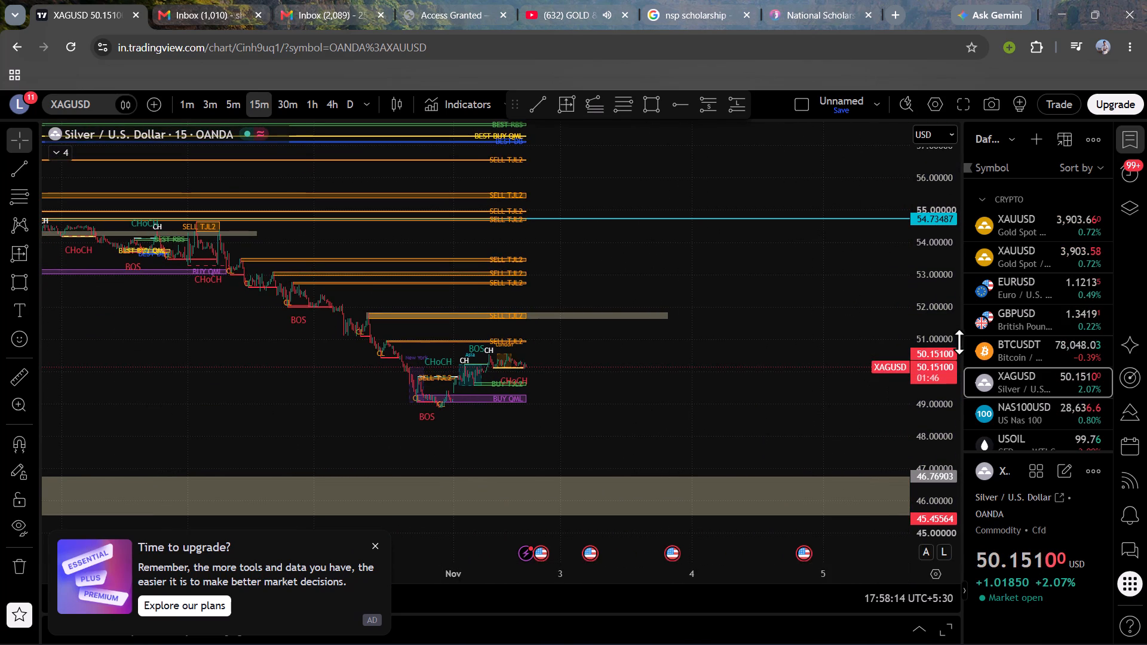
scroll(921, 354, up, 8)
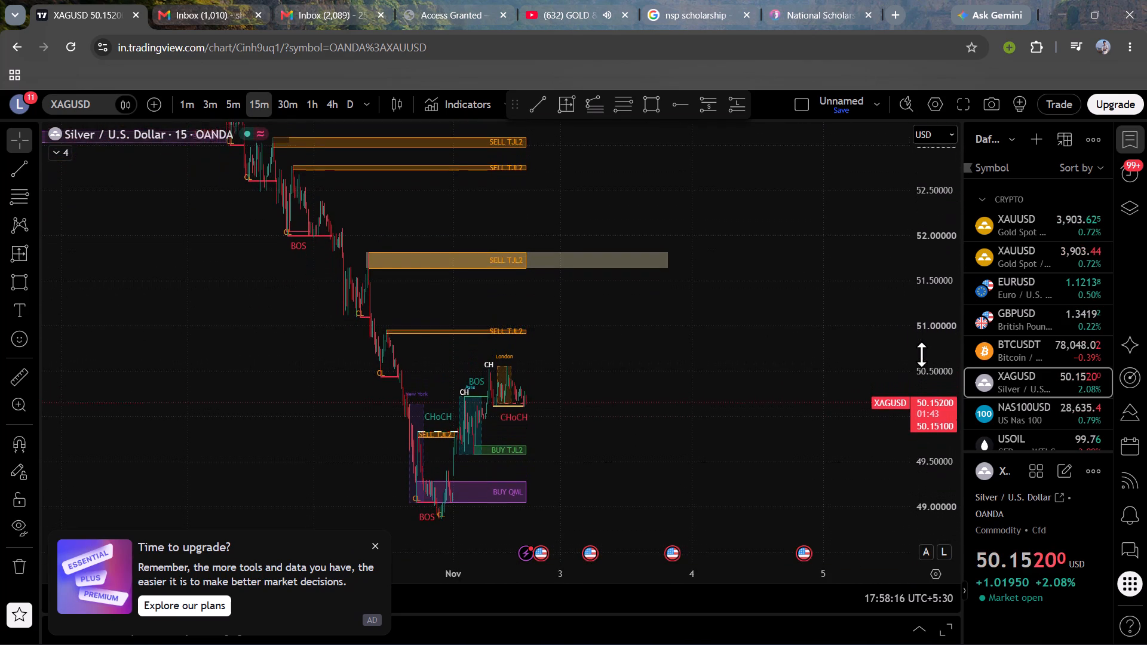
click(706, 97)
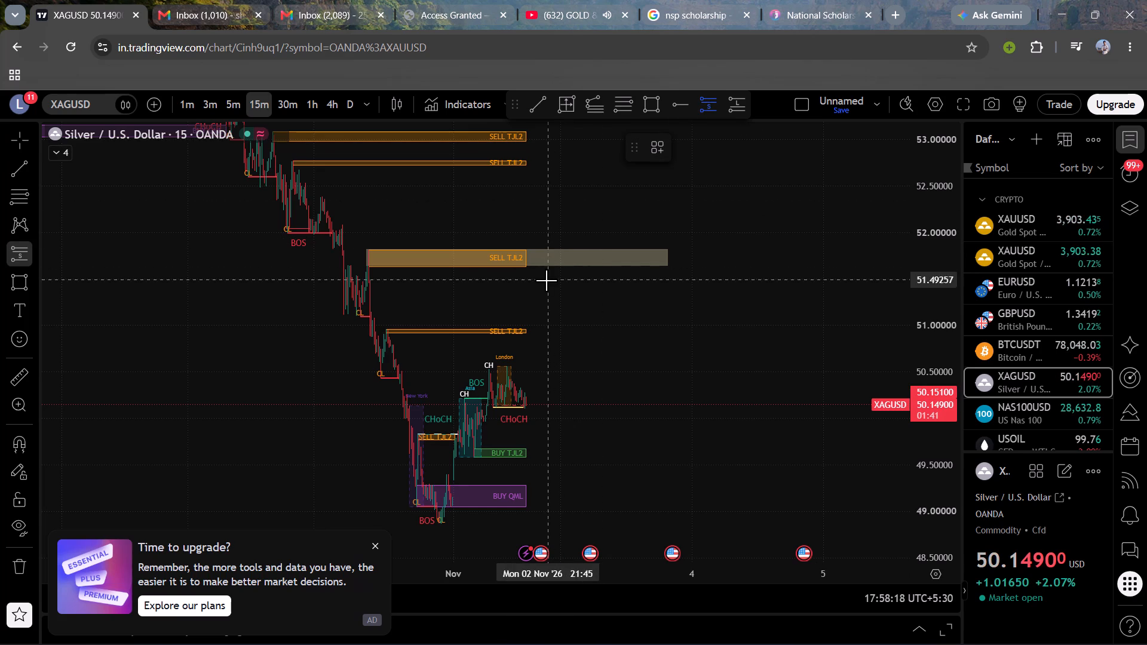
click(532, 265)
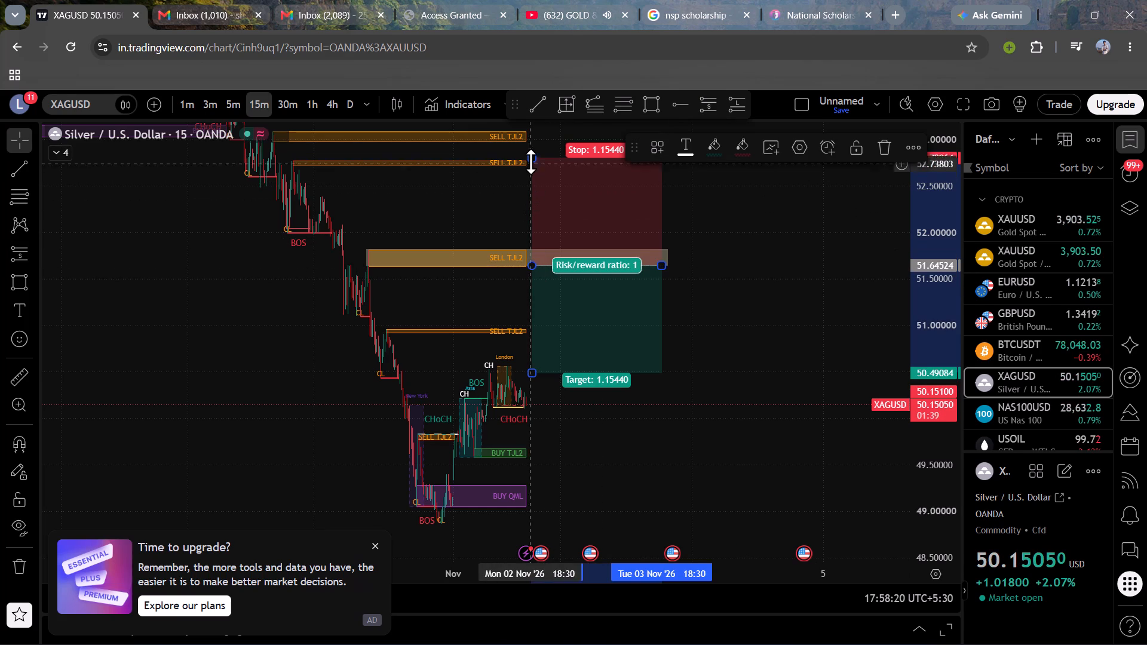
drag(529, 155, 486, 228)
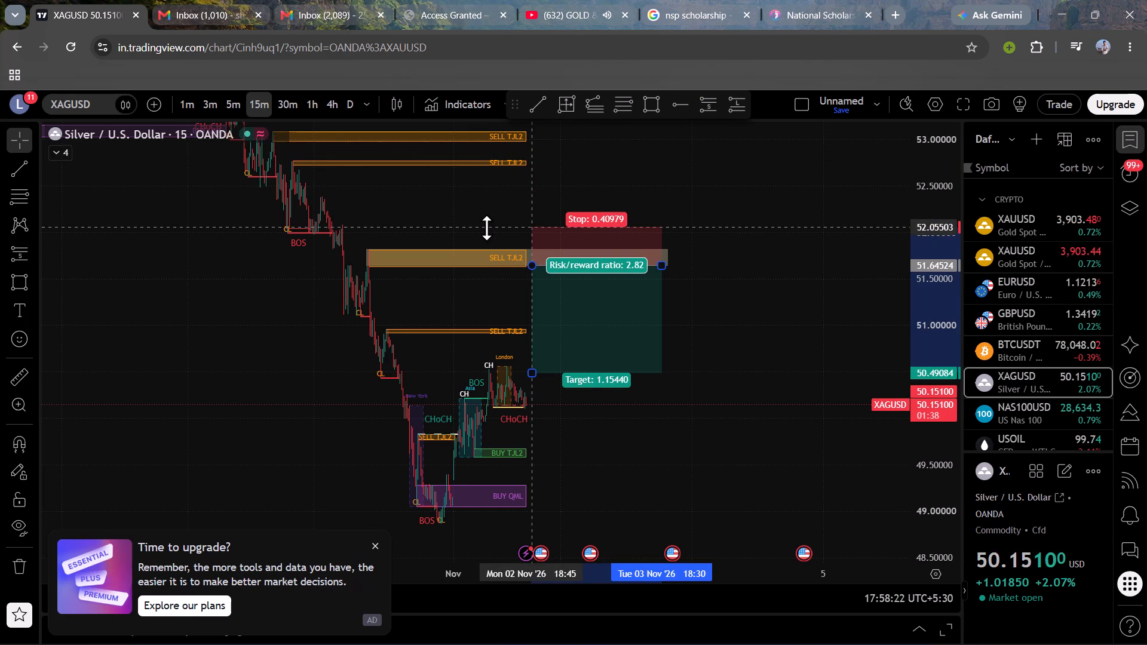
drag(486, 228, 479, 231)
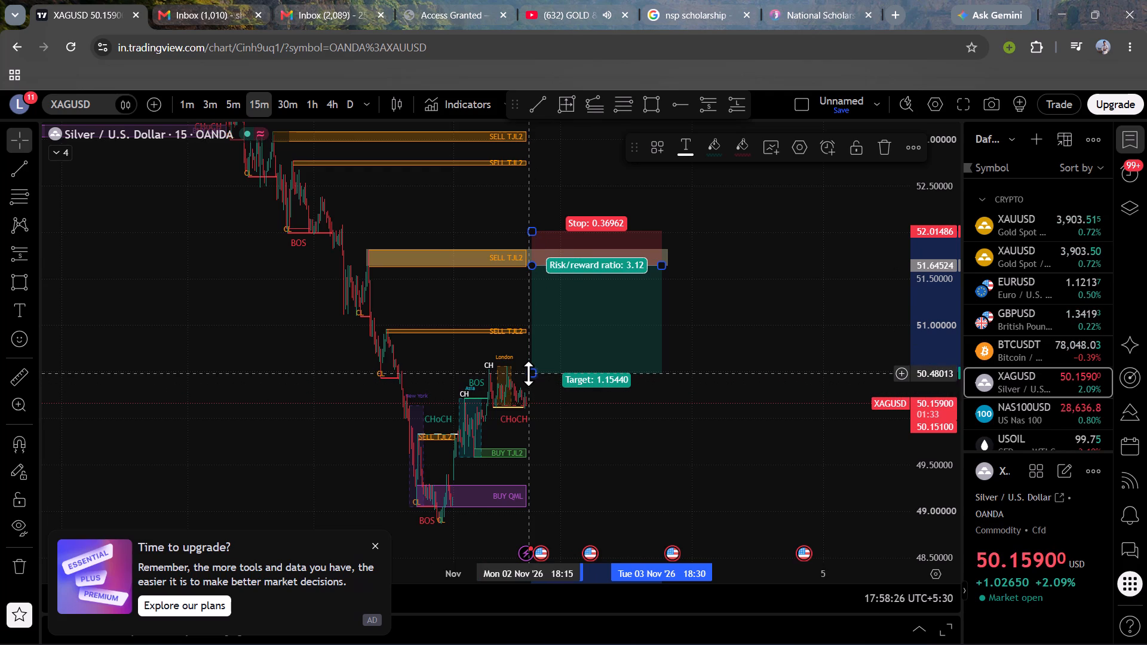
drag(528, 373, 550, 485)
click(767, 347)
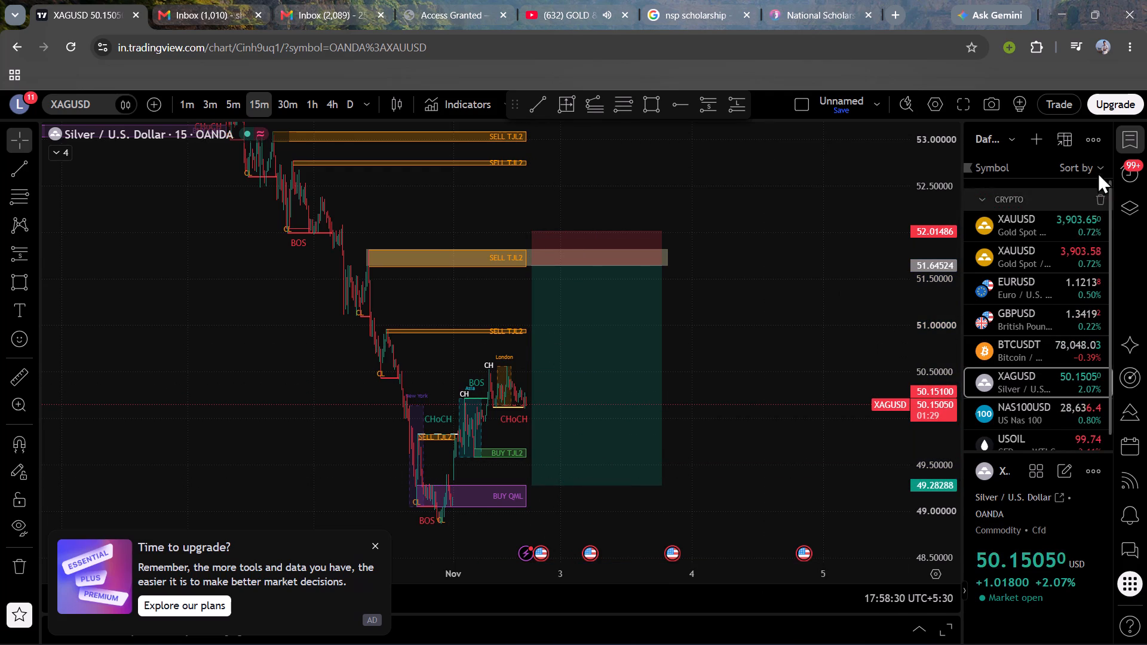
Switch to the XAUUSD 15-minute chart and check price around the marked short position.
click(1022, 222)
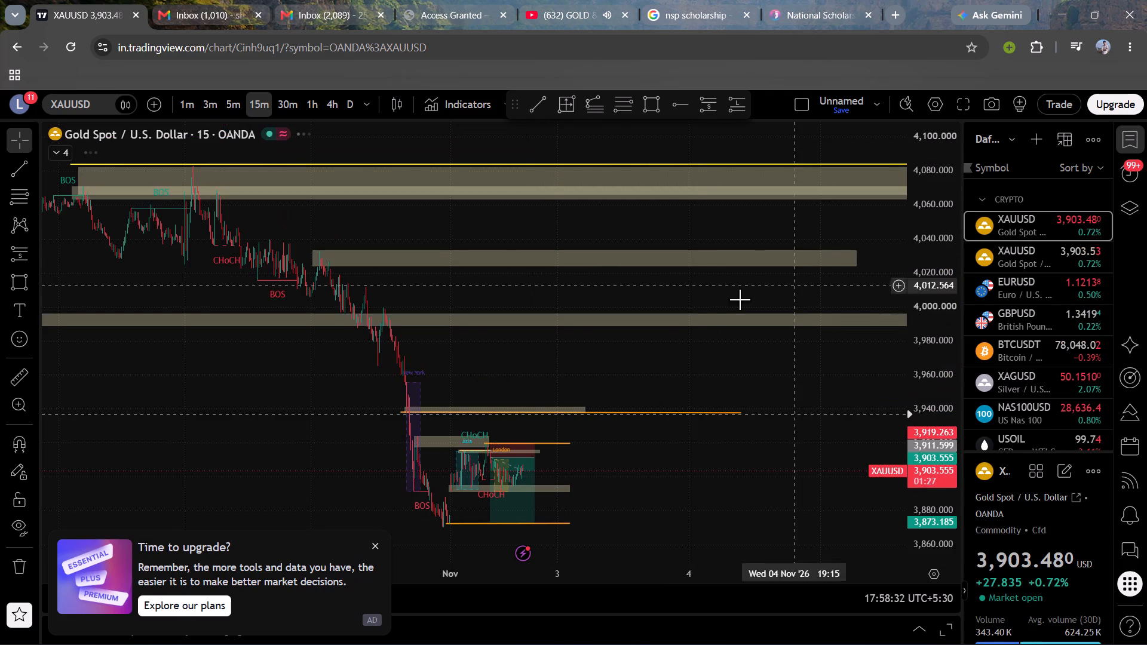
drag(697, 381, 775, 197)
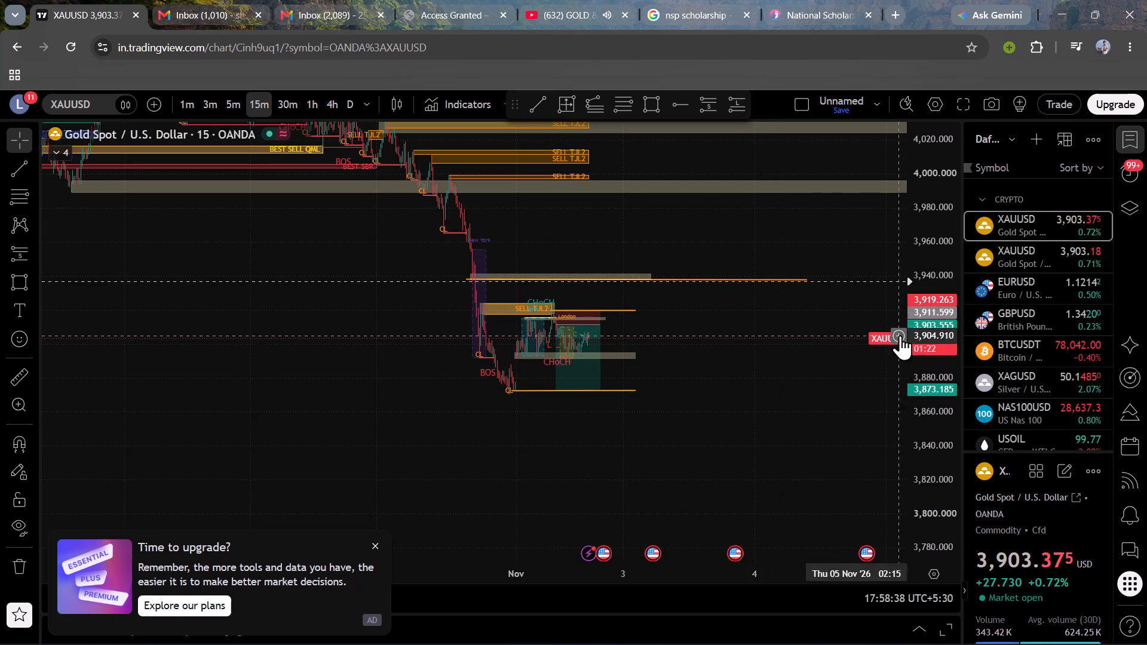
Open the BTCUSDT 15-minute chart and examine its late-October drop, the SELL TJL2 zones and the marked levels.
click(1016, 361)
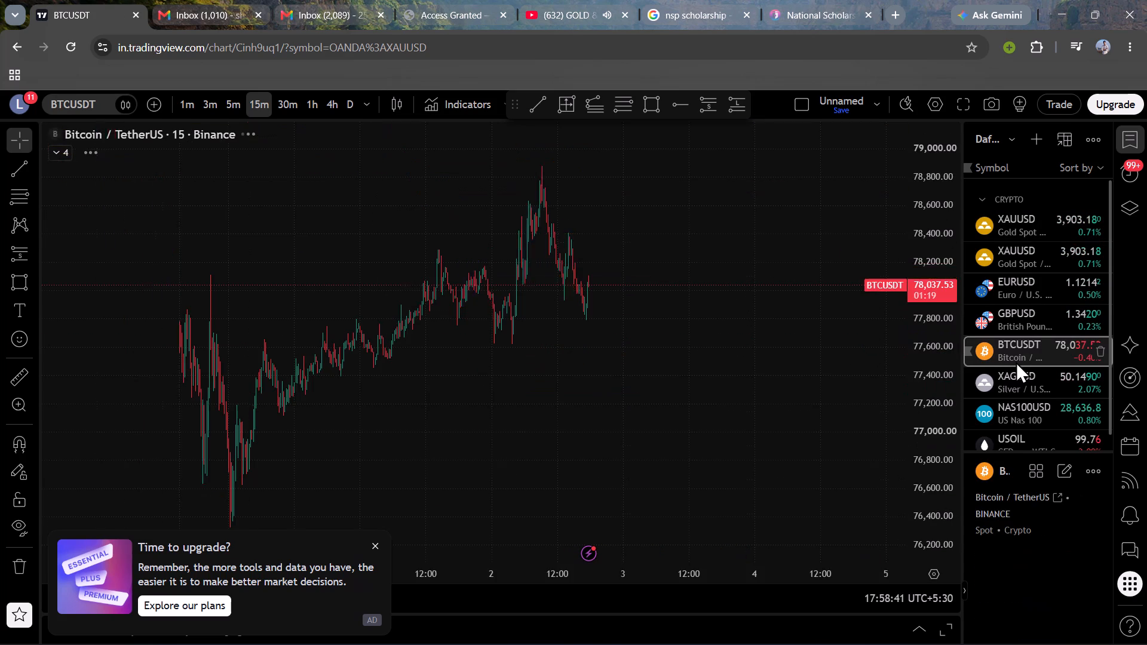
drag(721, 418, 809, 393)
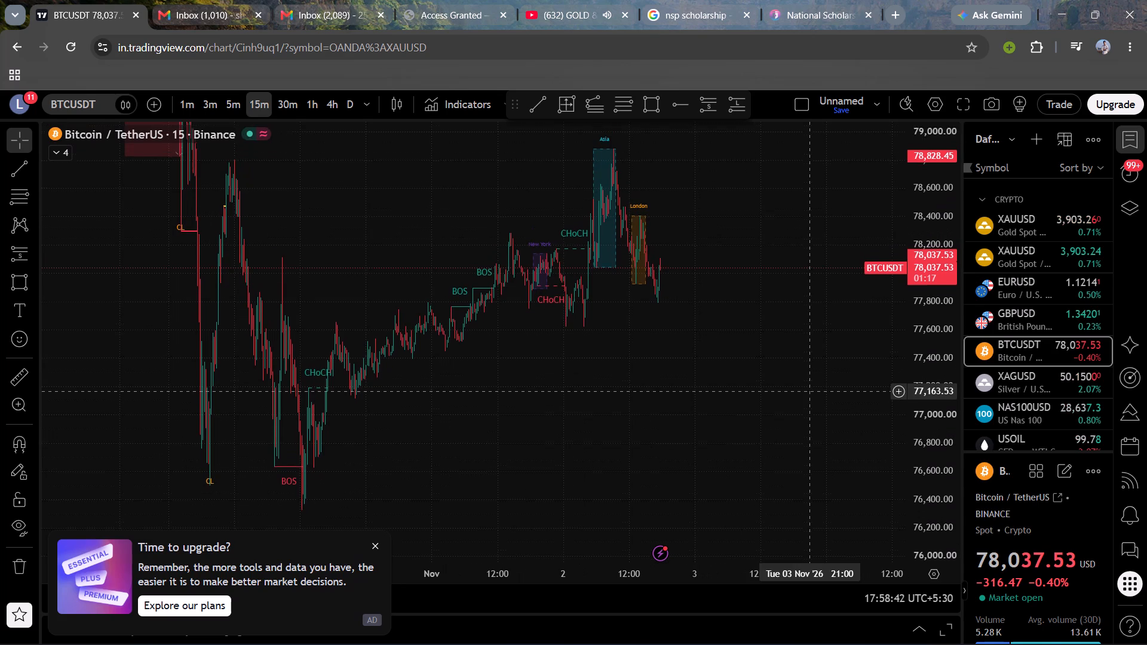
drag(809, 393, 809, 384)
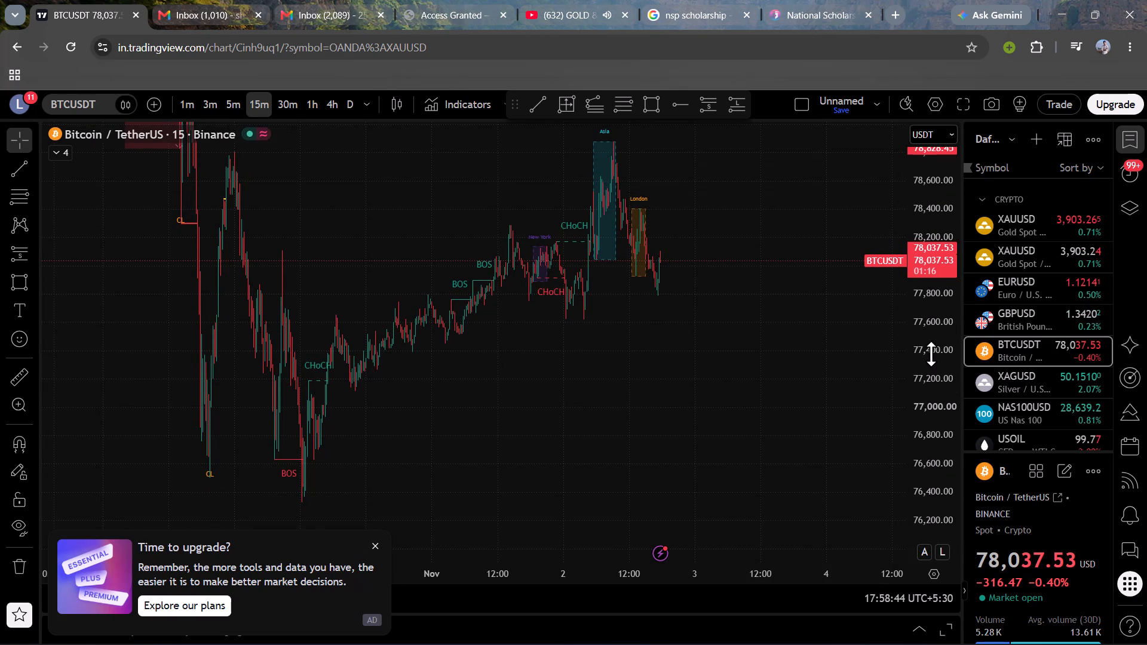
scroll(931, 354, down, 6)
drag(669, 364, 716, 492)
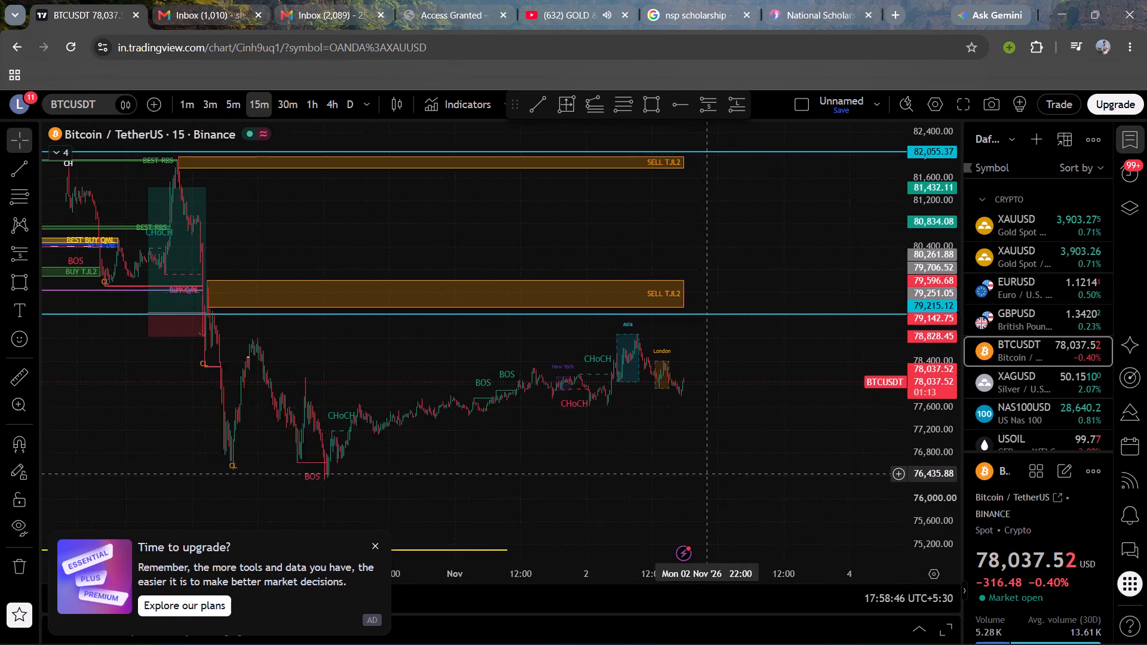
drag(716, 492, 772, 463)
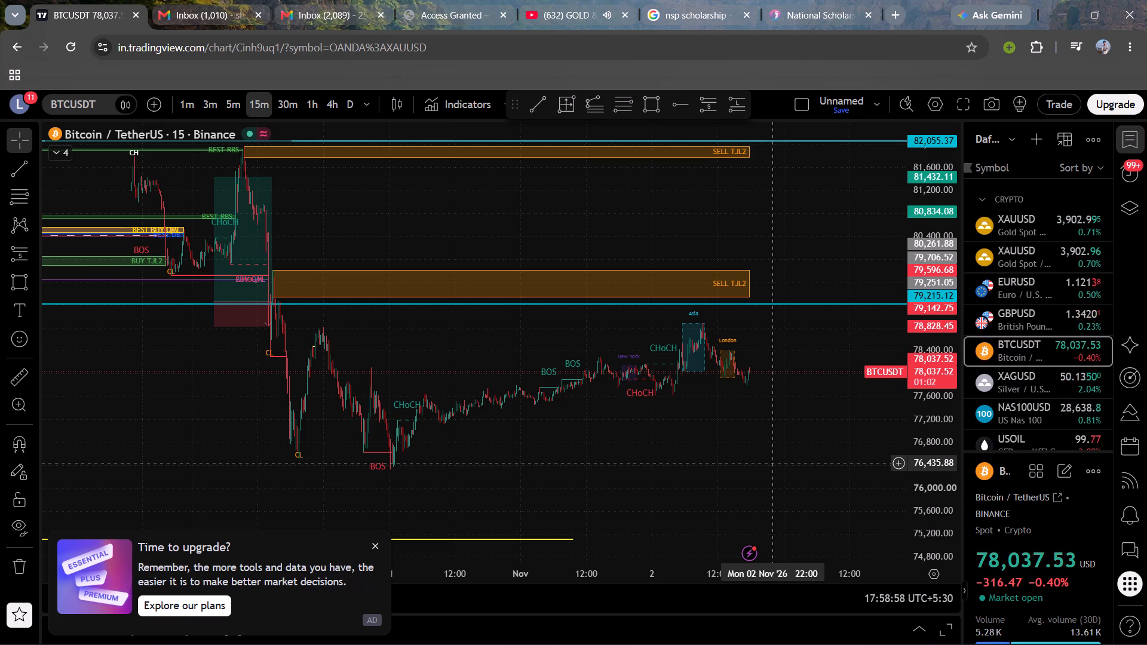
drag(772, 463, 704, 387)
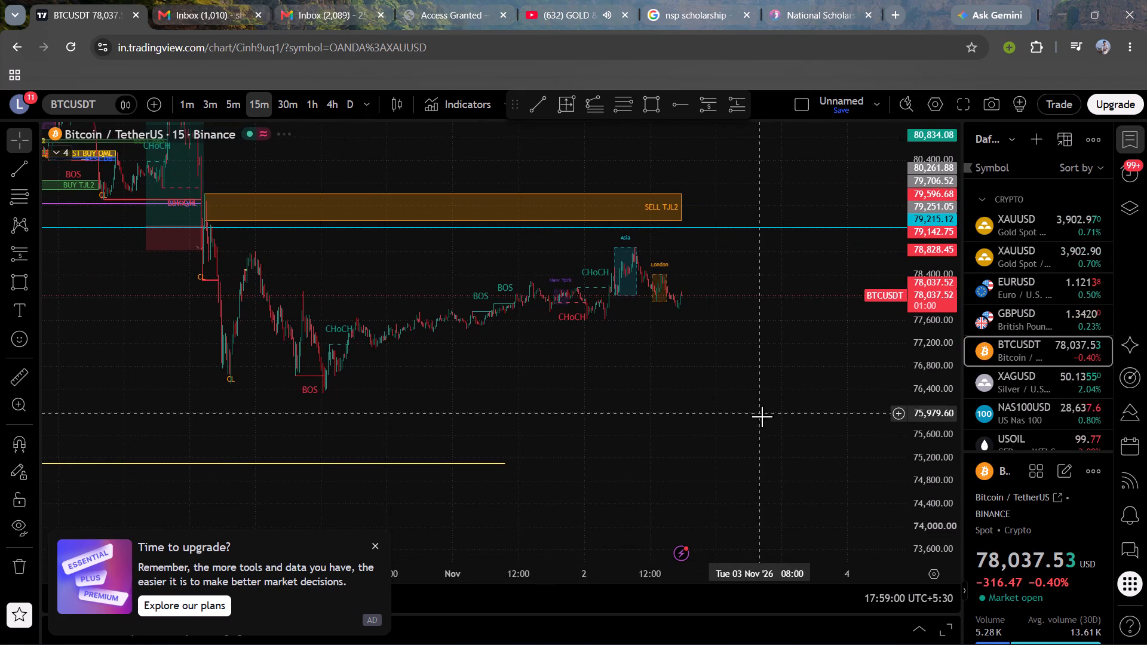
scroll(578, 428, down, 10)
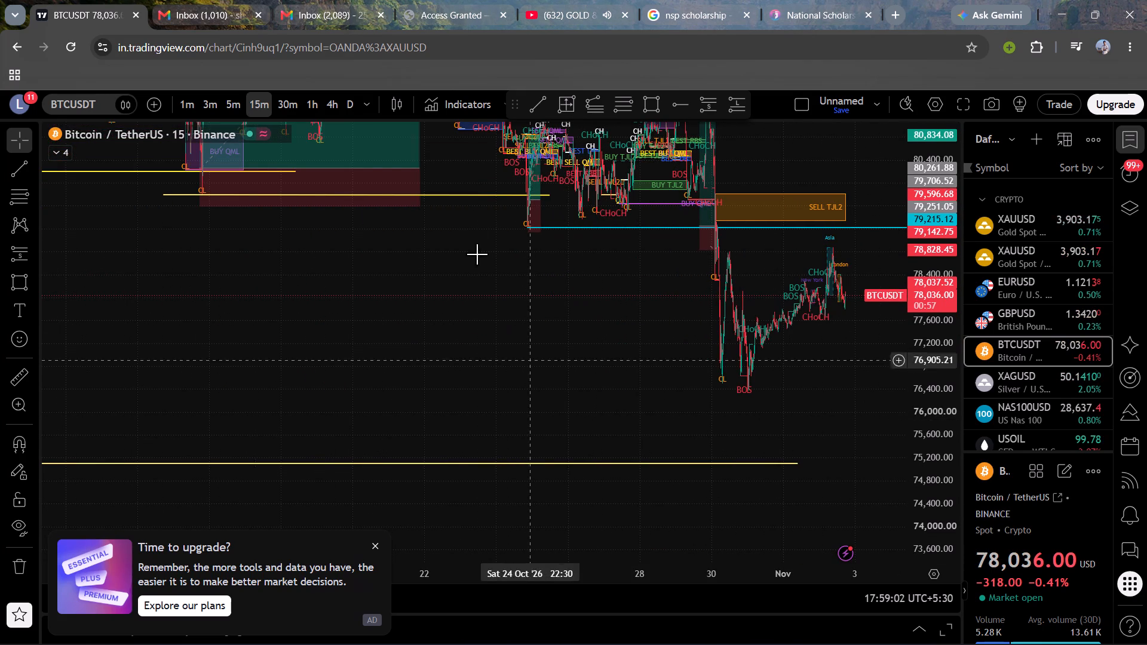
On the BTCUSDT 1-hour chart, extend the yellow level line near 75,093 to about Sun 15 Nov 17:30.
click(320, 106)
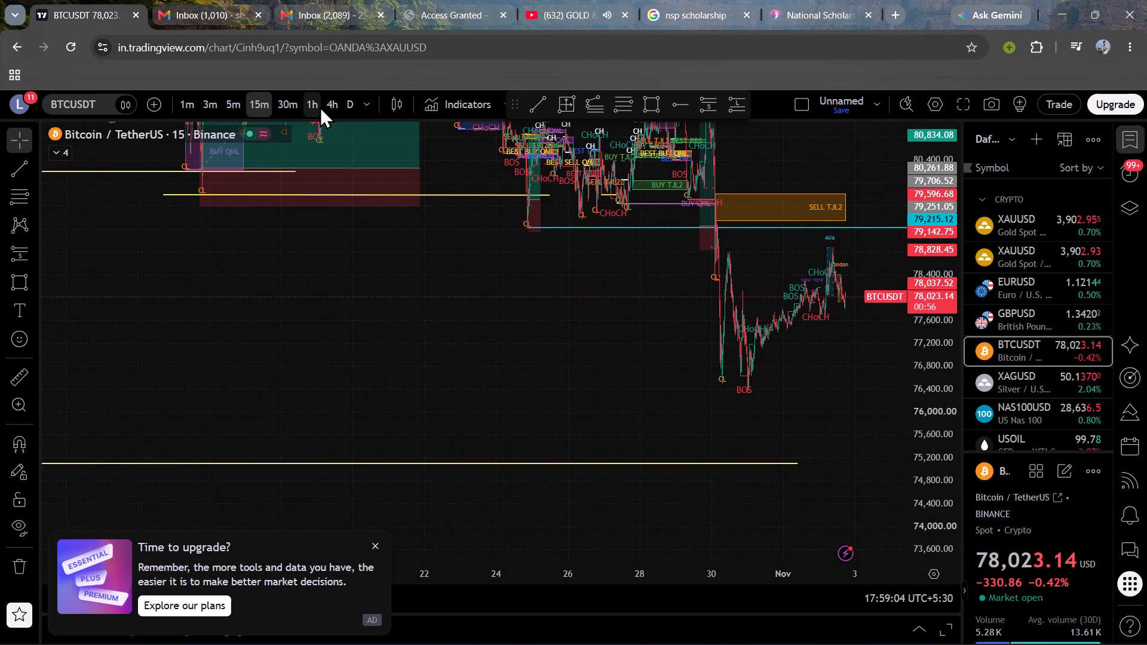
scroll(523, 351, up, 1)
drag(622, 410, 532, 292)
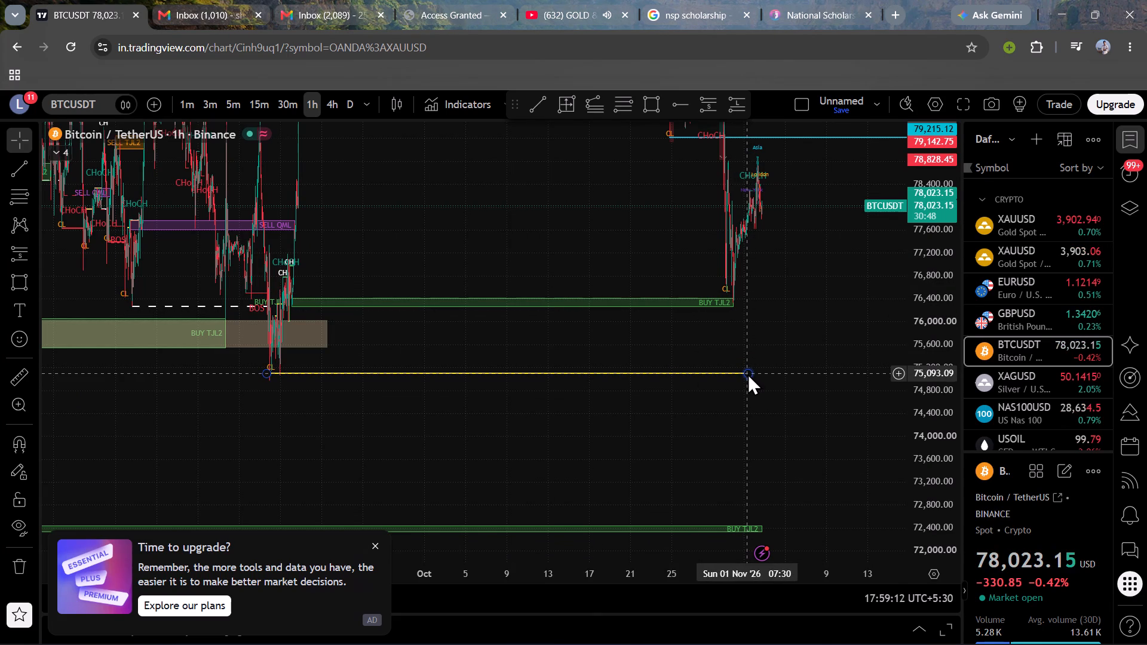
drag(747, 373, 895, 374)
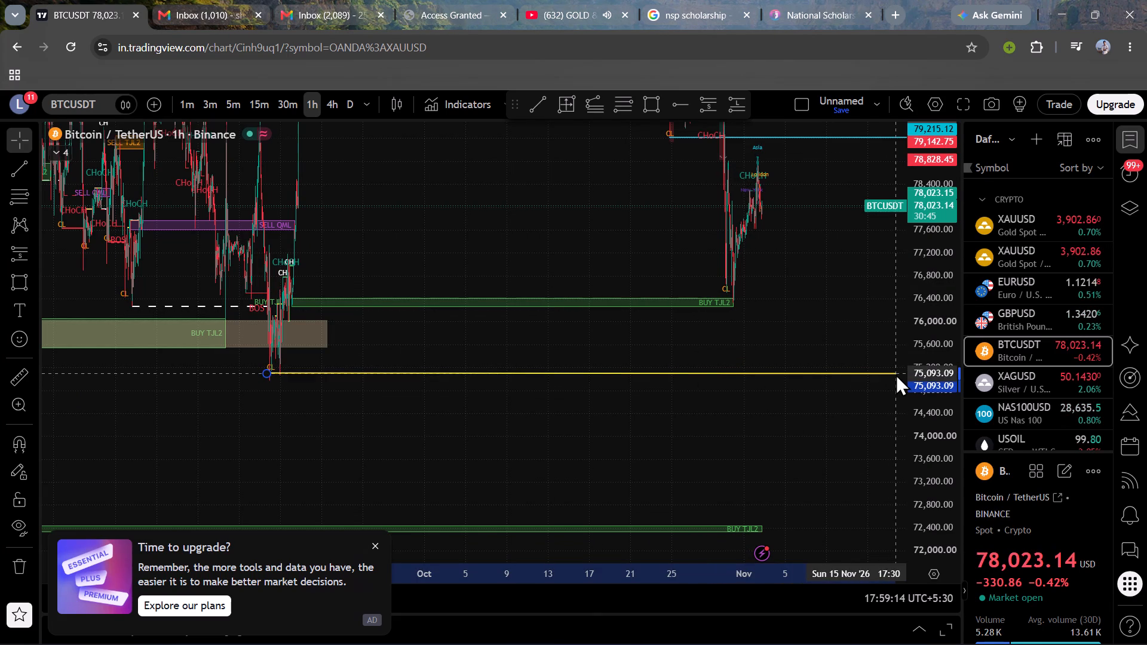
drag(895, 374, 896, 374)
Place a long position just above the yellow line with entry about 75,458, stop about 74,467 and target about 81,950.
drag(833, 342, 625, 371)
scroll(625, 371, right, 3)
click(735, 113)
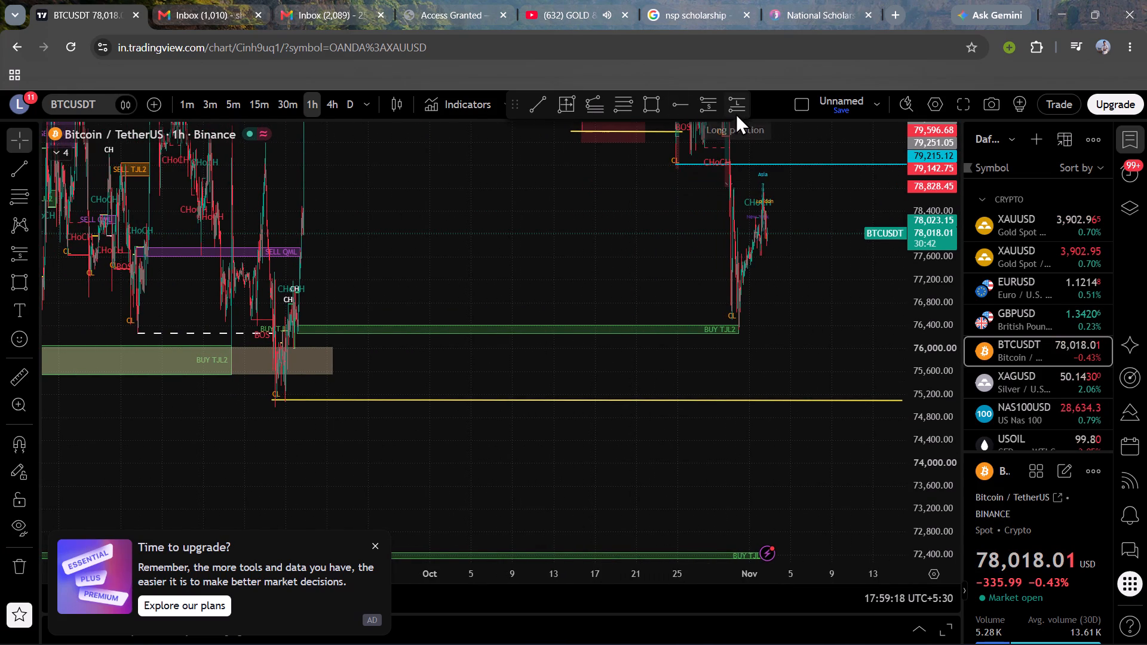
click(802, 379)
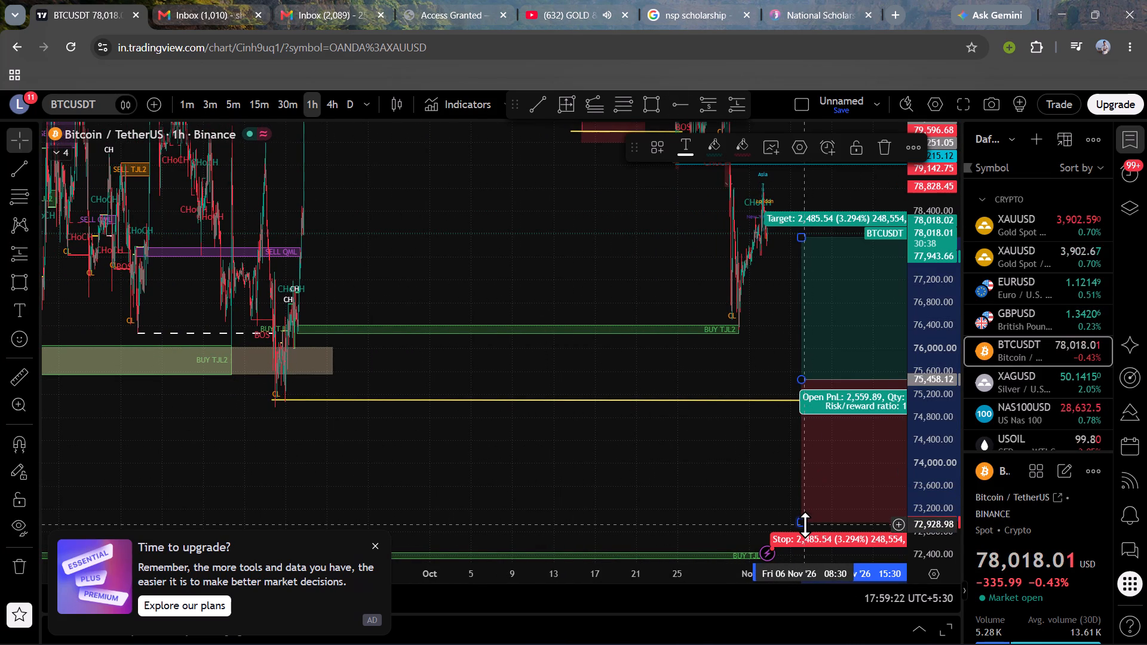
drag(805, 524, 762, 436)
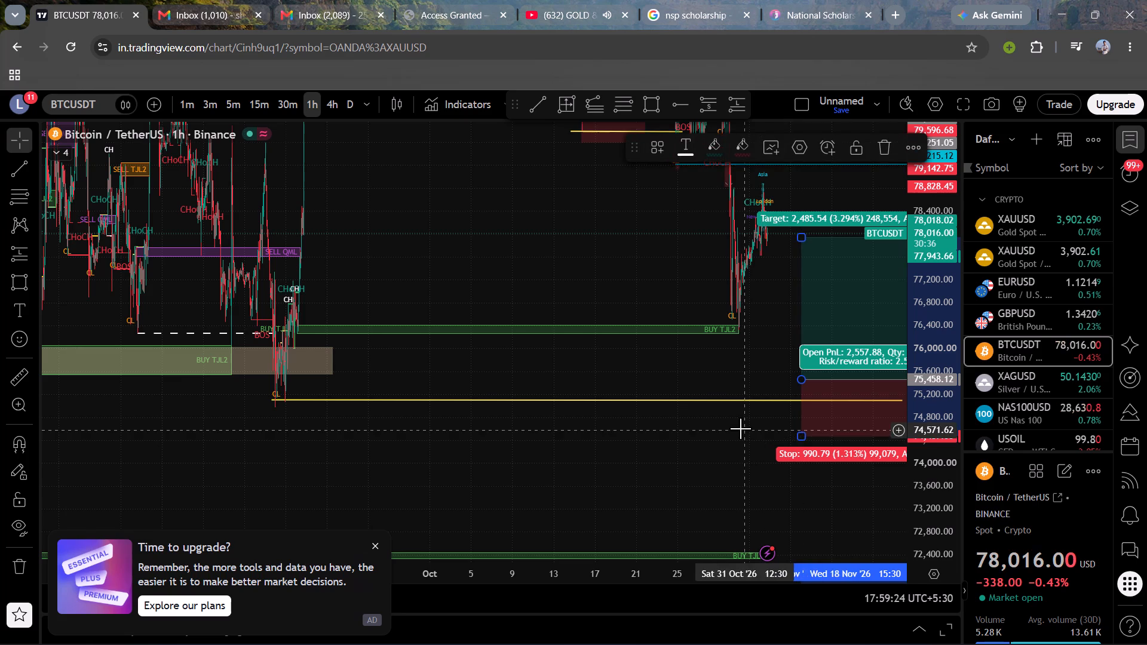
drag(740, 428, 486, 510)
click(590, 406)
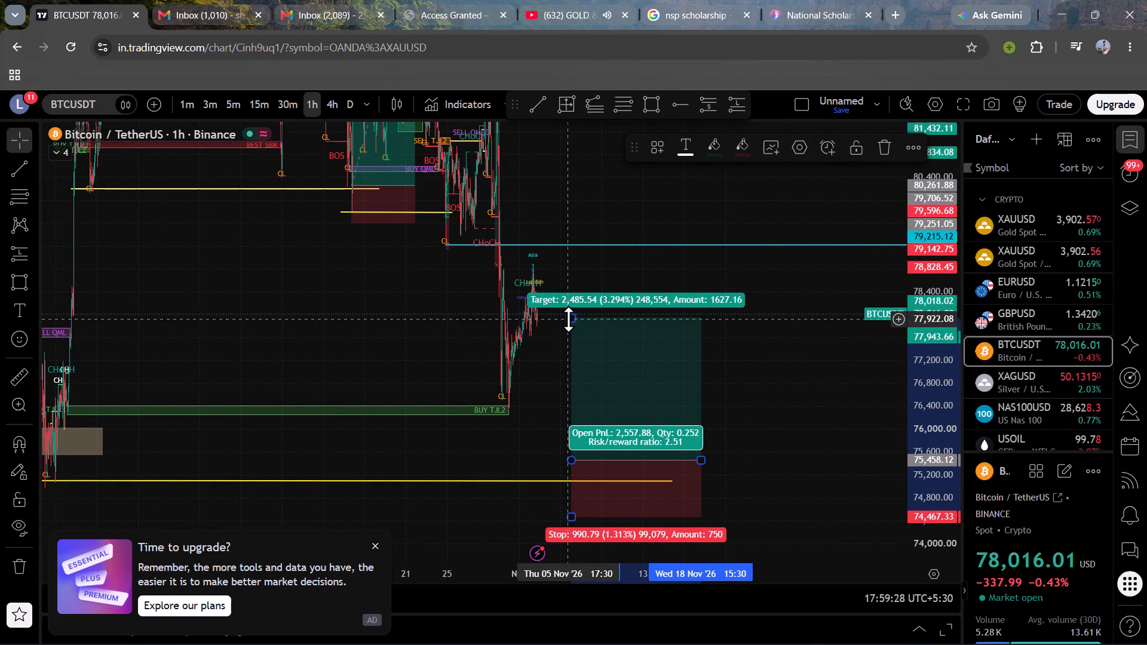
drag(568, 319, 547, 150)
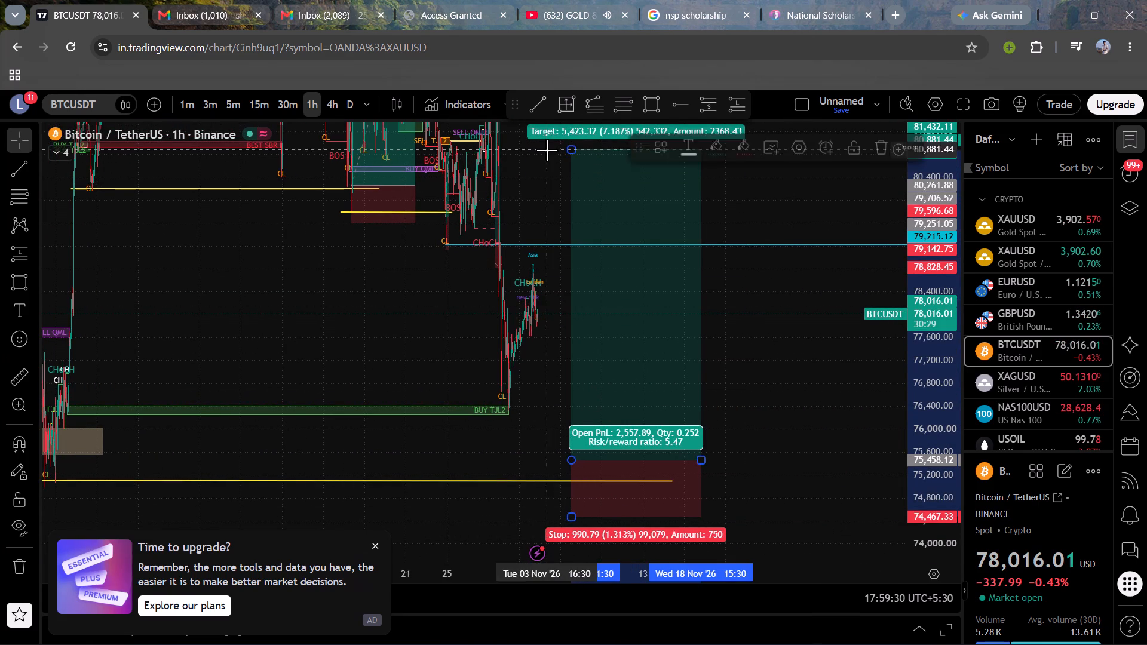
drag(532, 182, 521, 317)
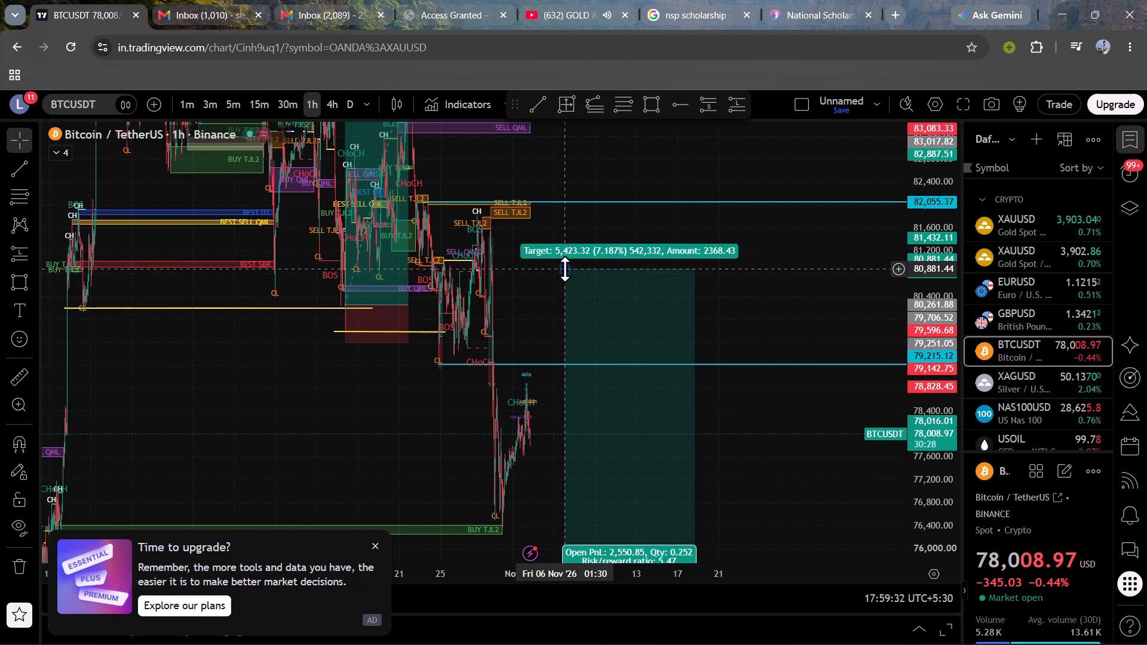
drag(565, 269, 546, 208)
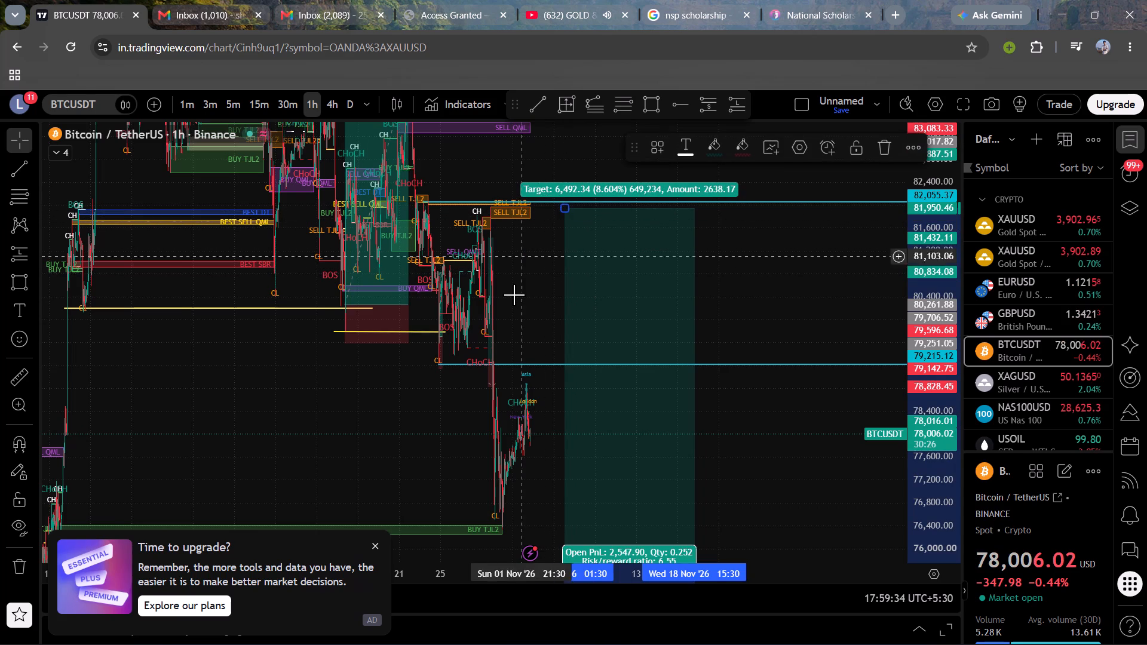
Examine the late-October BTCUSDT drop and recovery around the cyan 79,215 level, the earlier long positions and the BUY TJL2 zone.
scroll(387, 373, right, 3)
scroll(387, 373, up, 5)
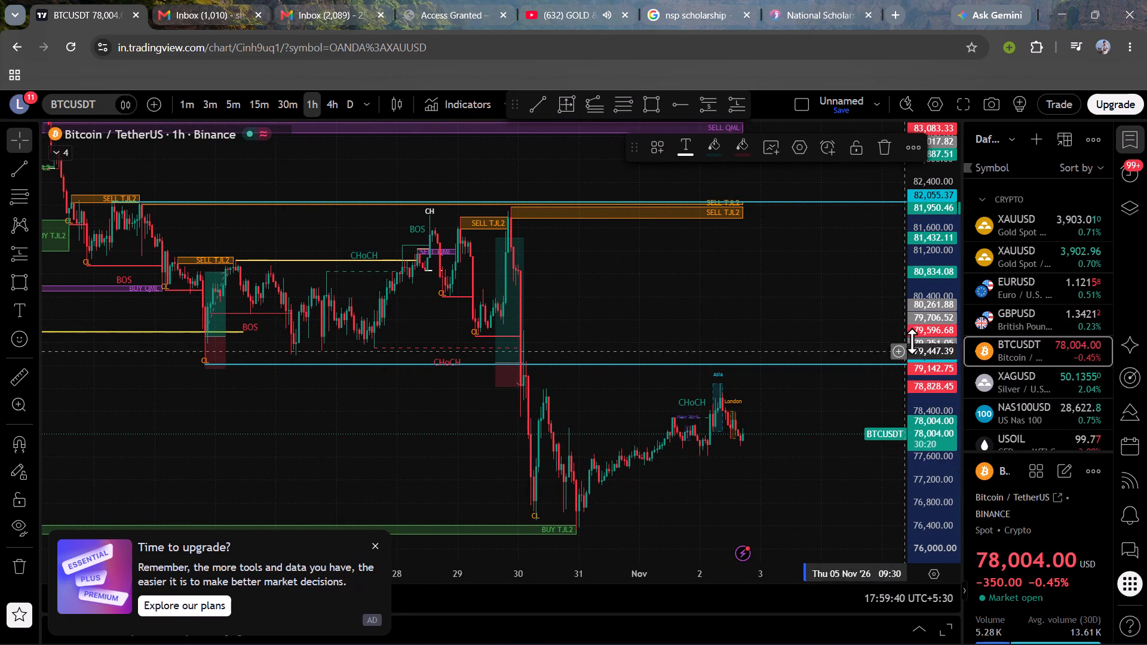
scroll(914, 360, up, 7)
scroll(599, 331, up, 2)
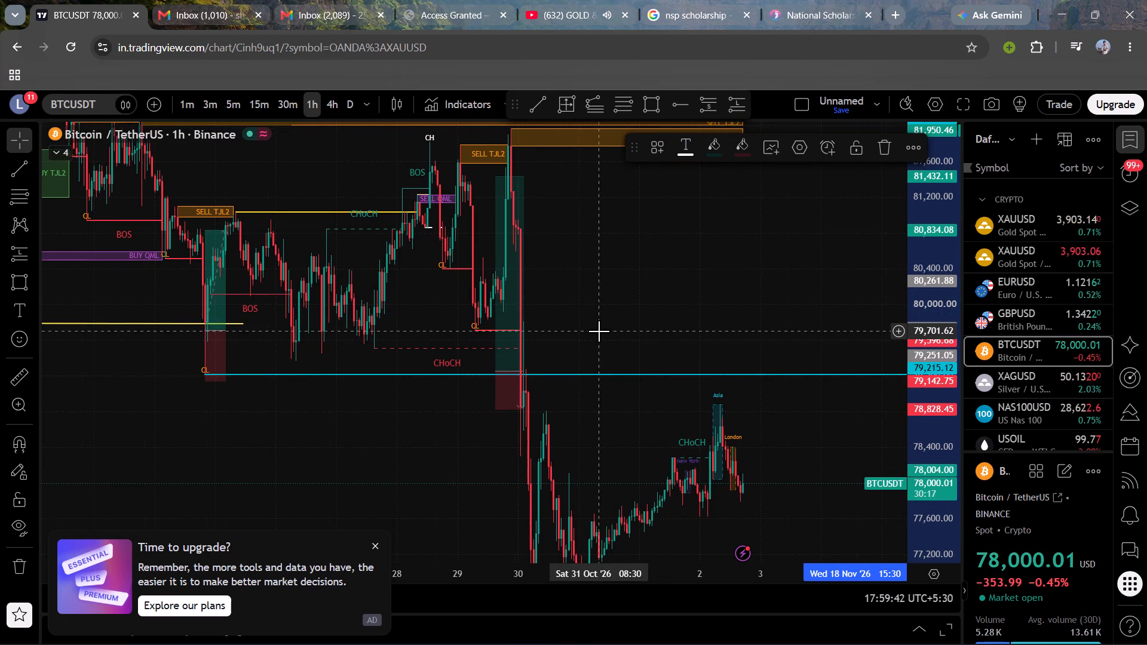
scroll(599, 331, up, 5)
scroll(599, 331, down, 4)
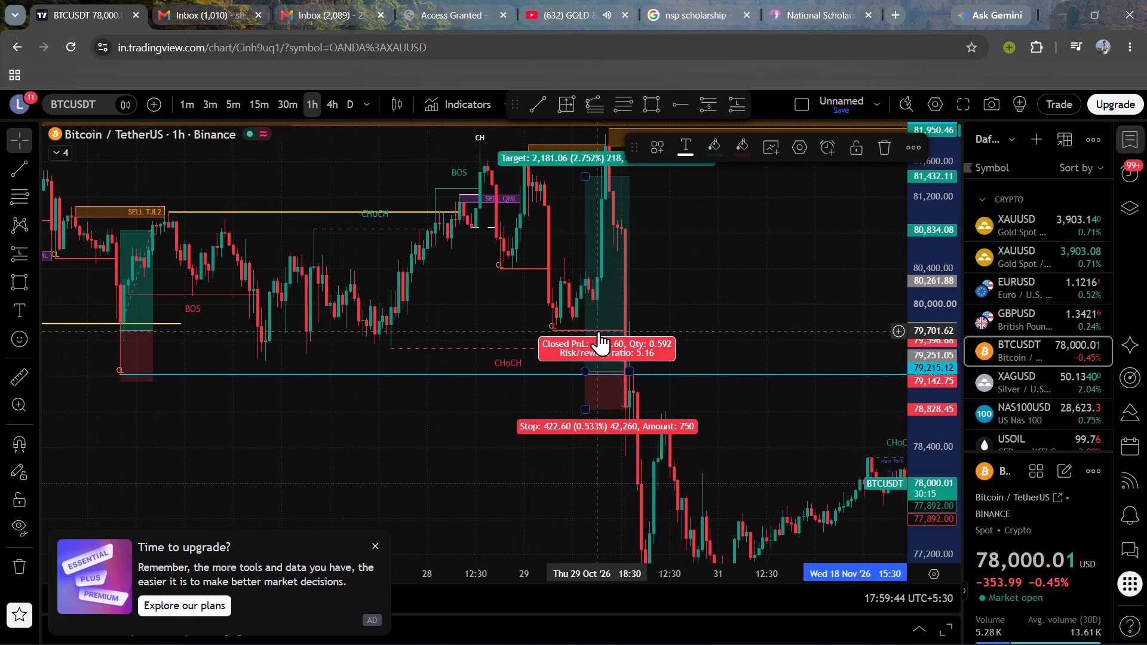
scroll(599, 331, down, 1)
click(805, 389)
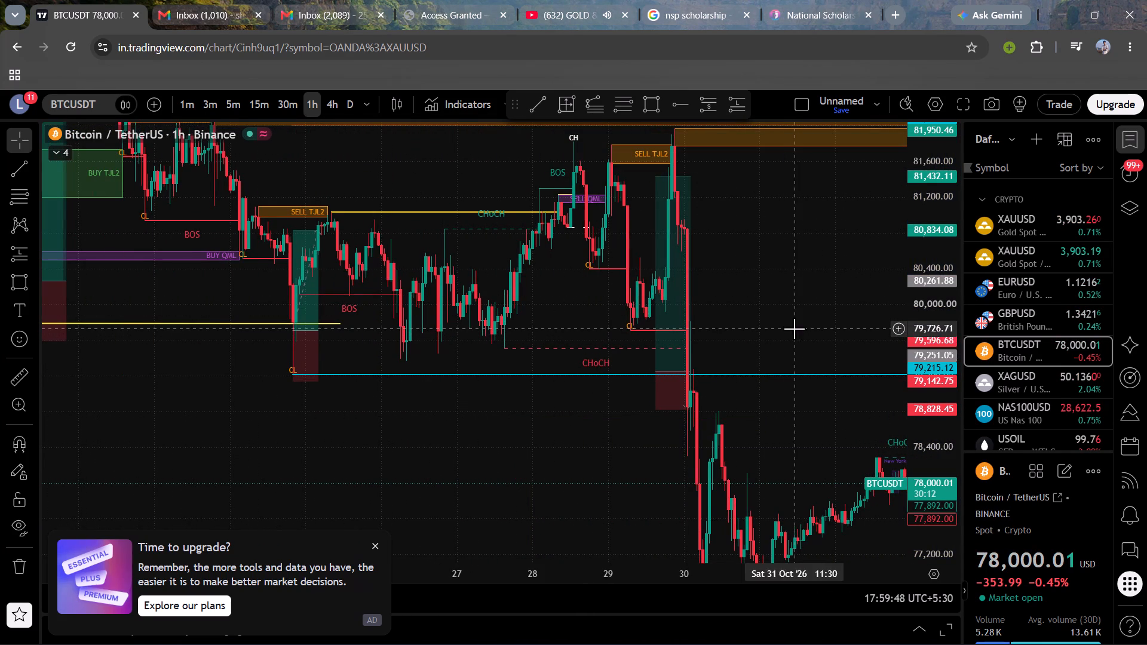
drag(794, 328, 605, 236)
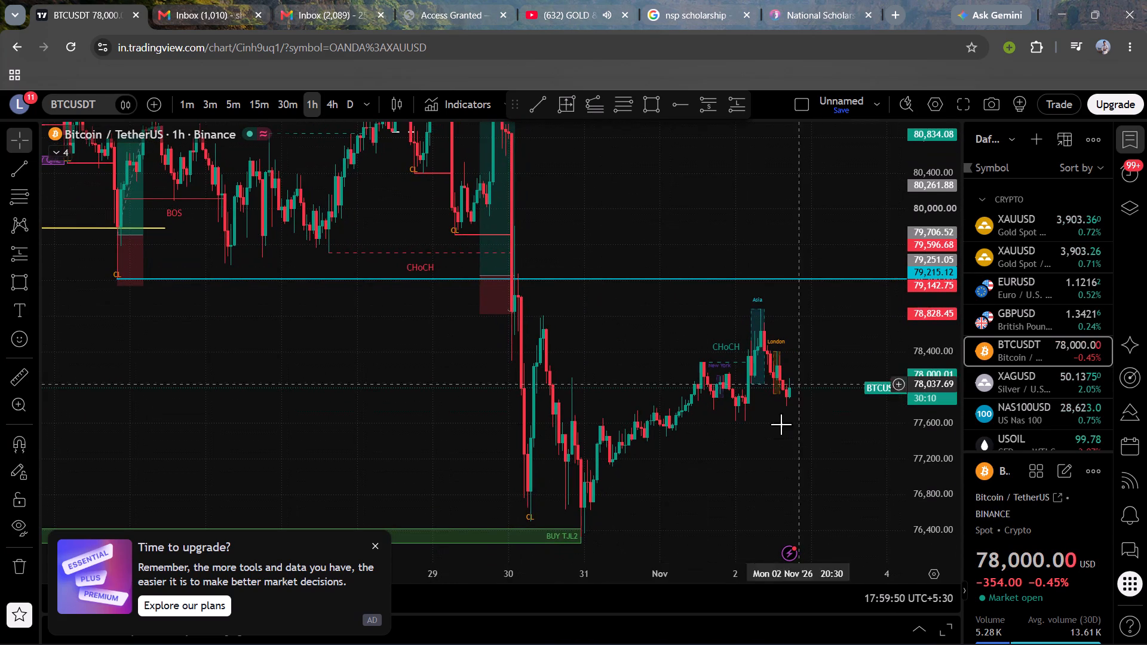
drag(699, 481, 650, 387)
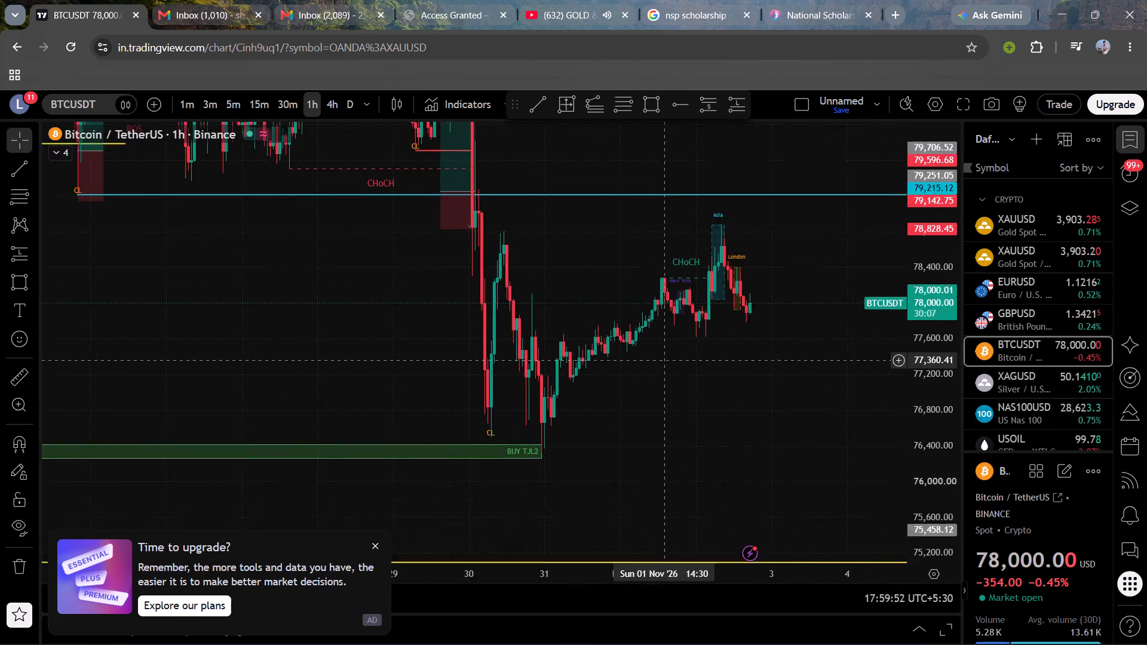
drag(650, 387, 626, 432)
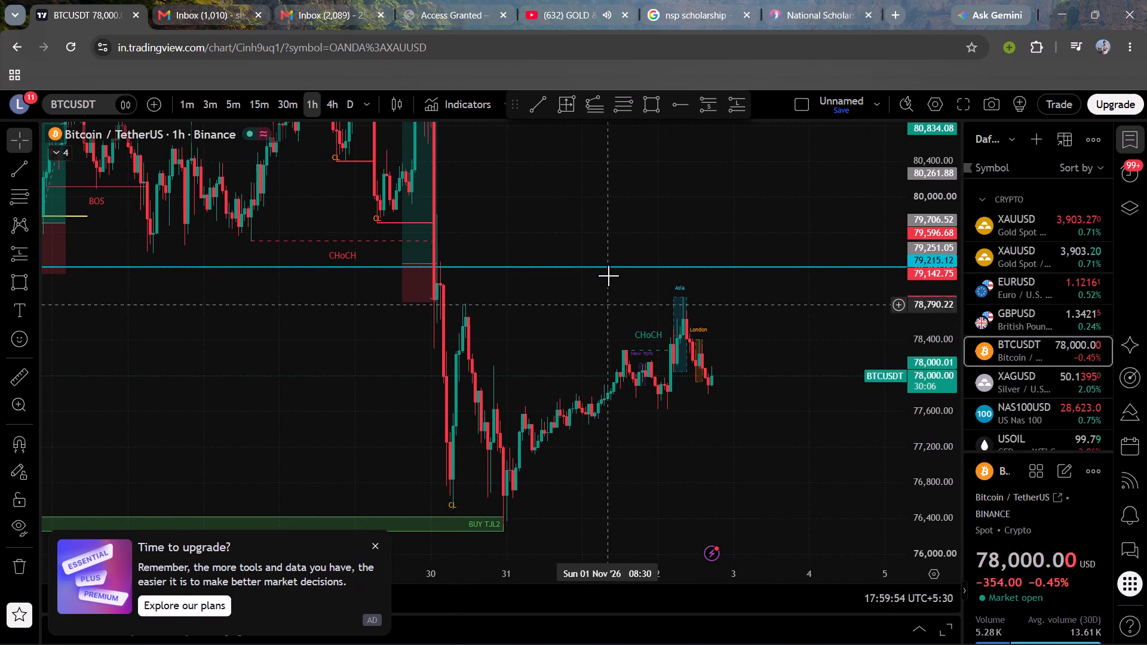
scroll(576, 379, down, 1)
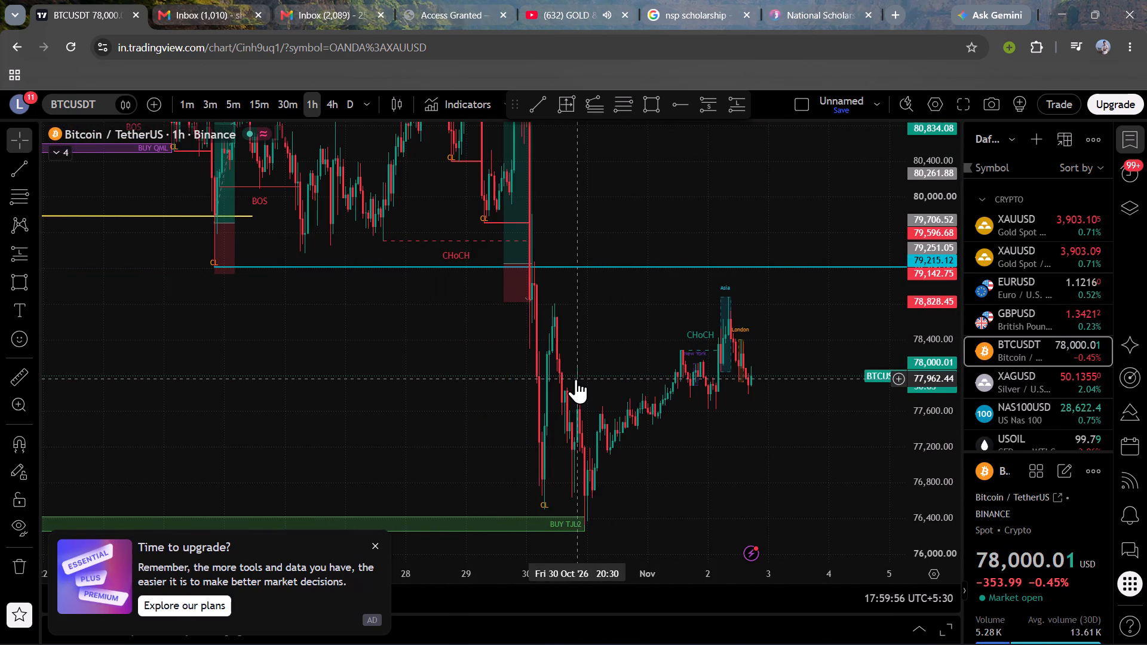
Delete the cyan horizontal ray at 79,215.12.
click(603, 268)
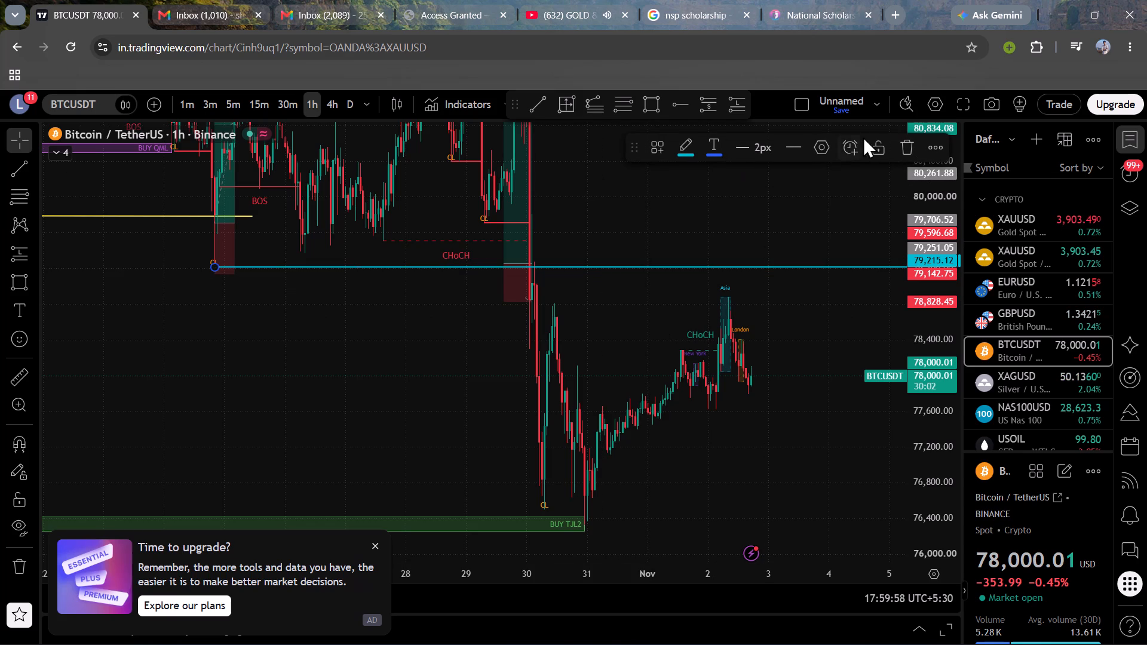
click(907, 156)
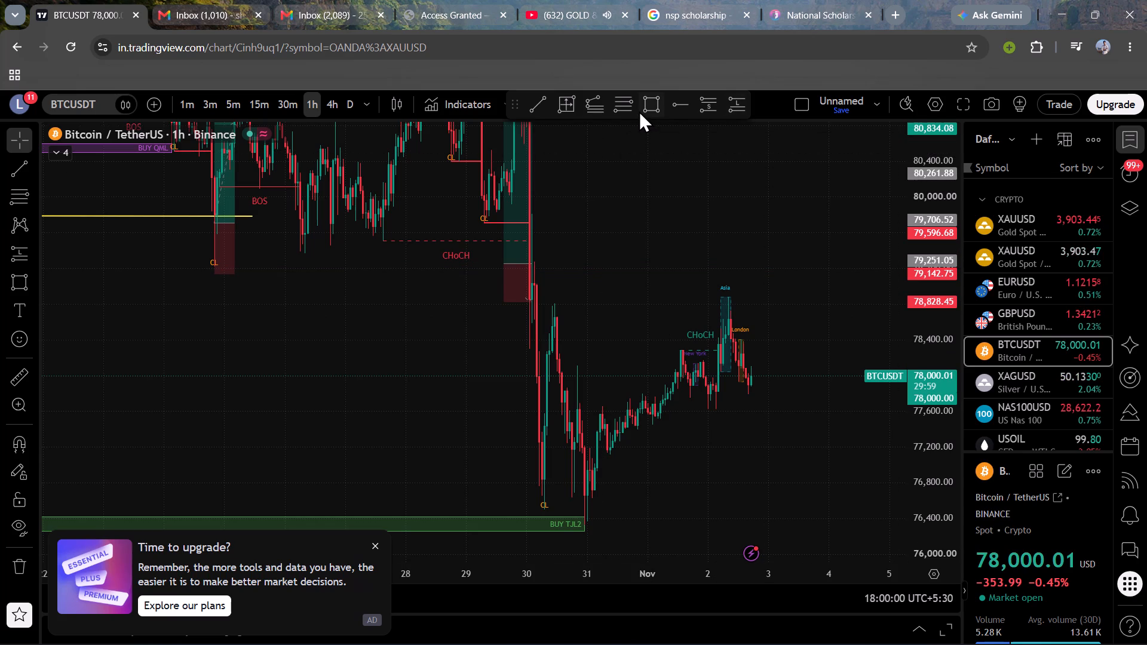
Draw a rectangle zone along the late-October lows from about 79,585 down to 79,350, extending to about Thu 05 Nov 18:30.
click(639, 110)
drag(289, 234, 711, 255)
scroll(711, 255, left, 2)
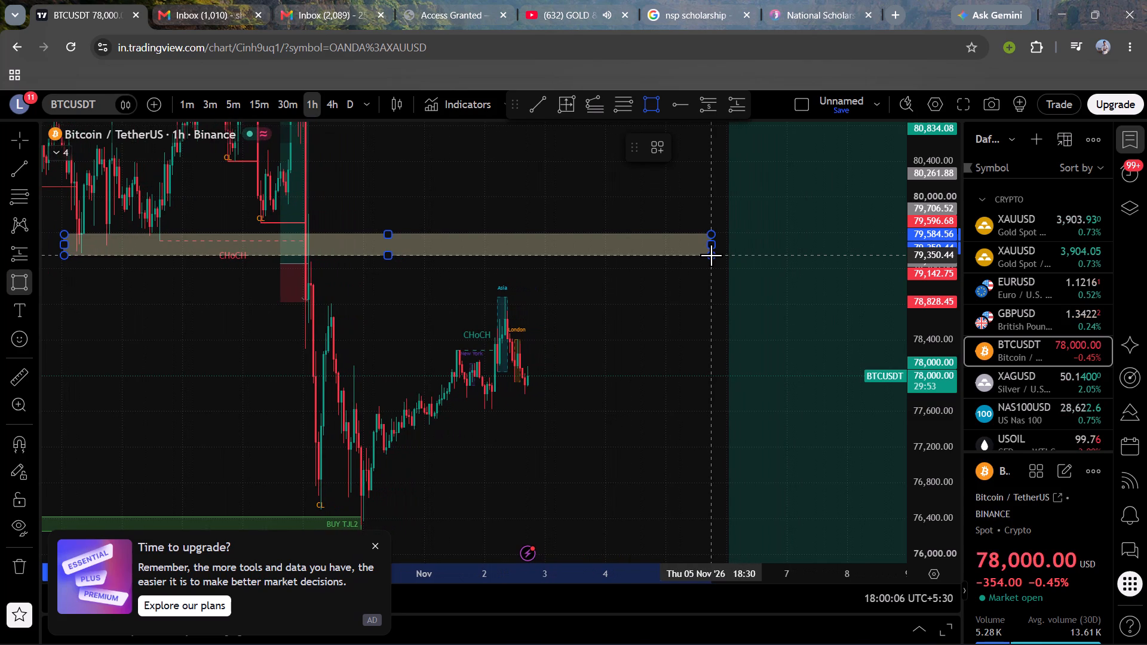
click(711, 255)
click(965, 314)
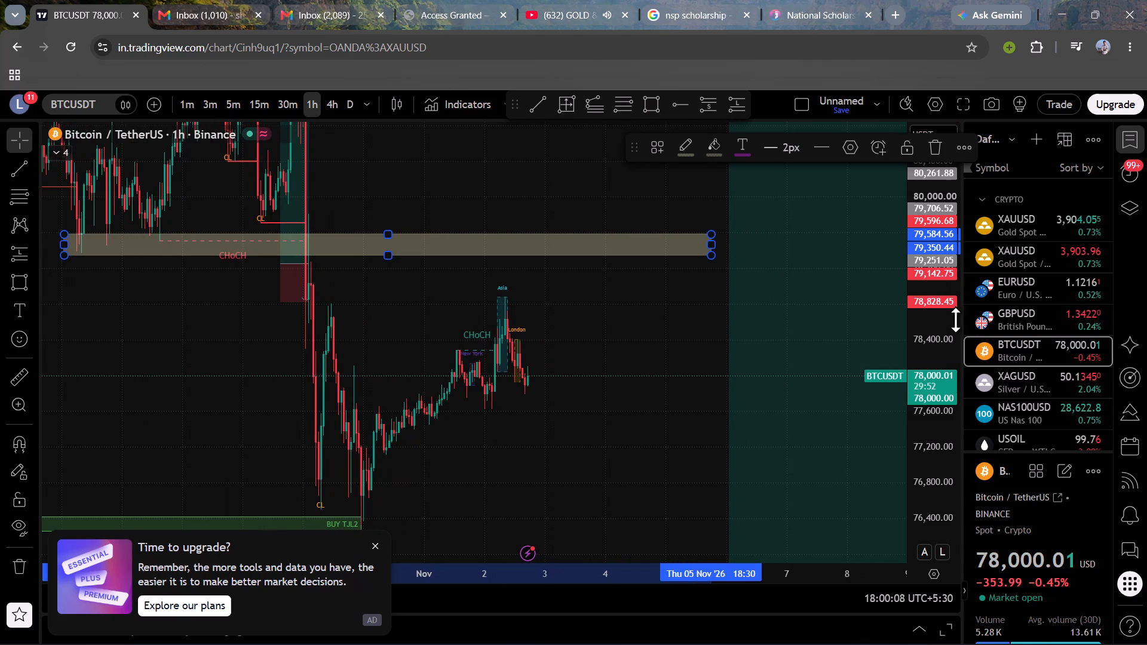
Place a short position below the new rectangle zone with entry about 79,295, stop about 79,782 and target about 76,374.
scroll(948, 326, down, 8)
scroll(664, 367, down, 2)
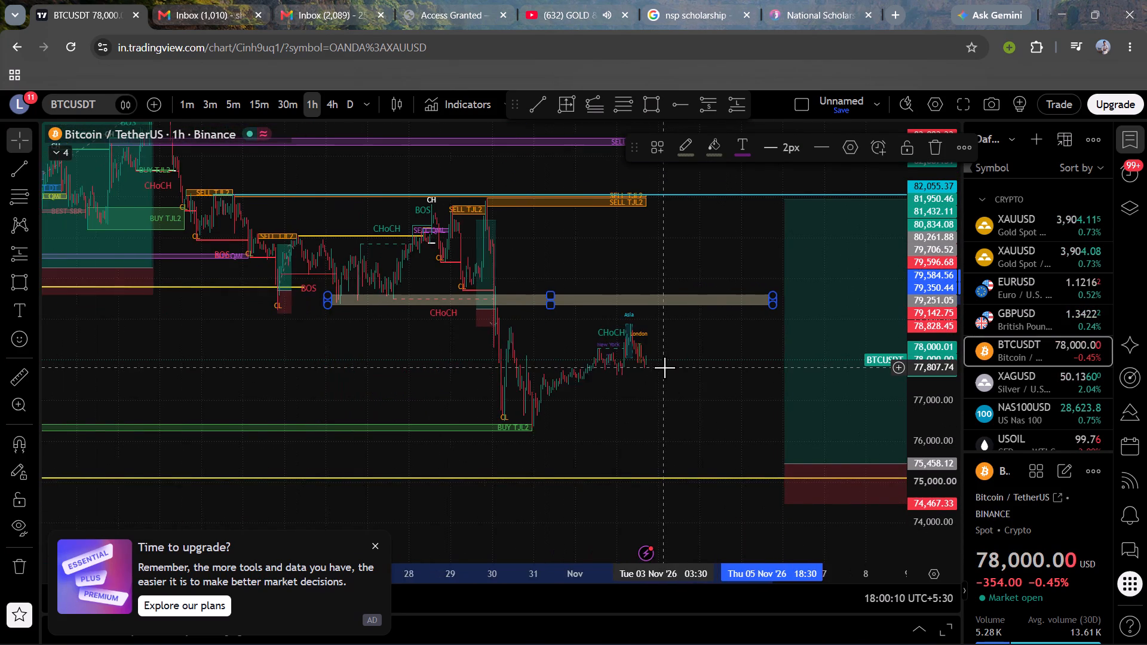
scroll(925, 351, up, 7)
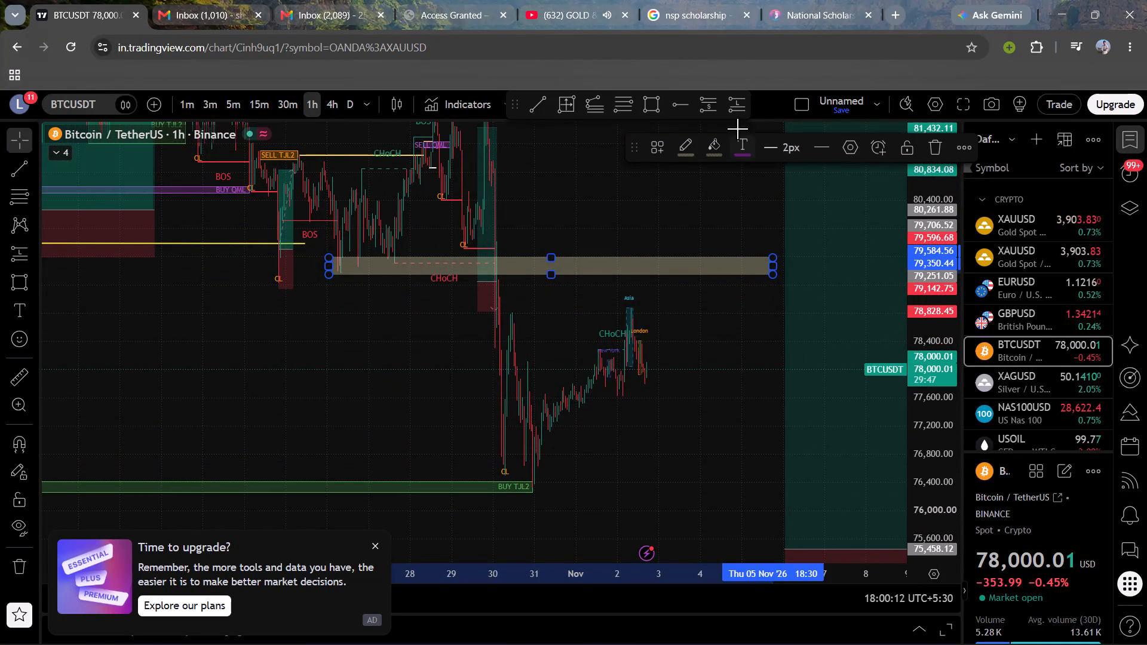
click(701, 110)
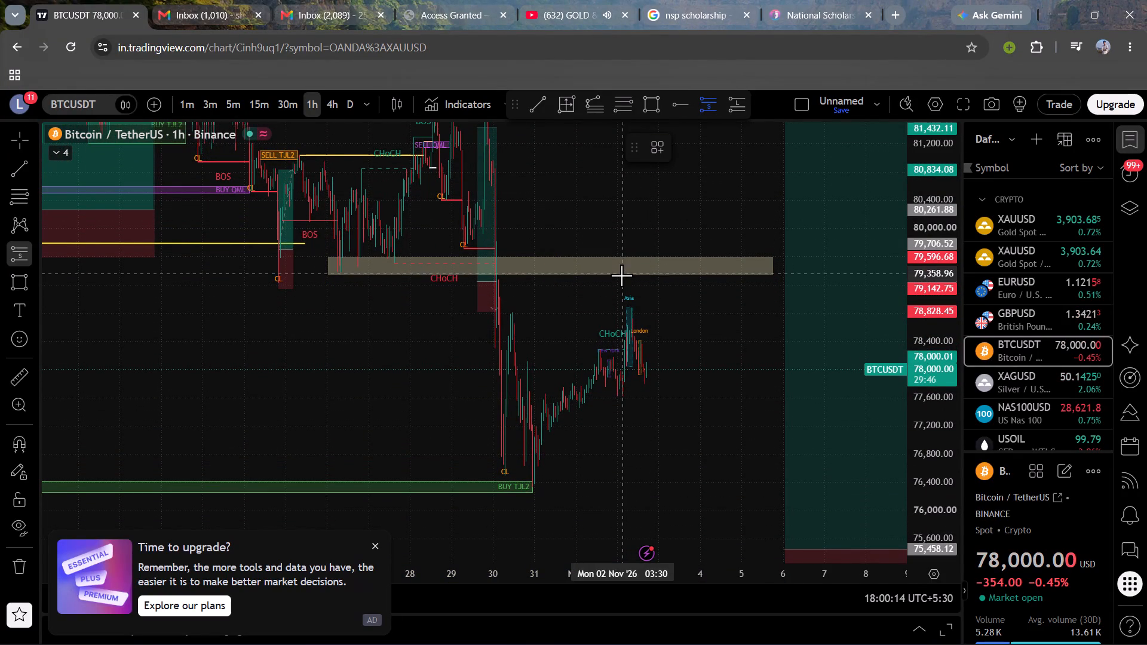
click(632, 278)
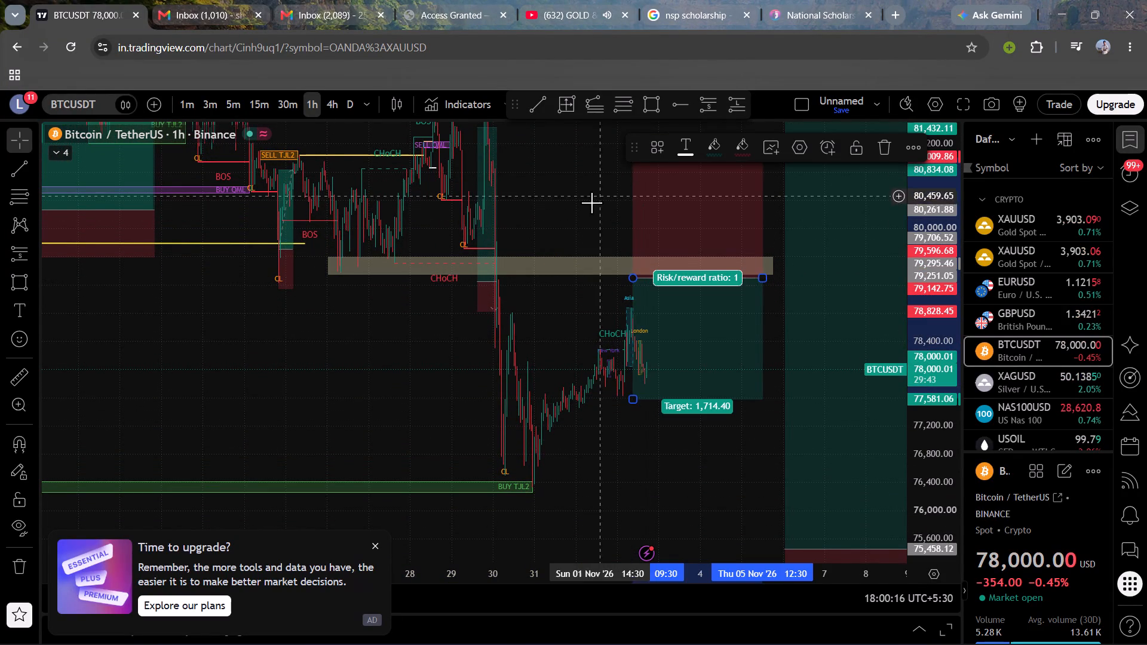
drag(588, 204, 598, 286)
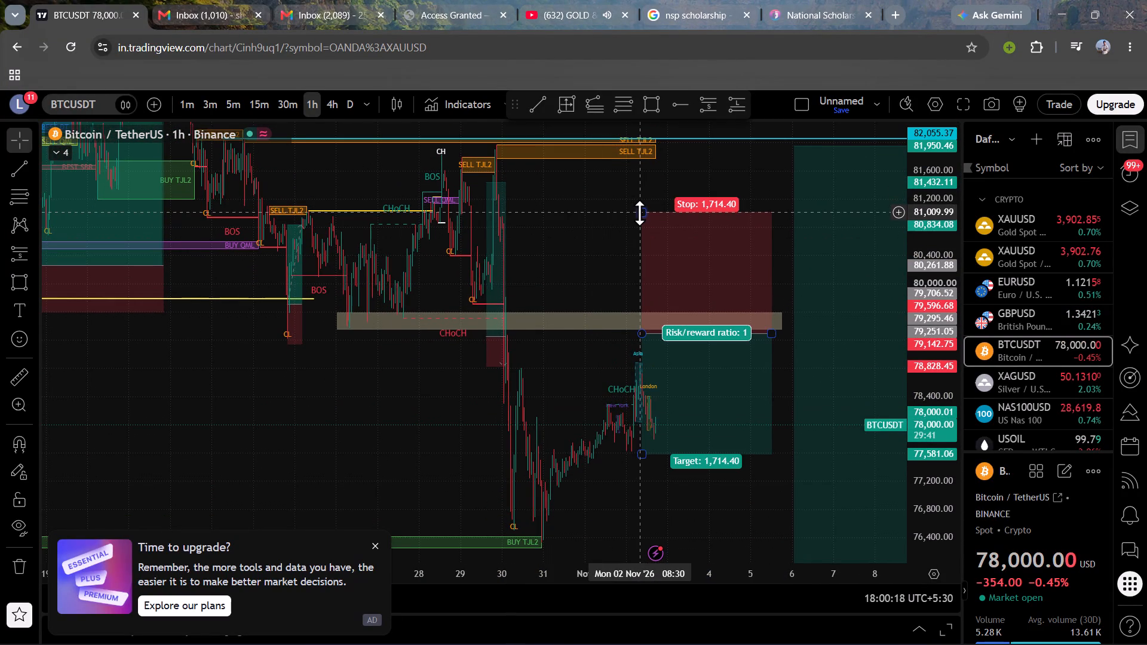
drag(639, 213, 600, 295)
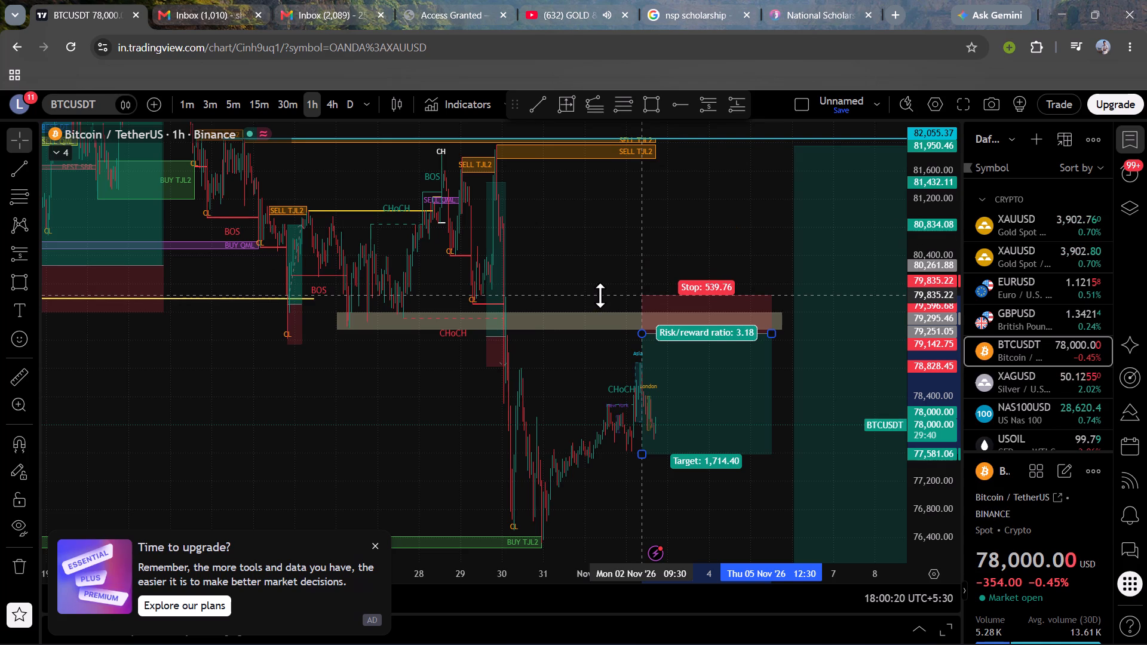
drag(600, 295, 599, 299)
drag(582, 367, 545, 300)
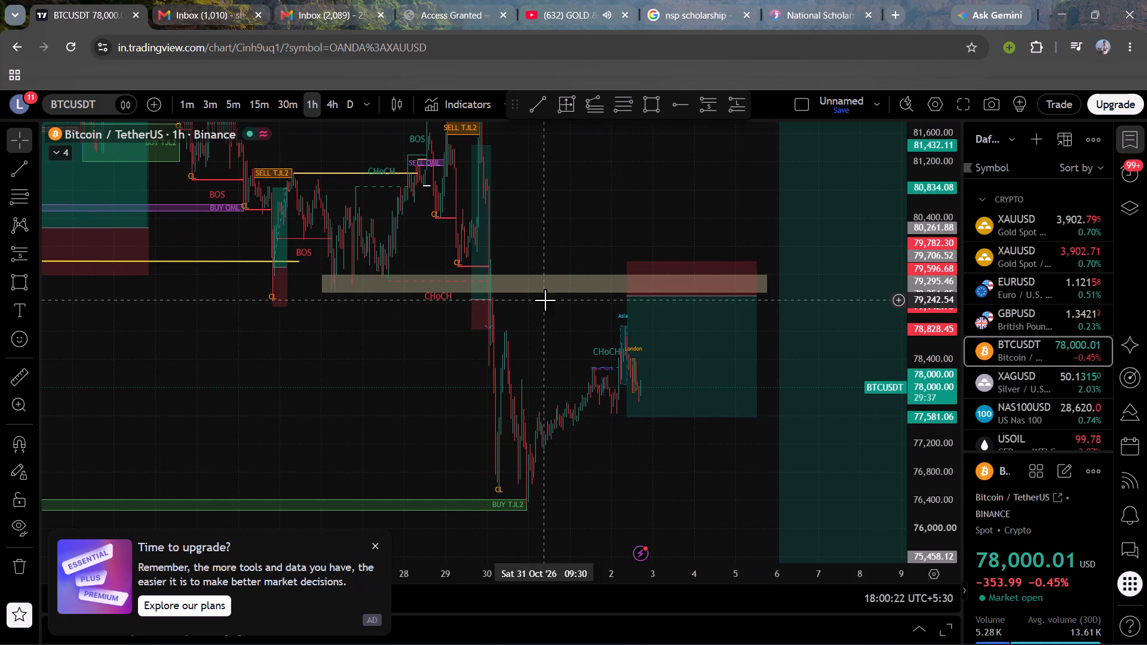
drag(628, 418, 628, 500)
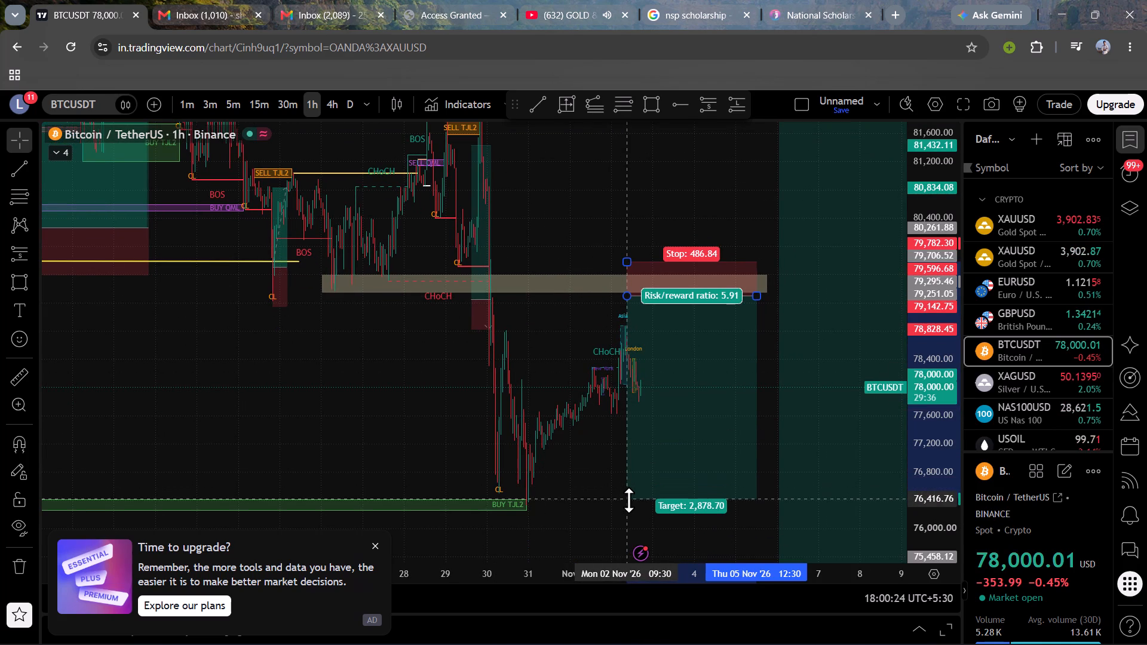
drag(628, 500, 628, 502)
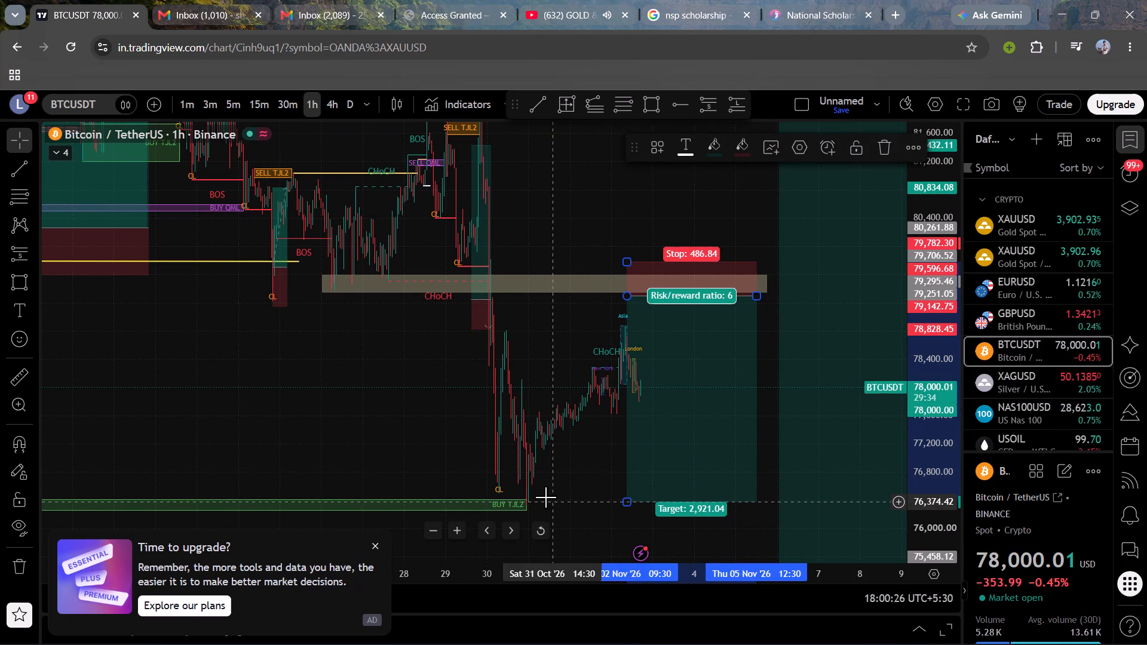
drag(545, 496, 505, 398)
scroll(505, 398, up, 1)
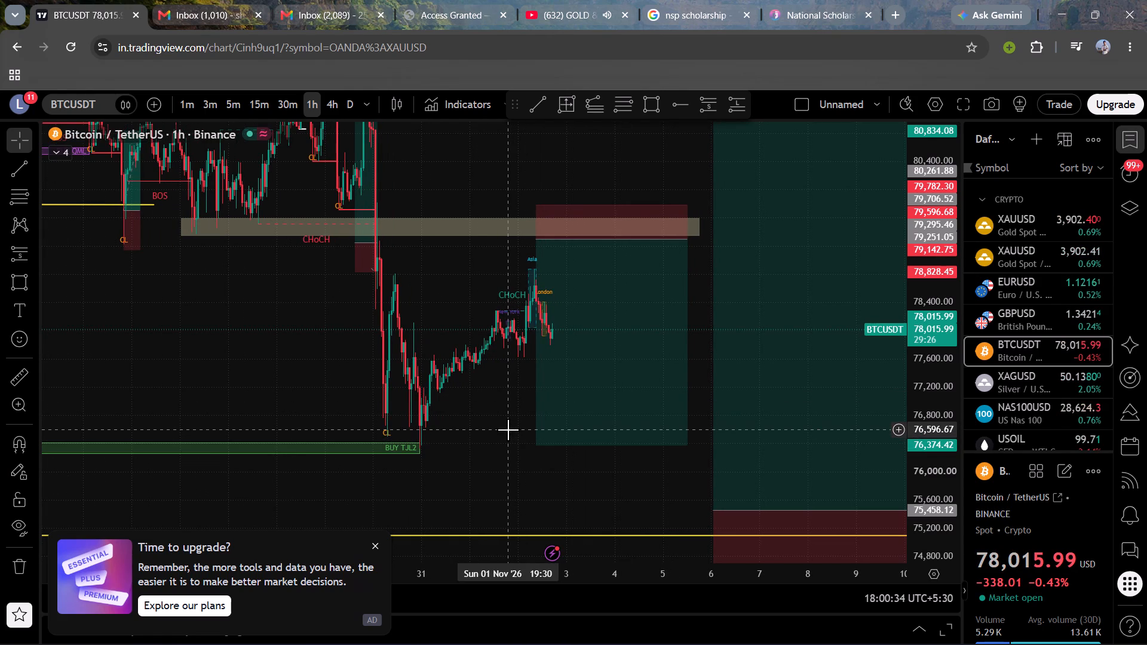
click(627, 486)
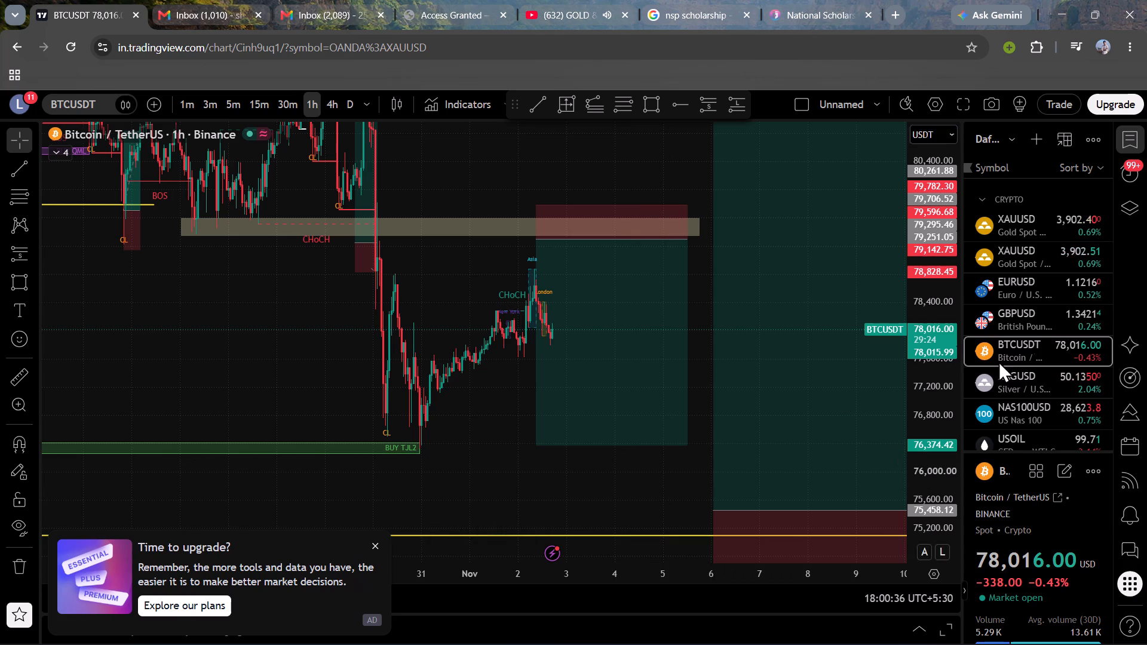
Switch to the GBPUSD chart and examine the late-October decline, the recovery into November and the cyan 1.34004 level.
click(1043, 309)
scroll(689, 391, down, 1)
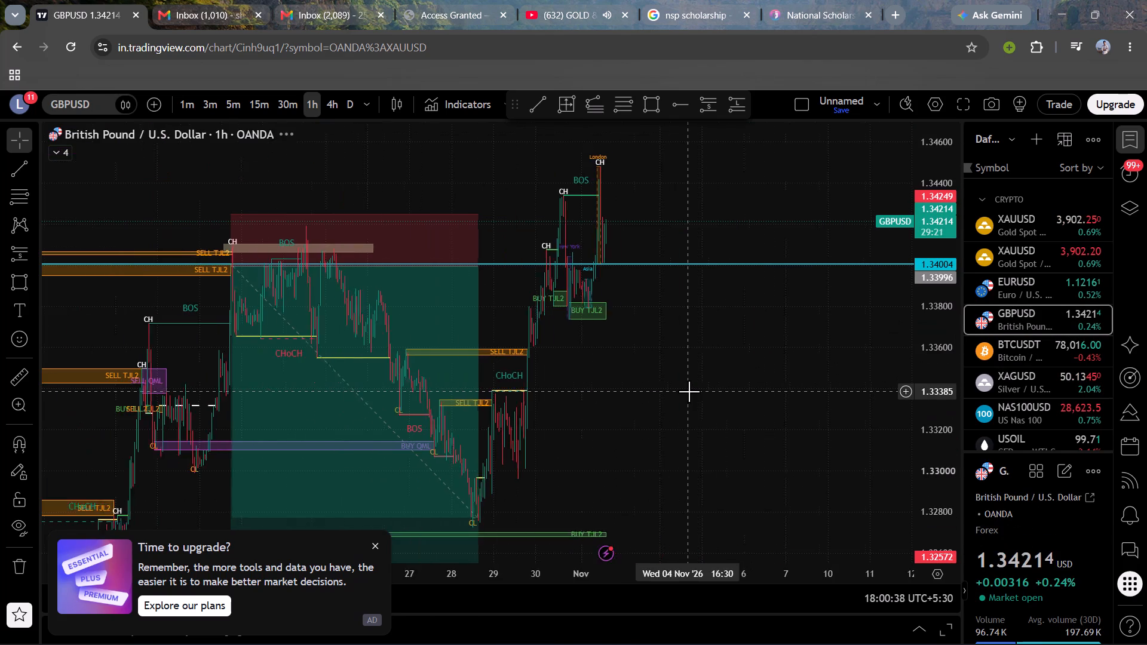
scroll(727, 373, up, 3)
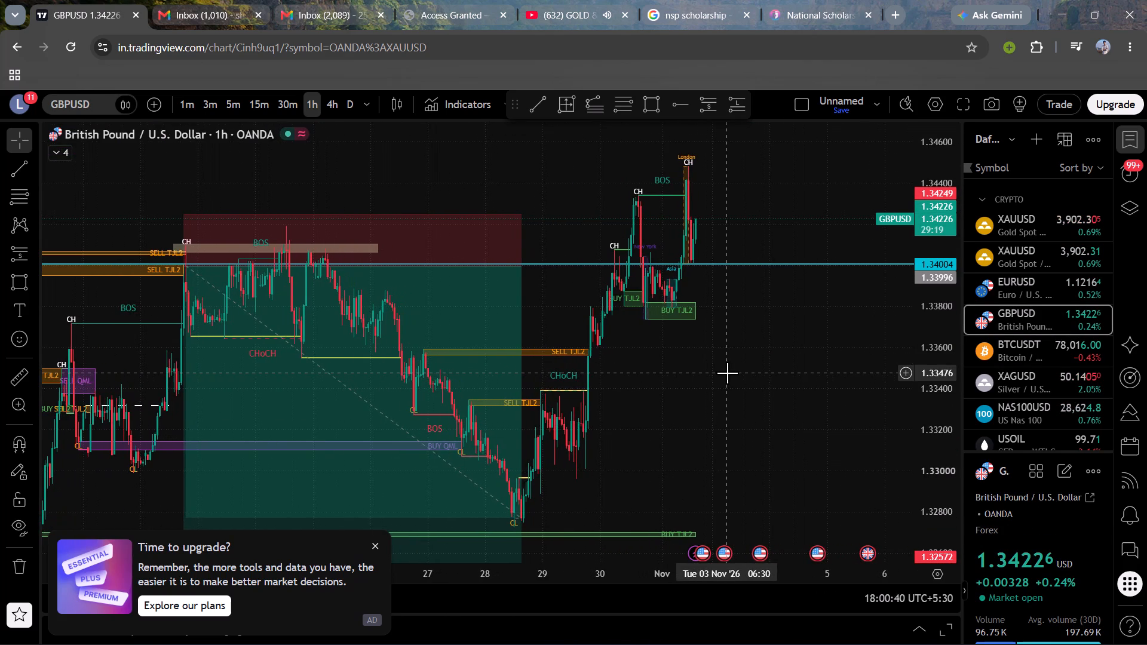
scroll(727, 373, down, 5)
scroll(727, 373, up, 4)
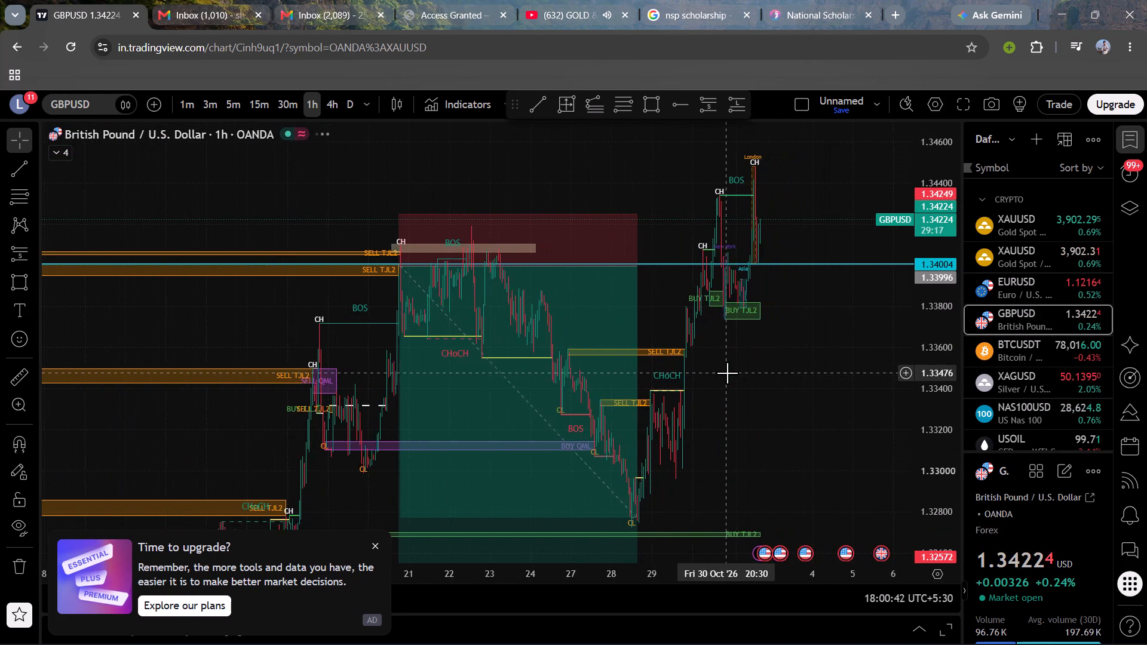
scroll(727, 373, up, 1)
drag(749, 443, 765, 259)
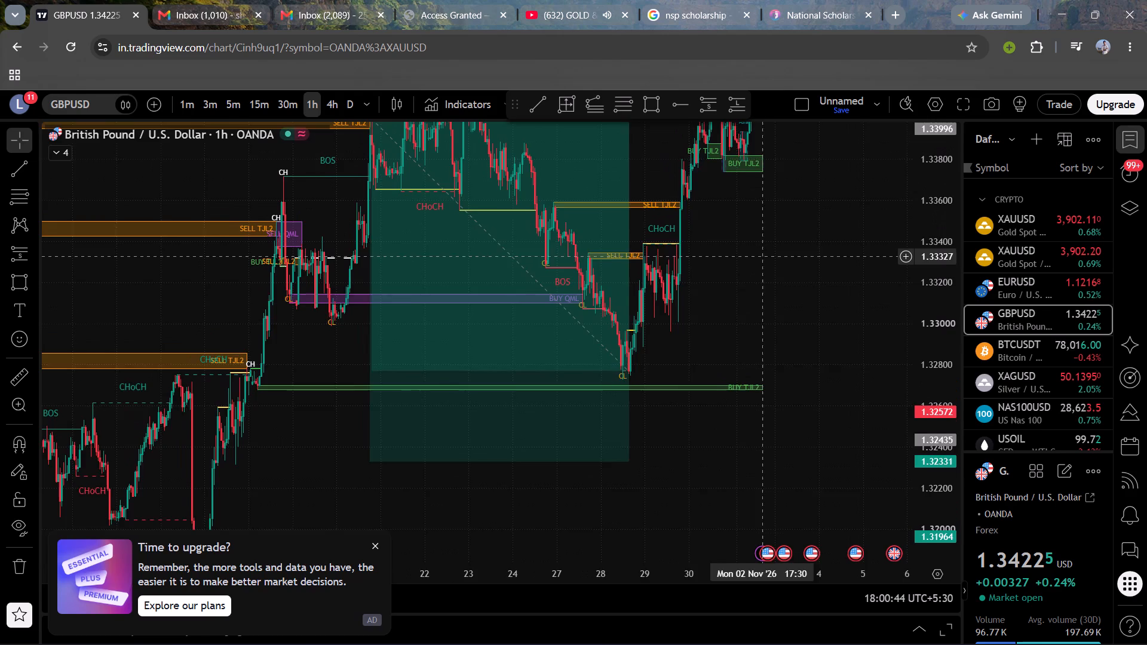
drag(765, 259, 827, 306)
scroll(928, 331, down, 5)
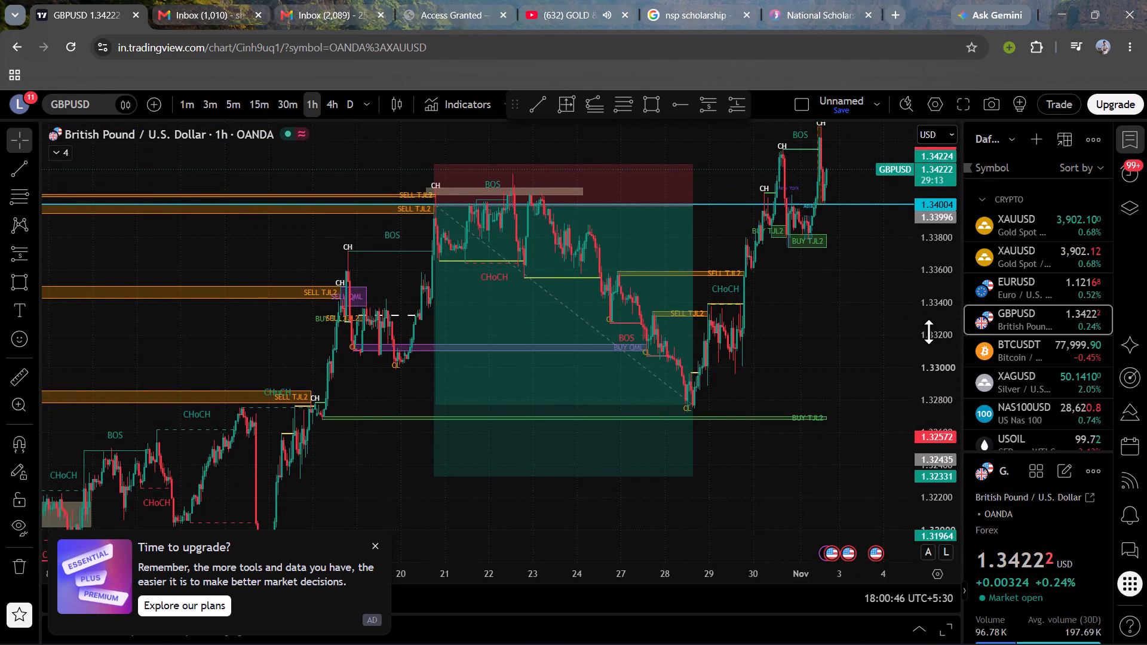
scroll(812, 322, down, 1)
scroll(812, 322, up, 1)
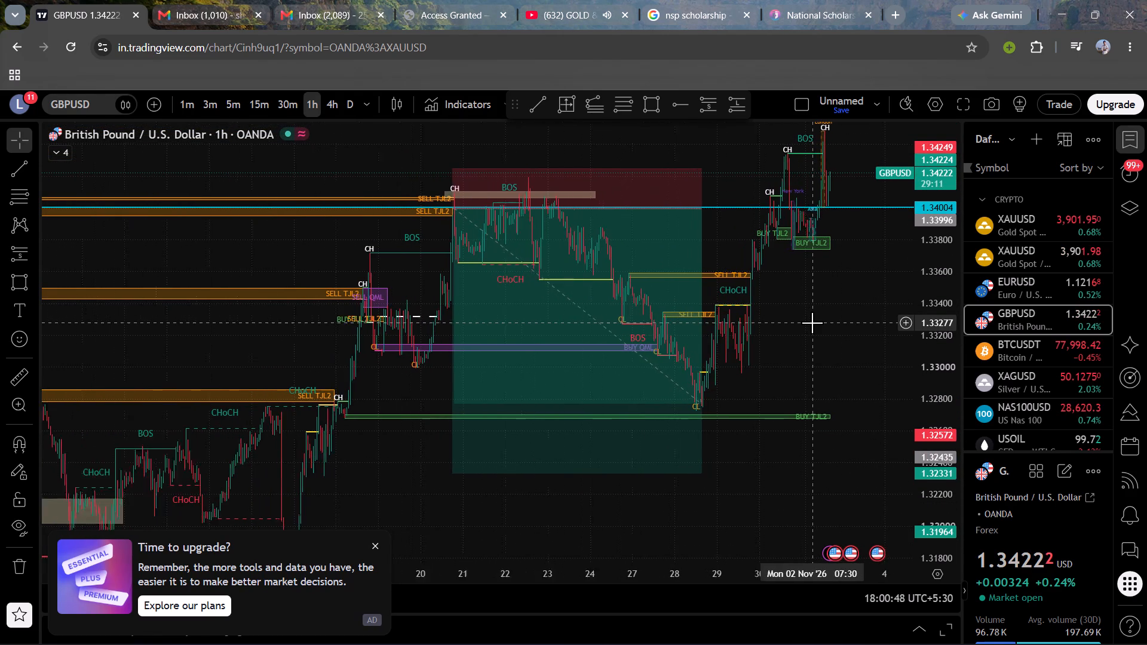
scroll(812, 322, up, 2)
drag(812, 322, 626, 357)
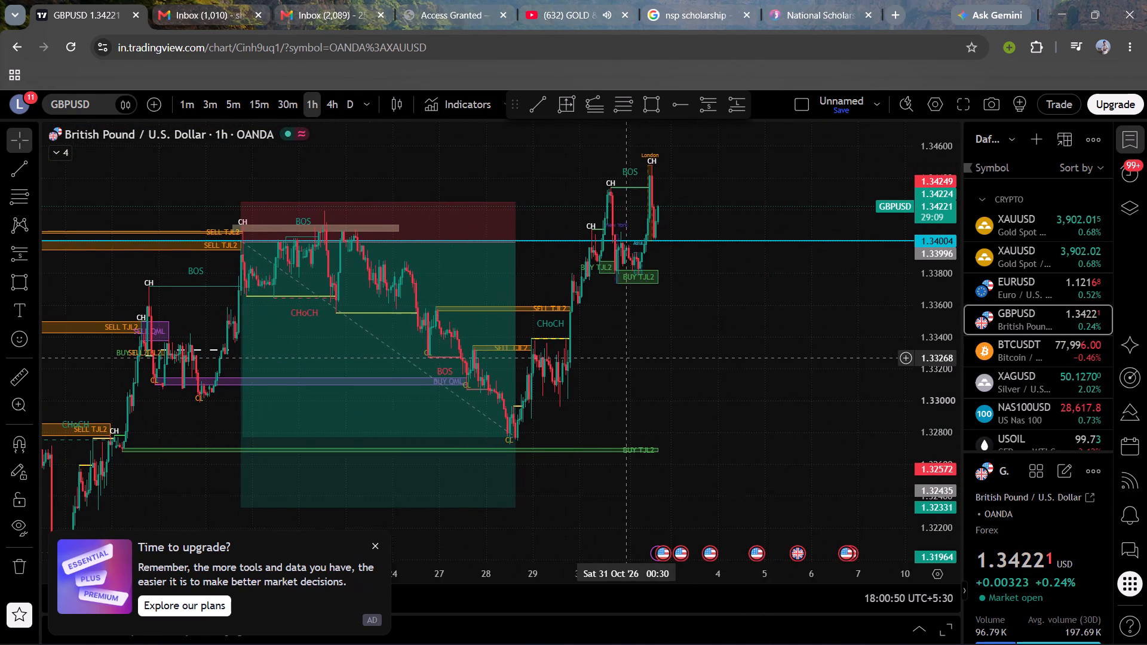
drag(626, 357, 628, 355)
drag(686, 347, 614, 391)
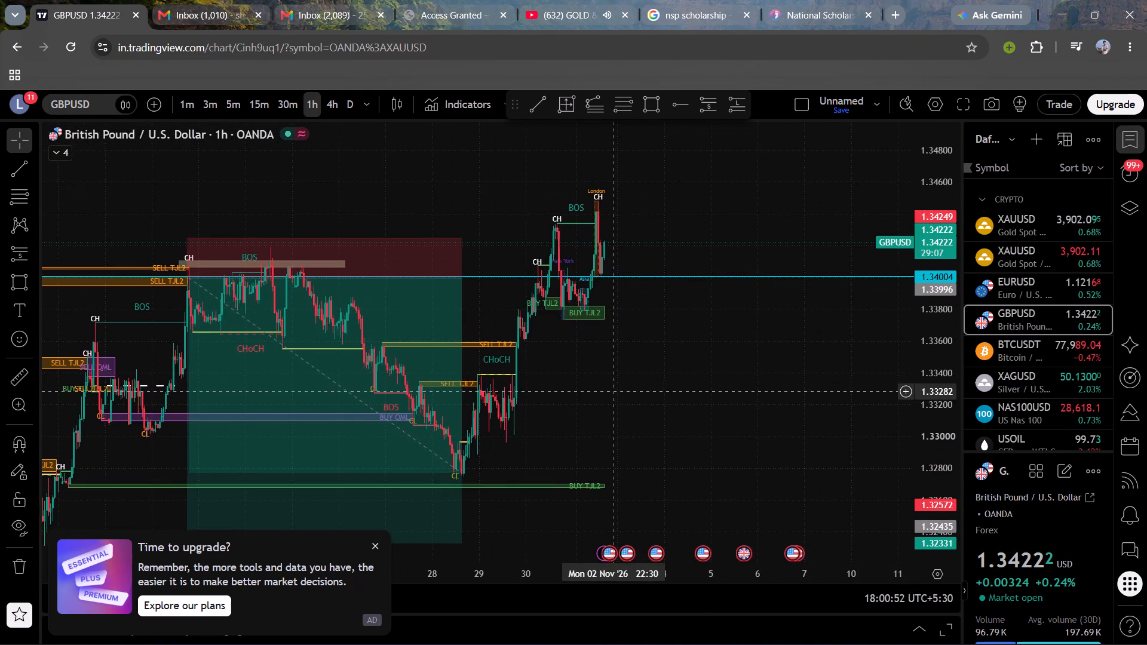
drag(614, 391, 616, 390)
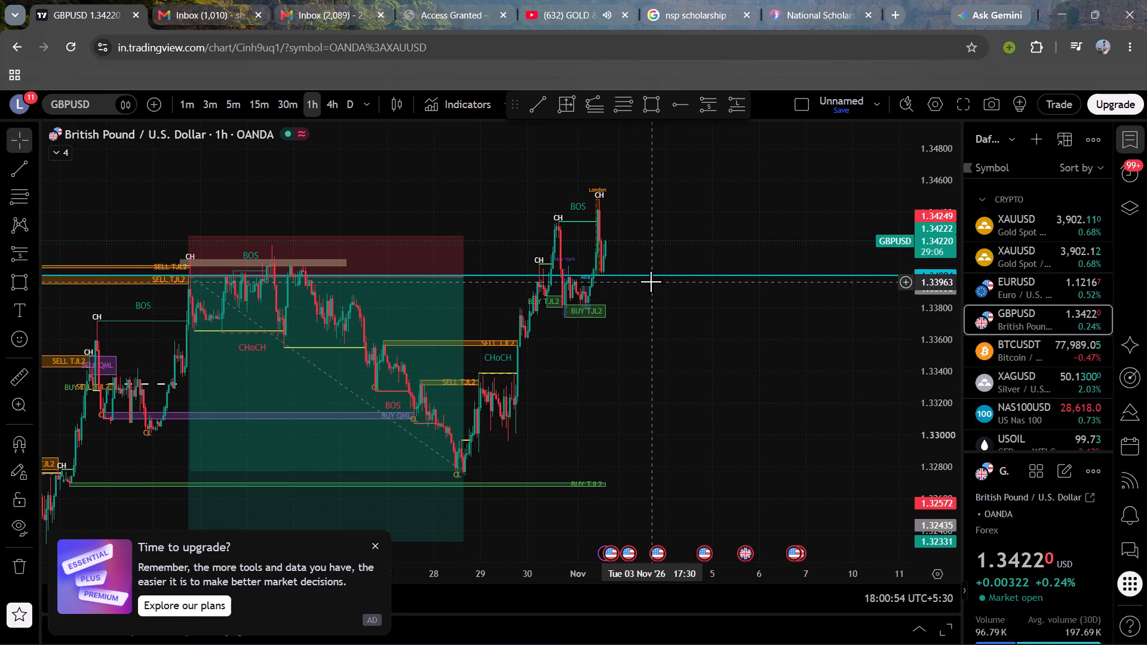
Delete the cyan horizontal line at 1.34004 from the GBPUSD chart.
drag(651, 274, 664, 244)
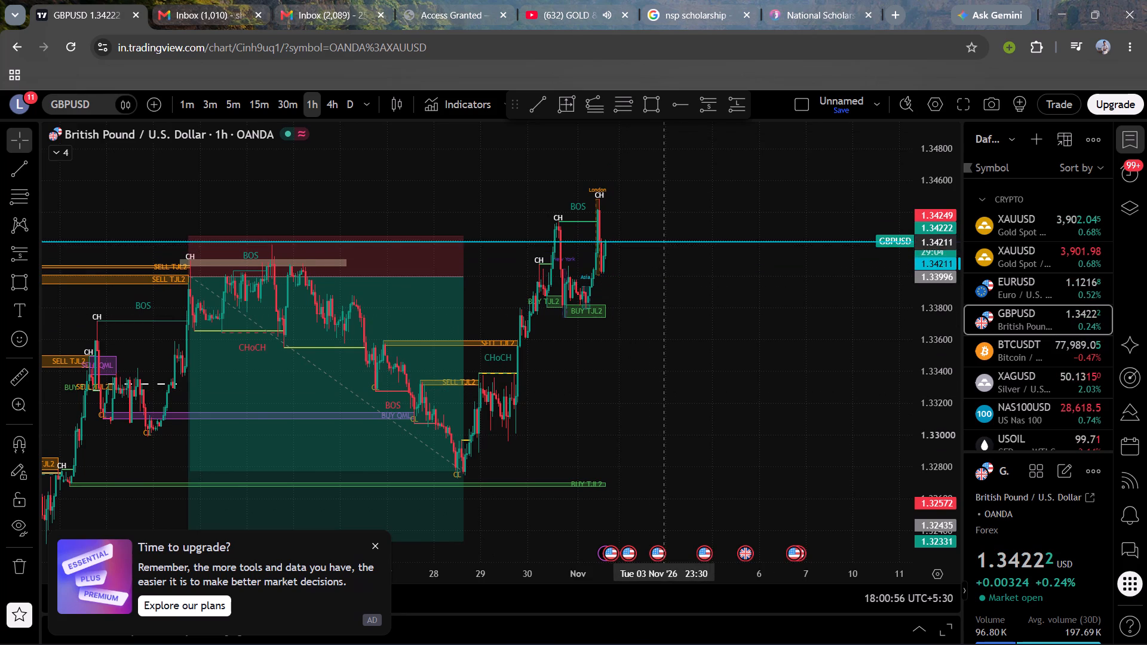
drag(664, 244, 648, 259)
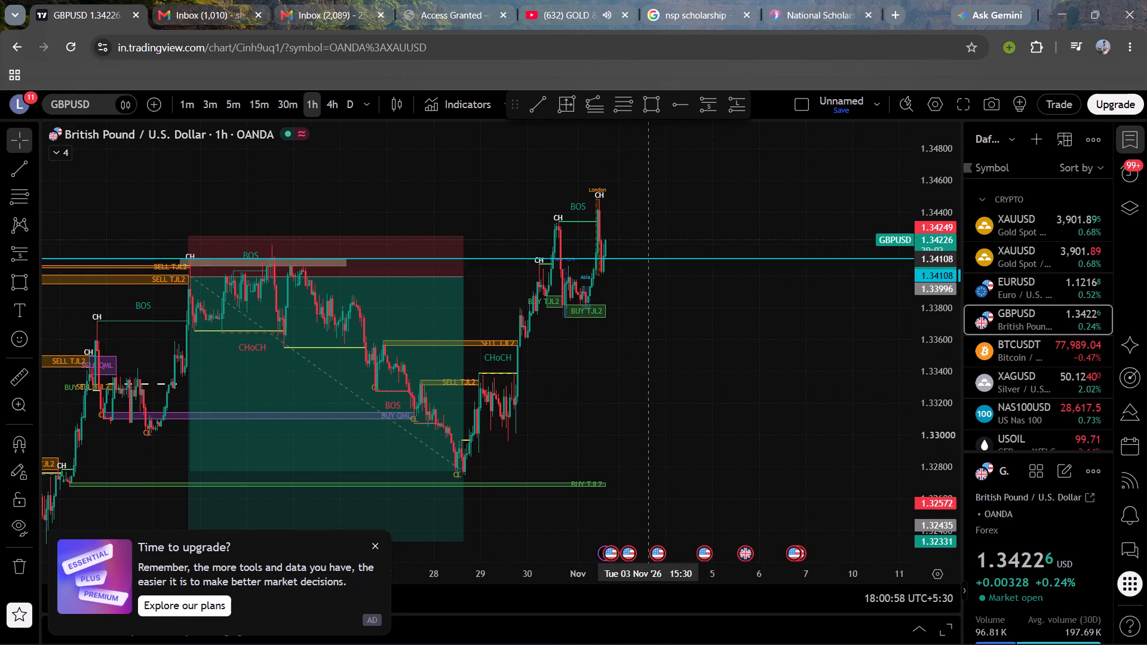
drag(648, 259, 643, 278)
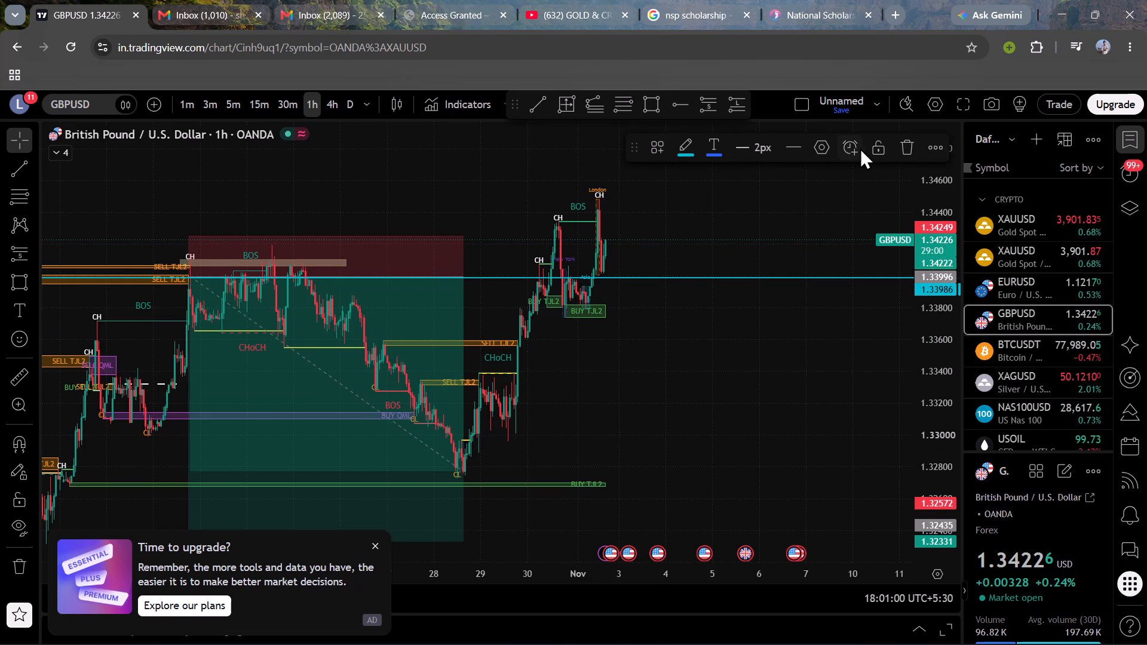
click(907, 145)
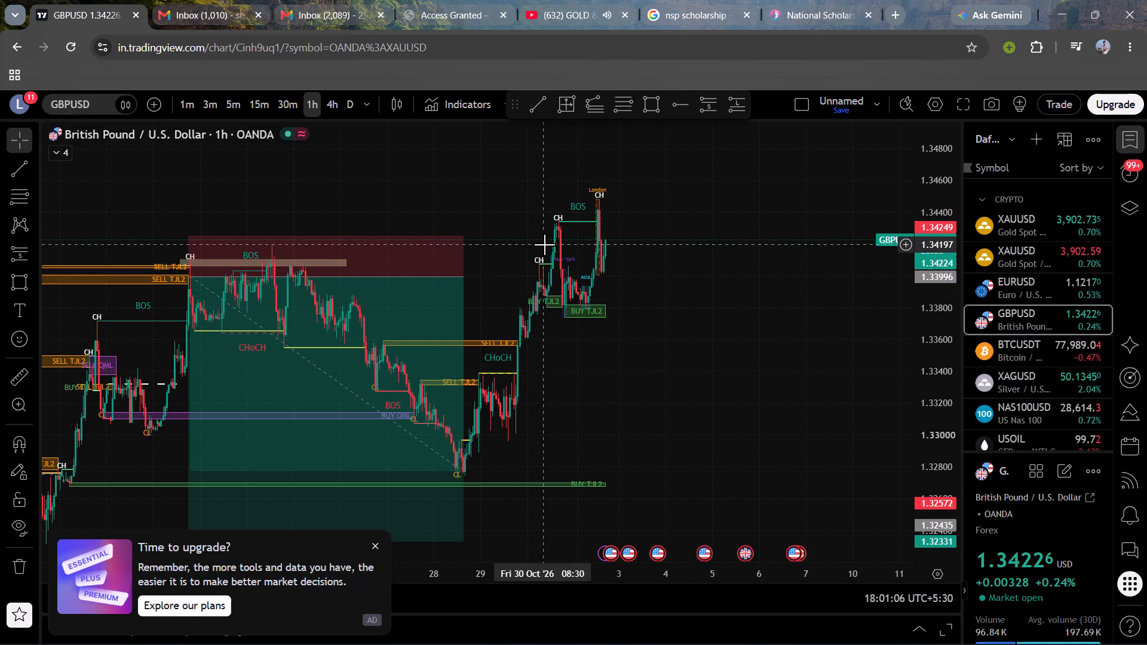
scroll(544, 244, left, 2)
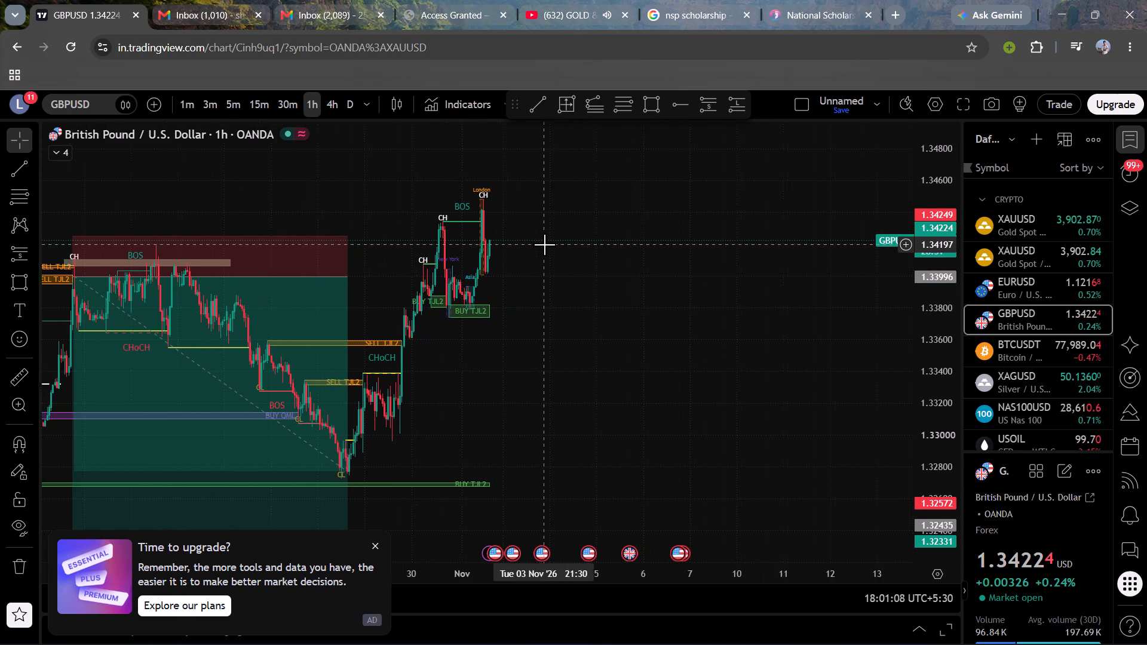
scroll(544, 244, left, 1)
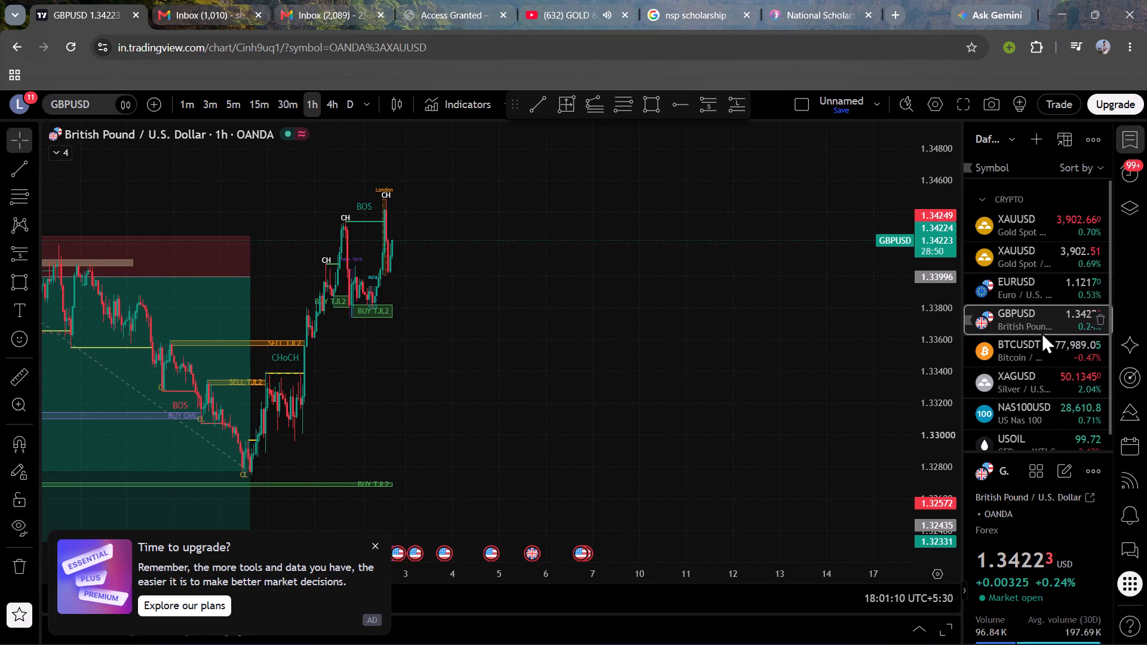
Switch to the EURUSD chart and examine the rally towards the cyan 1.12314 level, the BUY TJL2 zone and the earlier long position.
click(1029, 295)
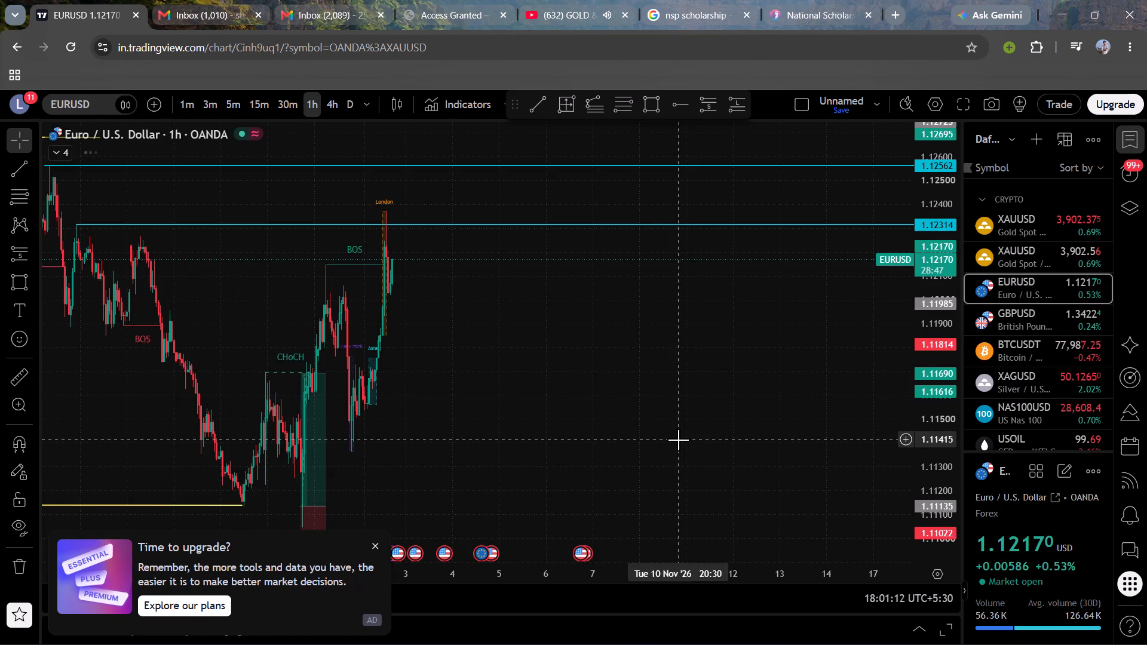
drag(678, 440, 845, 404)
scroll(845, 404, up, 3)
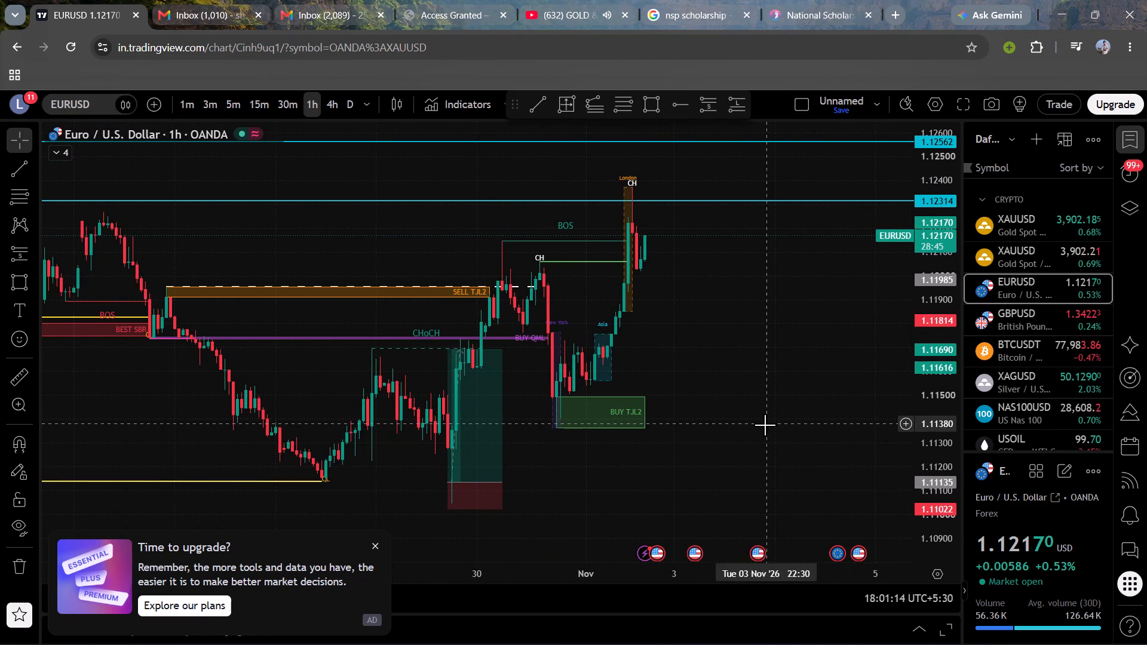
scroll(765, 425, down, 1)
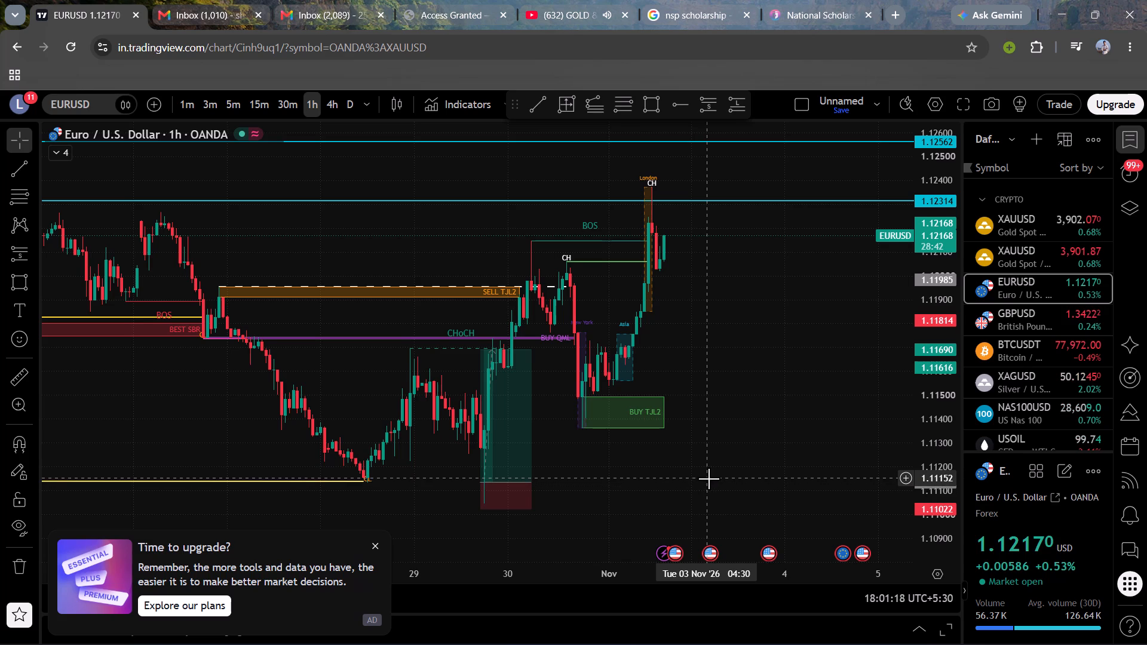
drag(709, 478, 757, 444)
scroll(757, 444, down, 1)
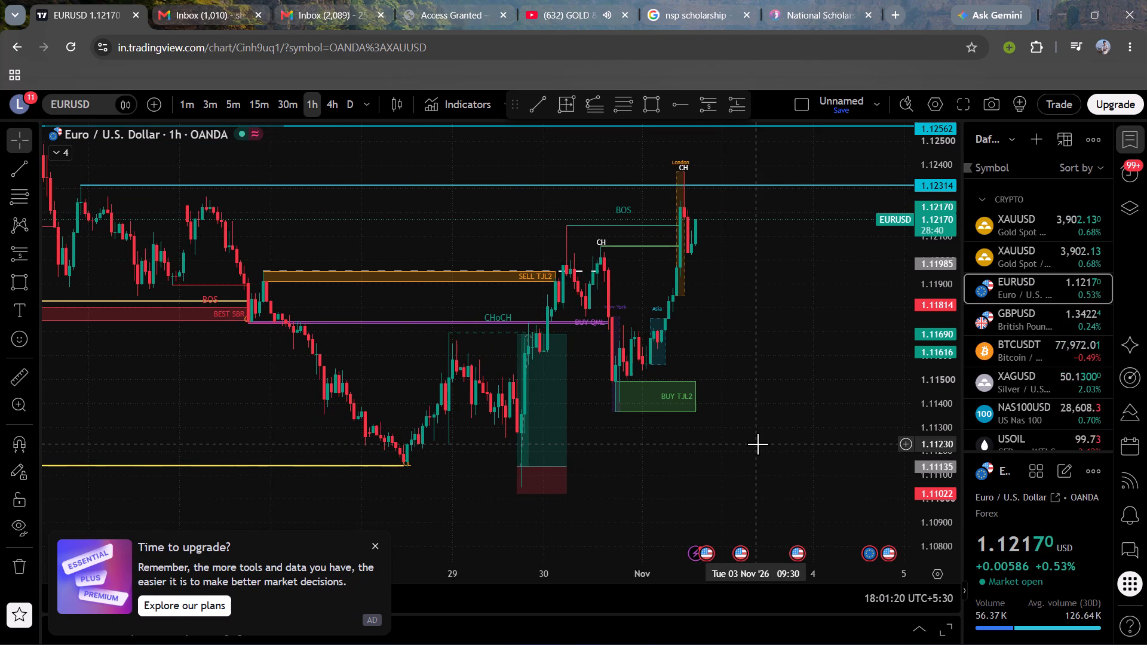
scroll(757, 444, down, 1)
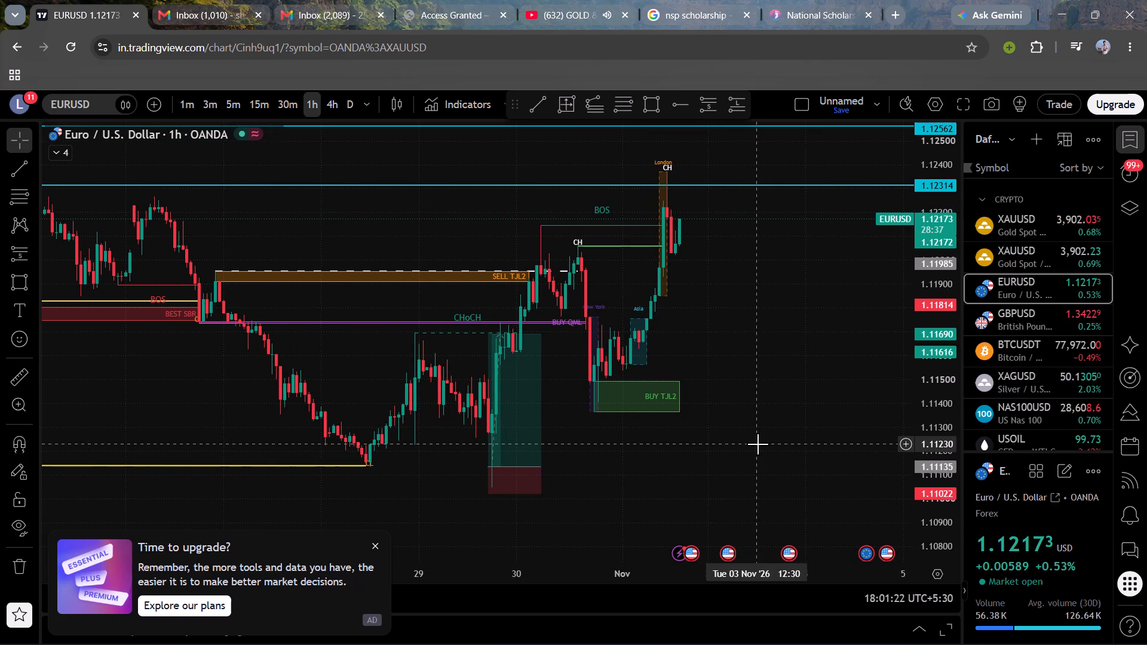
scroll(757, 444, down, 1)
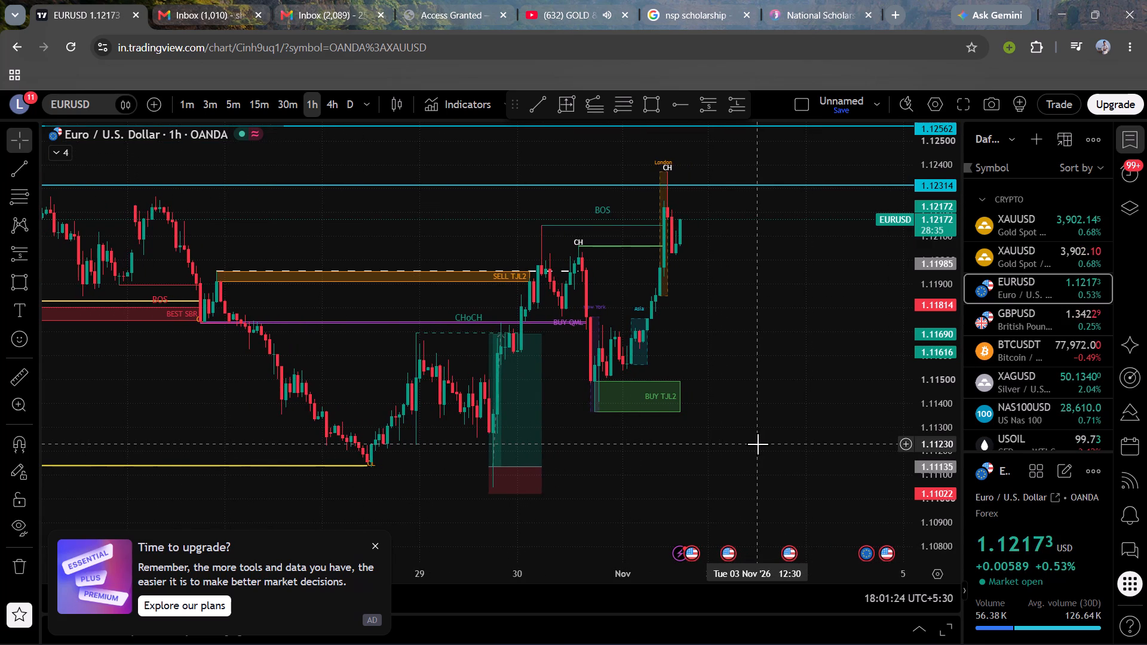
scroll(757, 444, down, 1)
scroll(757, 444, up, 3)
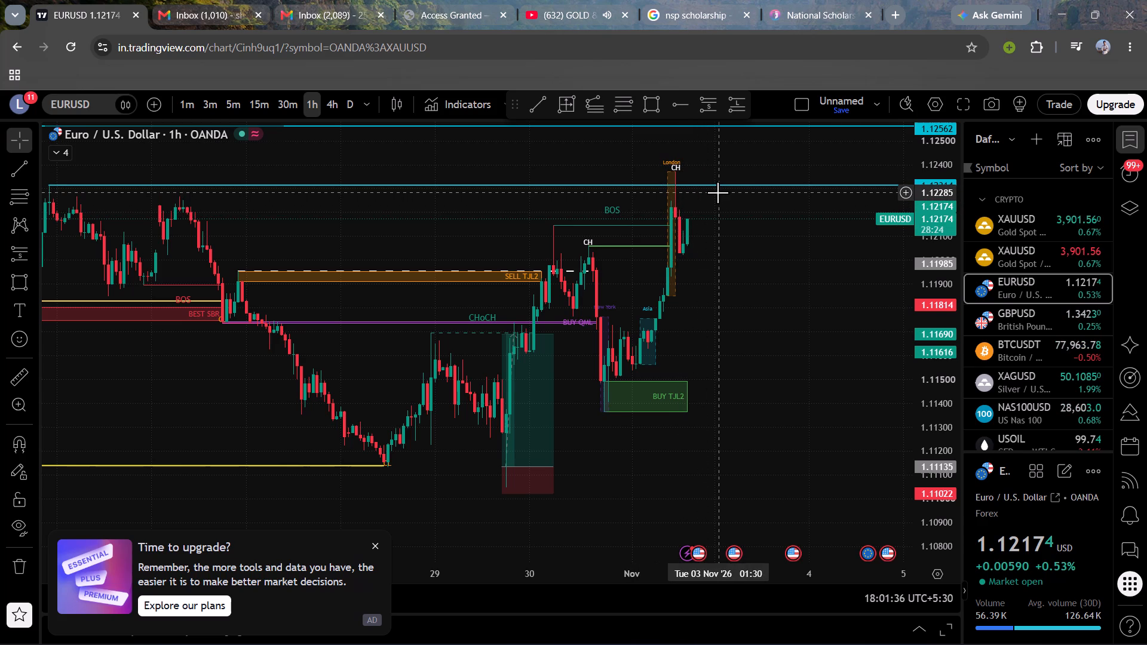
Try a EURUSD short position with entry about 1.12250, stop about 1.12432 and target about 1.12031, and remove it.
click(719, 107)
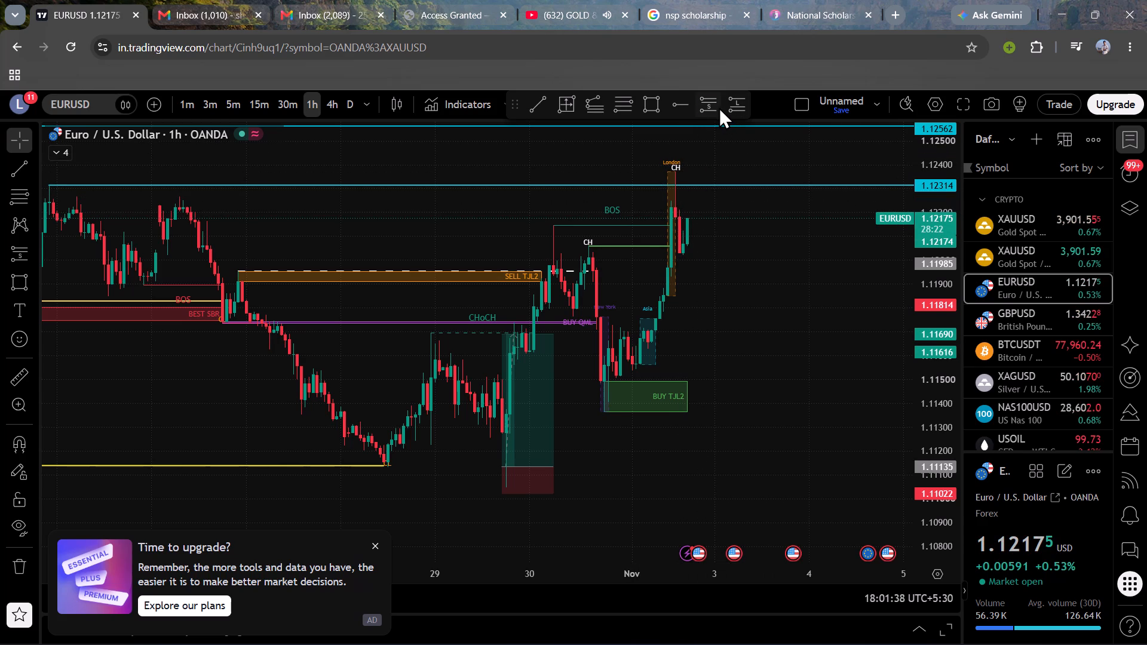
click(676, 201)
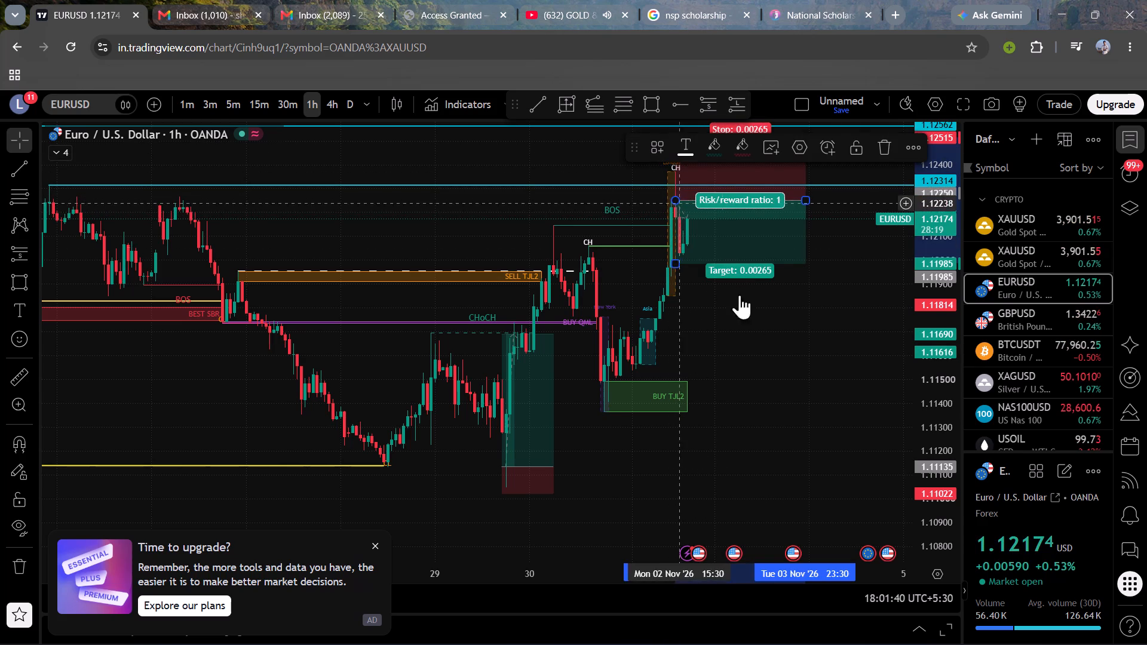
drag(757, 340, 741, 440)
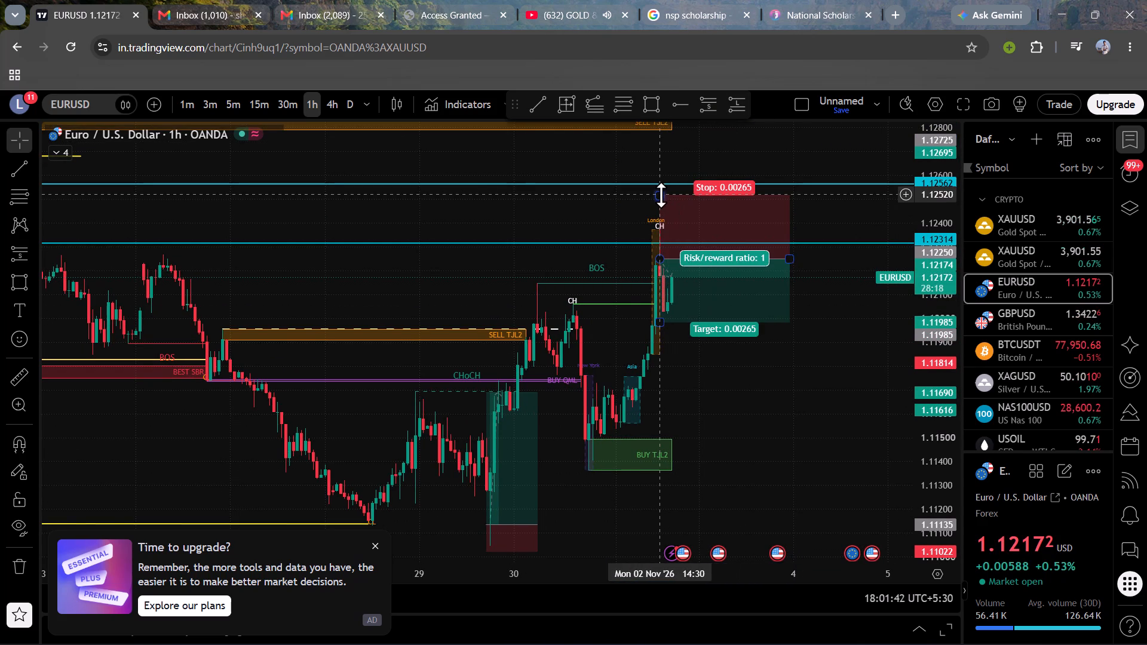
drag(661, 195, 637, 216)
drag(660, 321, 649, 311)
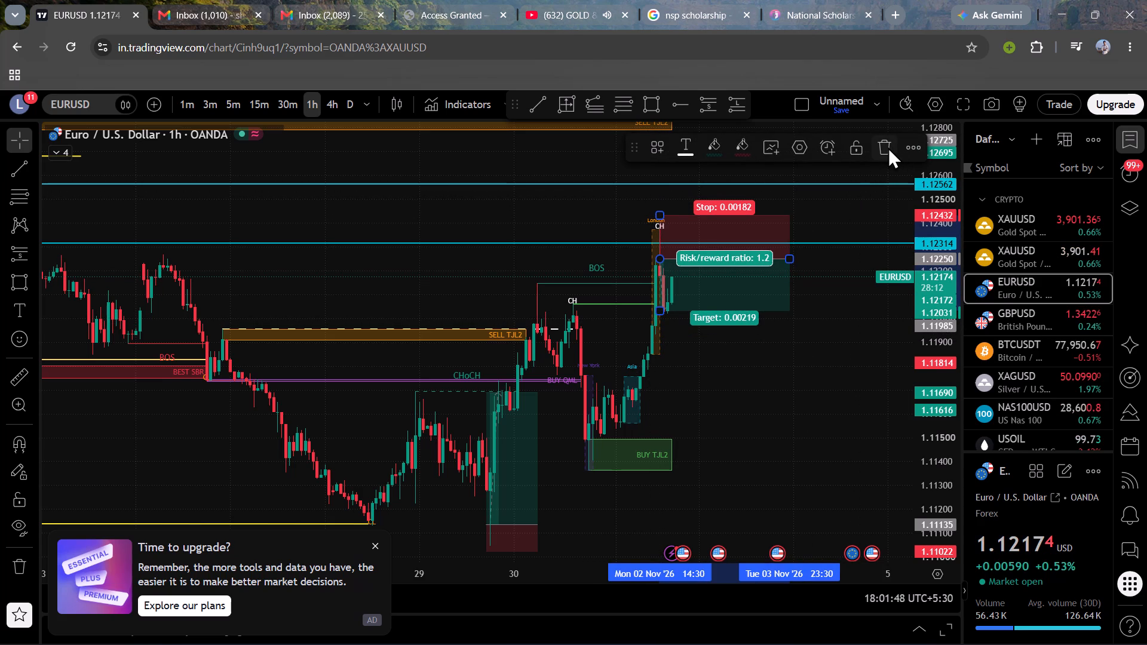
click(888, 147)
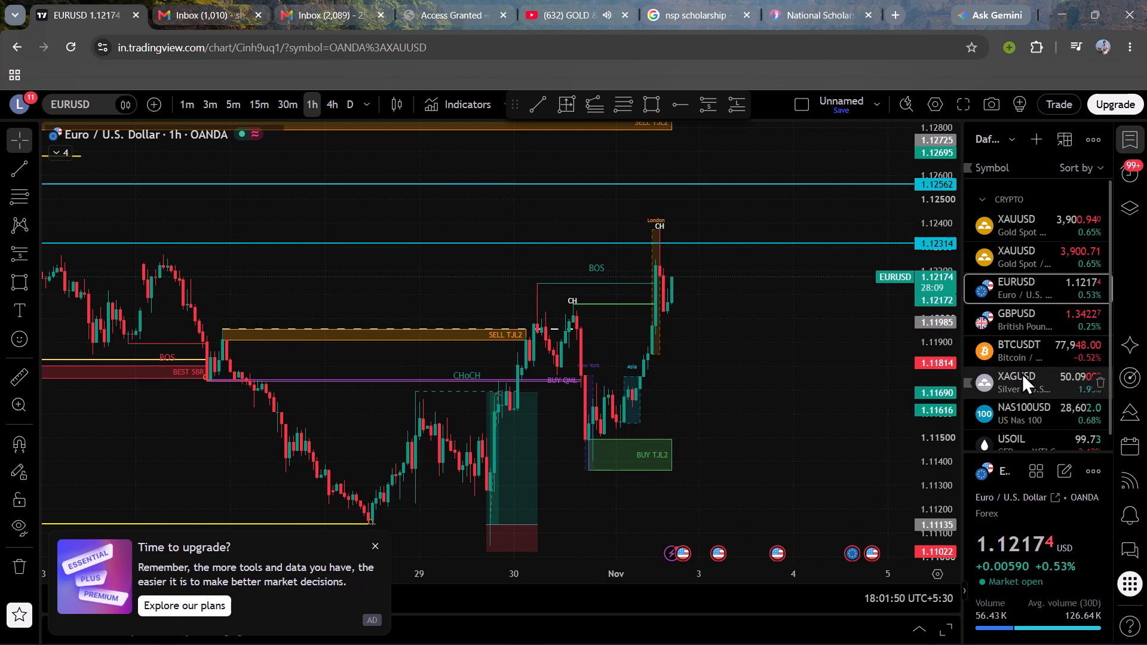
Switch to the NAS100USD chart and examine recent price action around the cyan 28,813.6 and 27,237.1 levels and the BUY QML zone.
click(1028, 410)
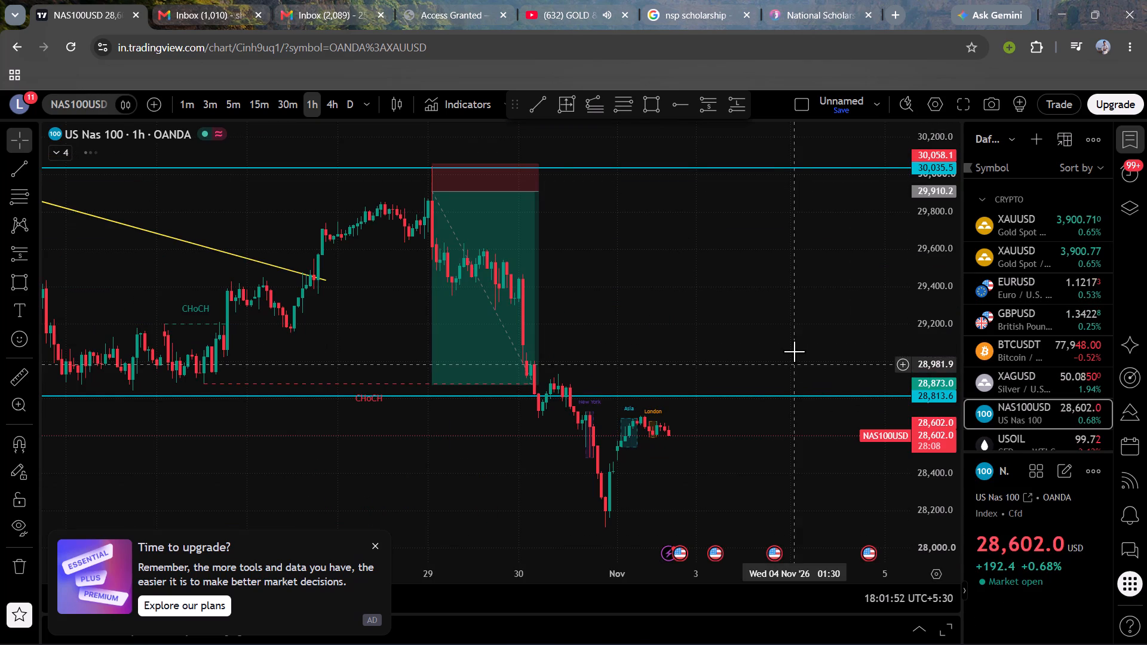
scroll(792, 346, down, 3)
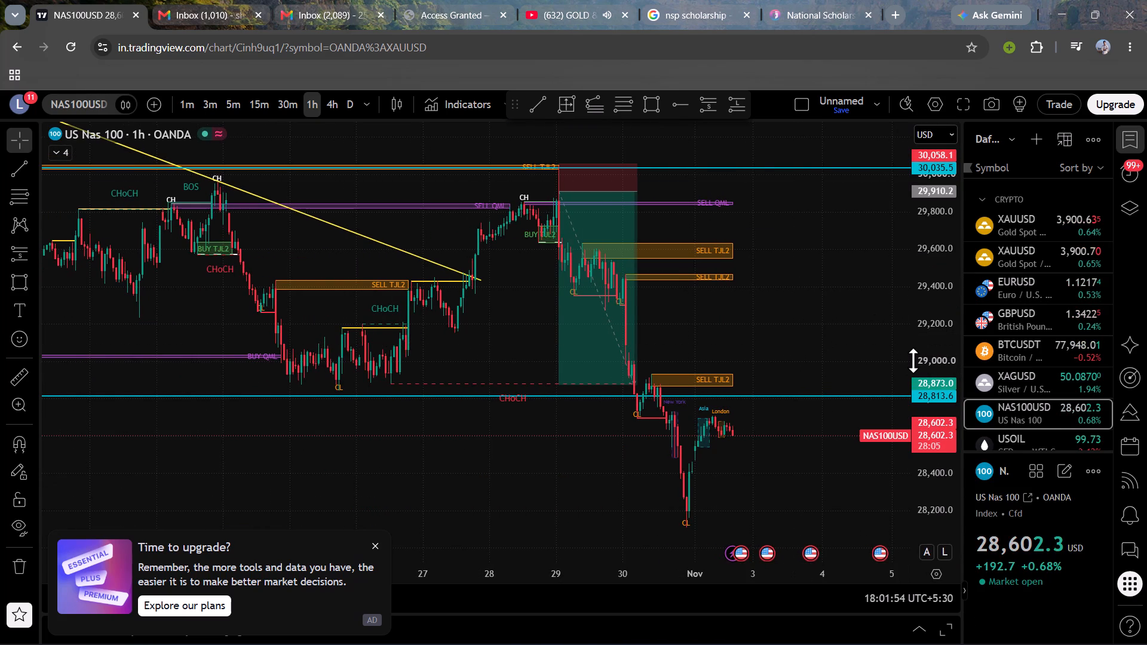
scroll(913, 360, down, 4)
drag(847, 428, 847, 314)
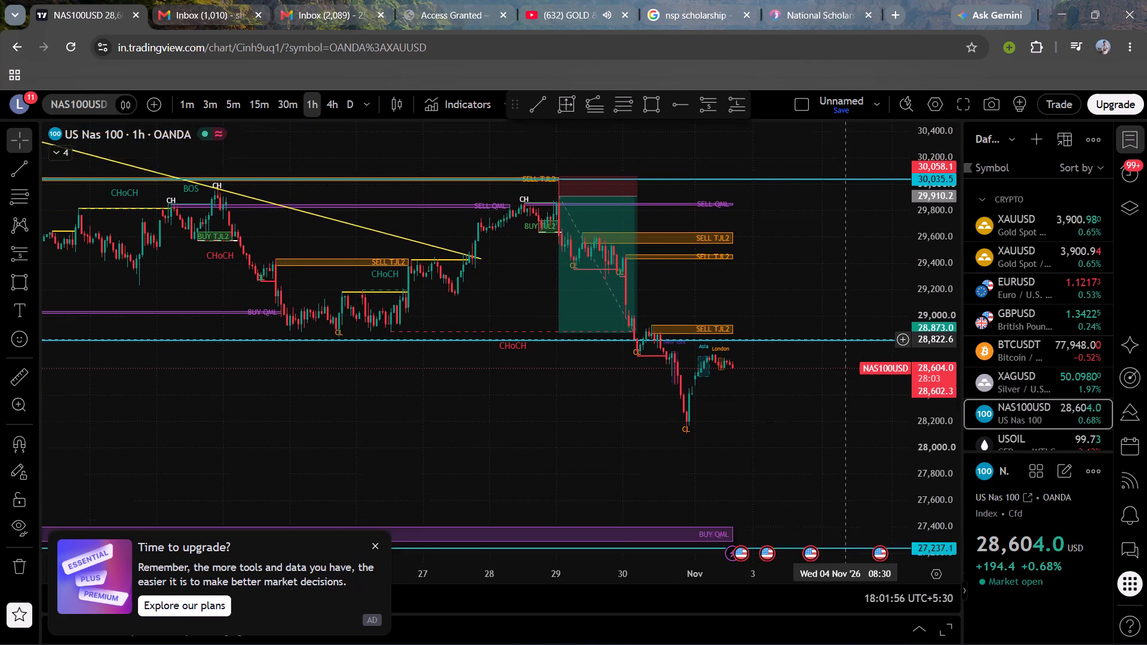
drag(847, 314, 847, 292)
scroll(847, 292, down, 7)
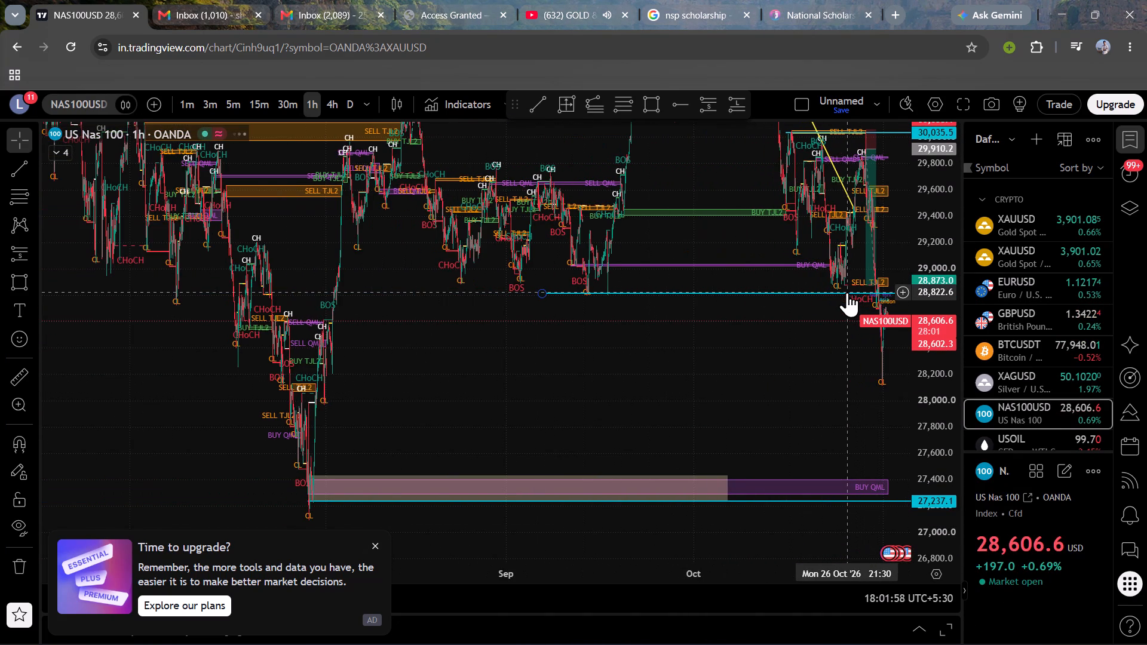
scroll(847, 292, up, 2)
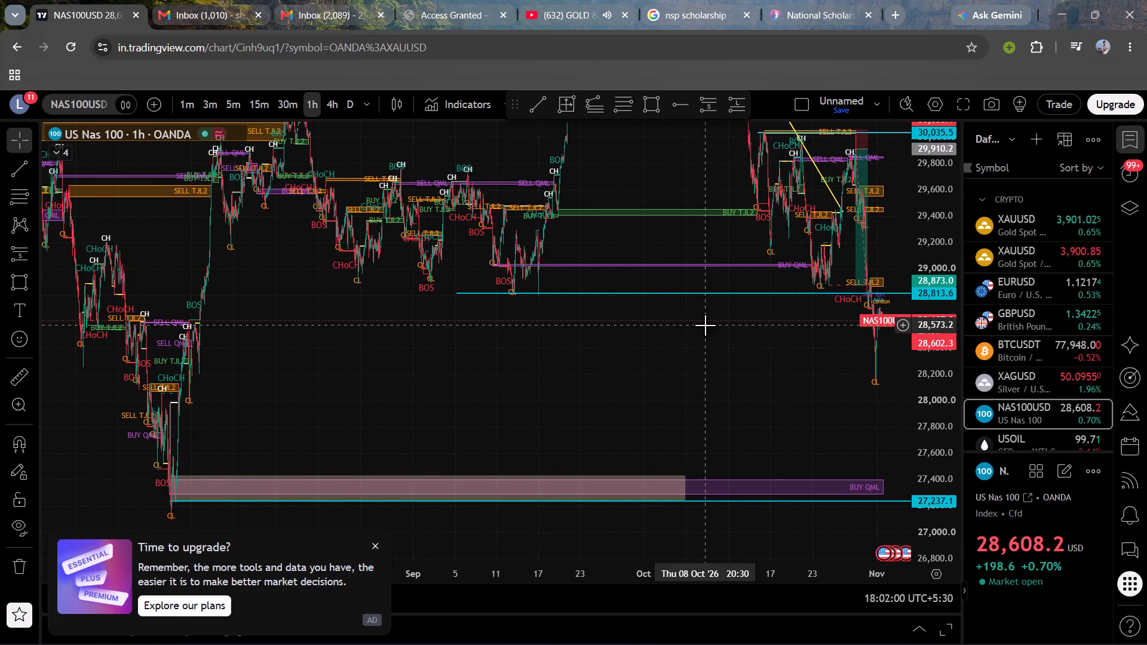
click(705, 325)
scroll(593, 324, up, 7)
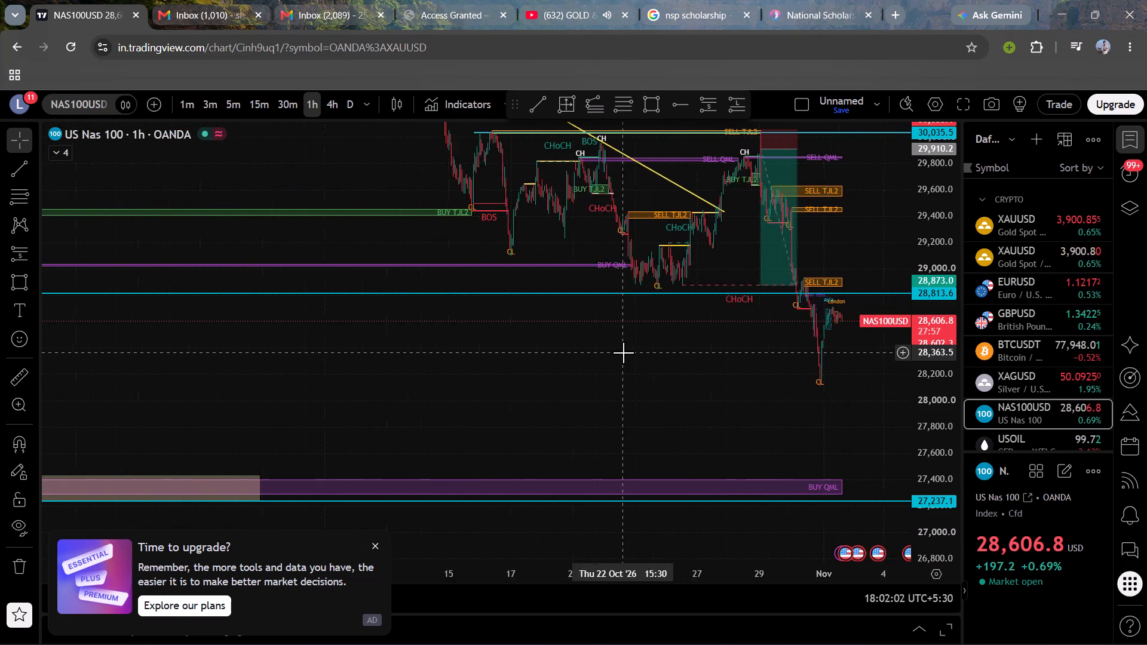
scroll(623, 352, up, 2)
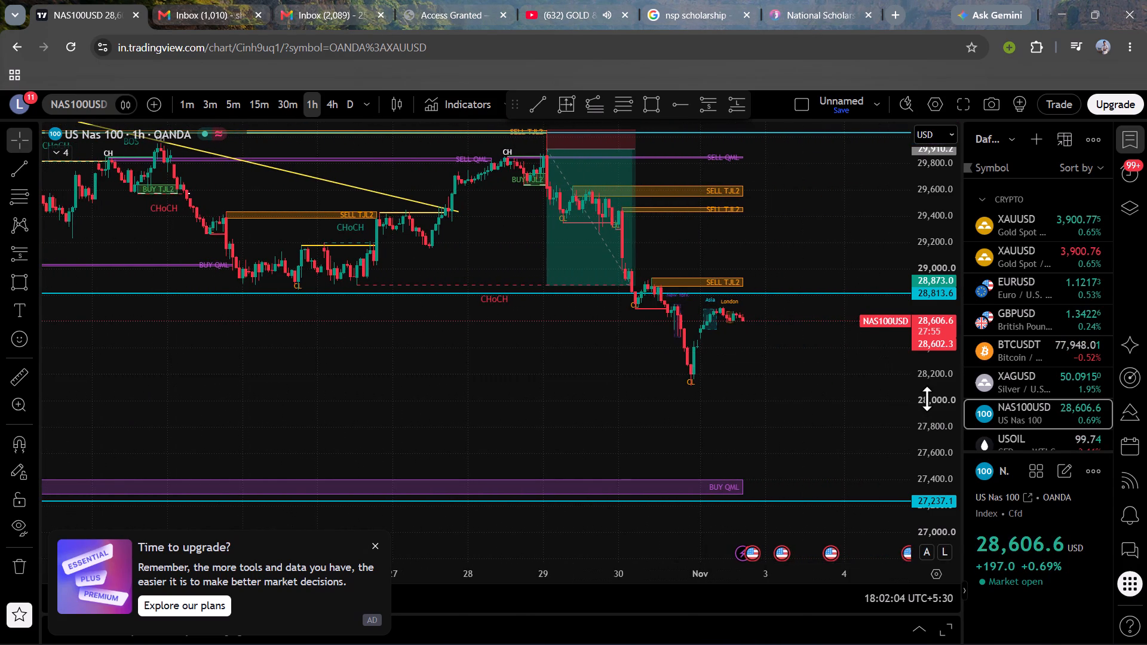
scroll(927, 398, up, 7)
drag(826, 395, 693, 342)
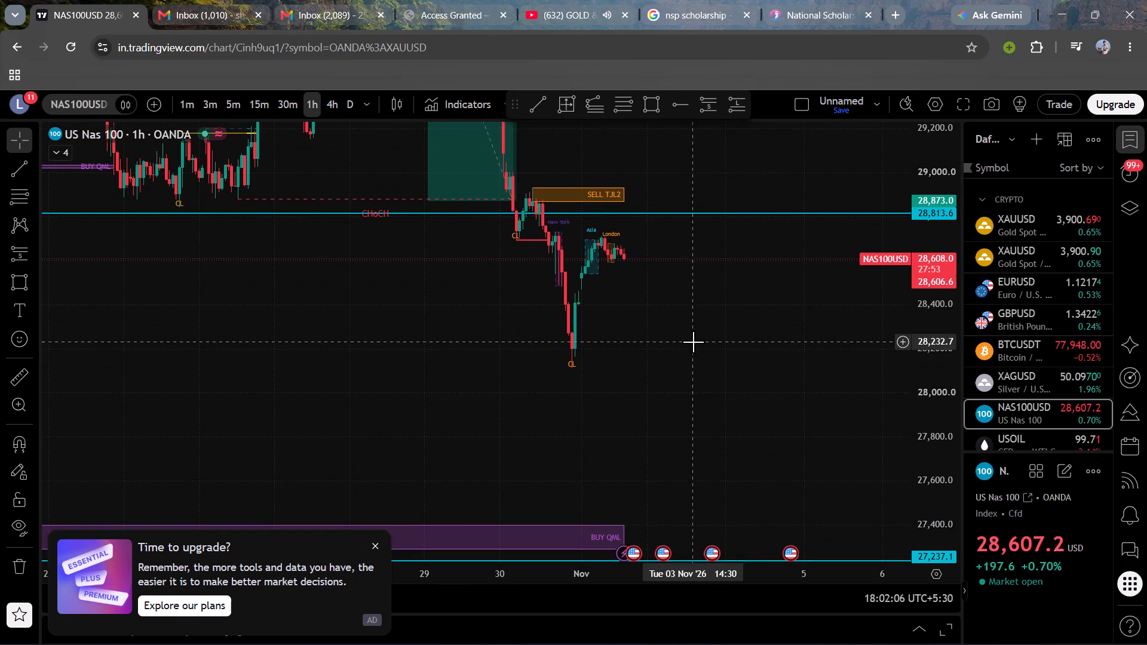
Place a NAS100USD short position at the latest candle with entry about 28,602.4, stop about 28,738 and target about 27,422.
click(715, 110)
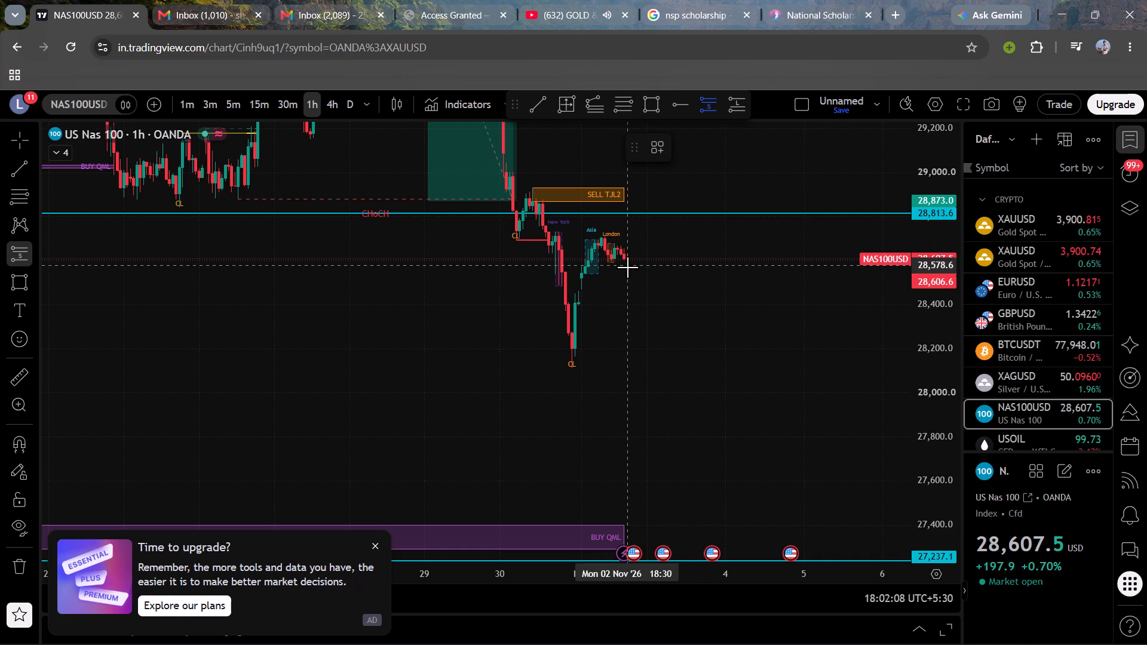
click(622, 260)
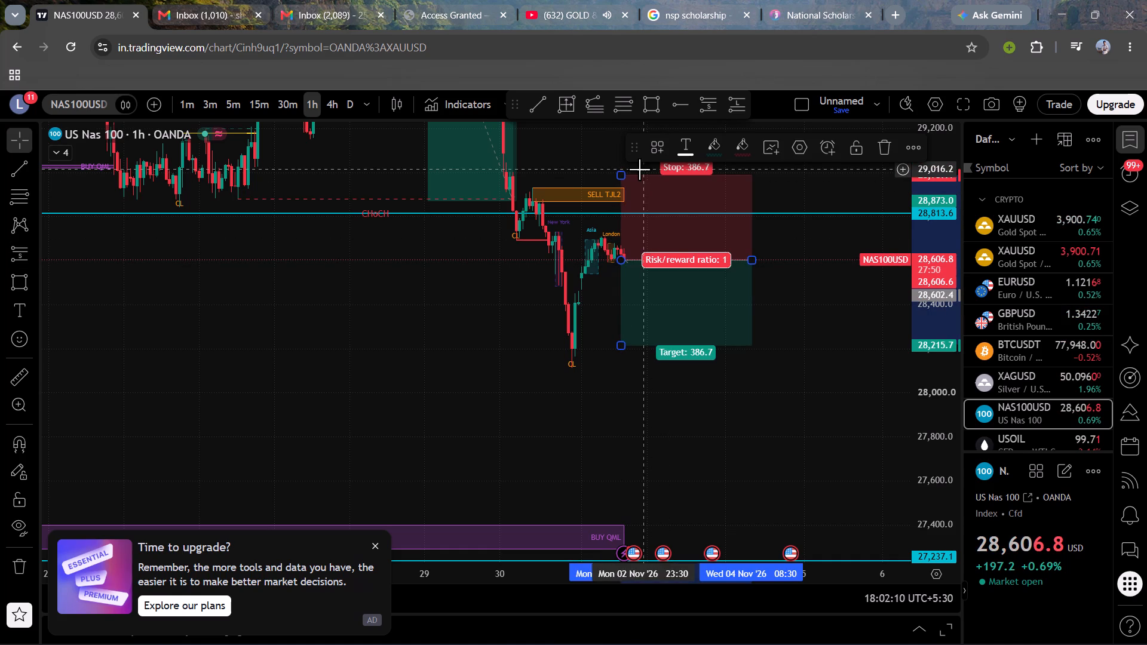
drag(622, 174, 622, 180)
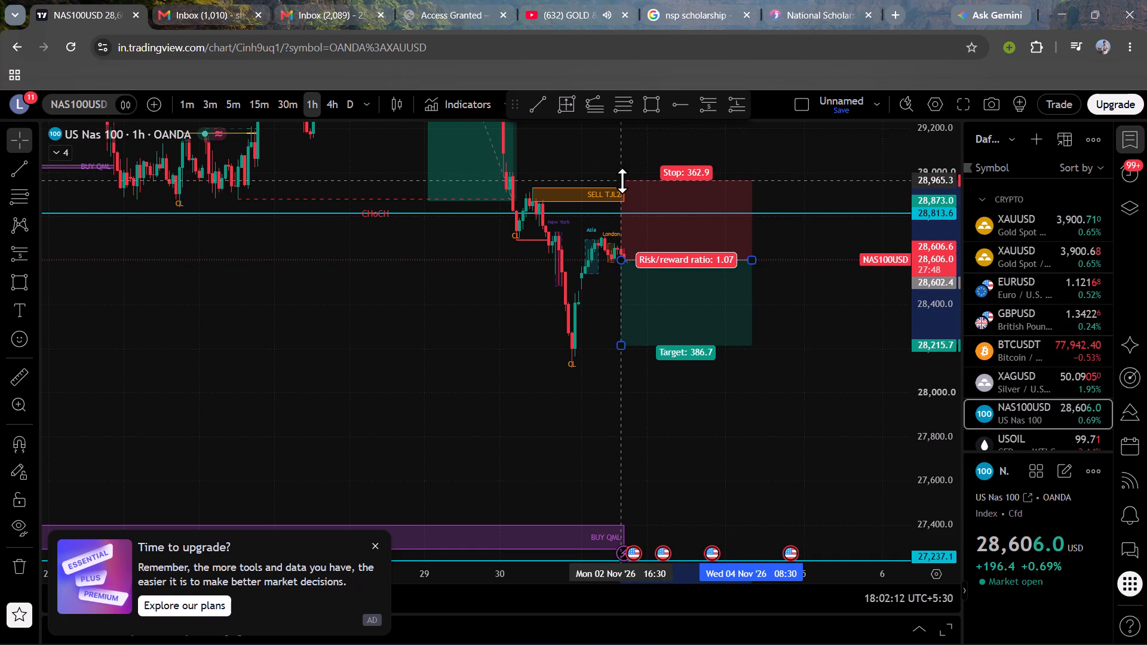
drag(622, 180, 627, 226)
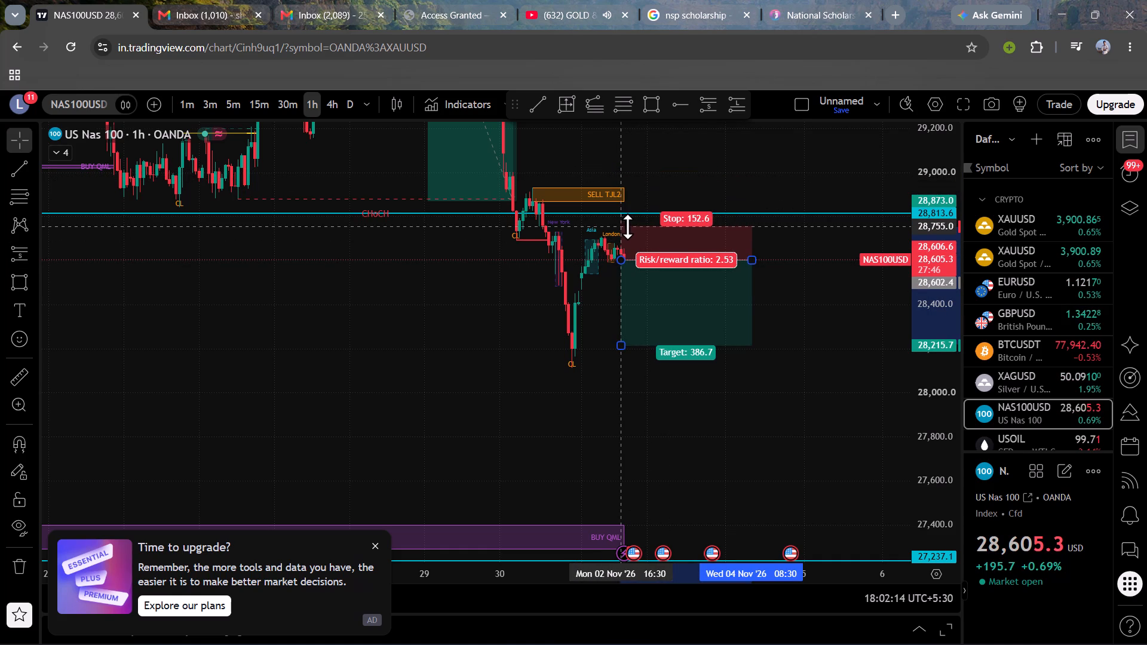
drag(627, 226, 630, 230)
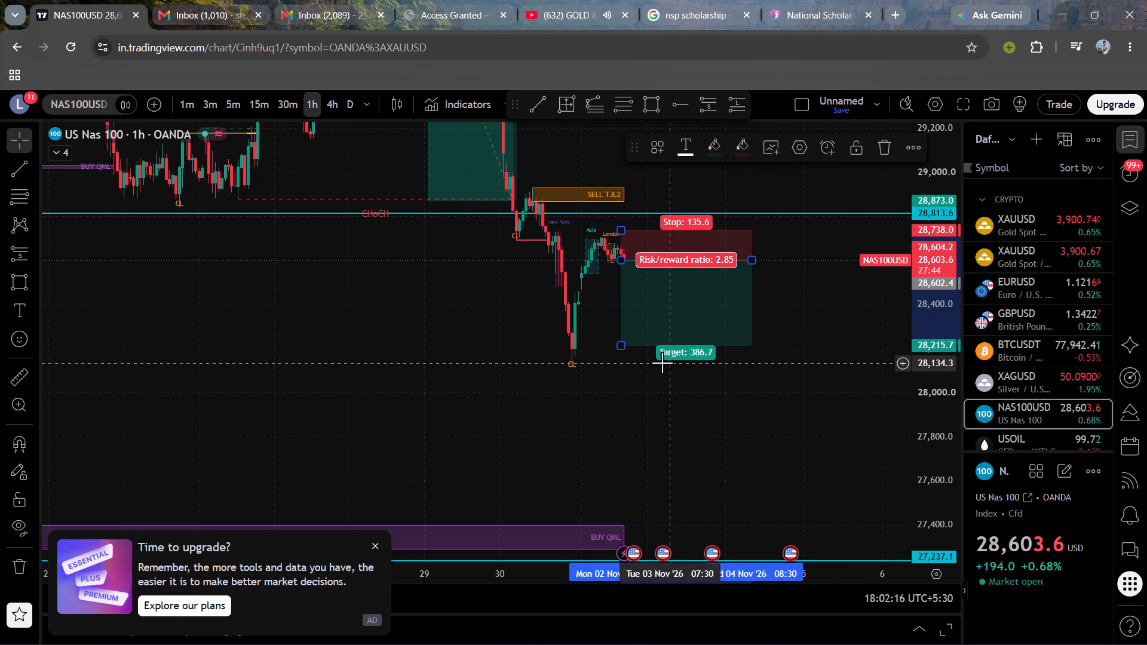
drag(622, 347, 627, 500)
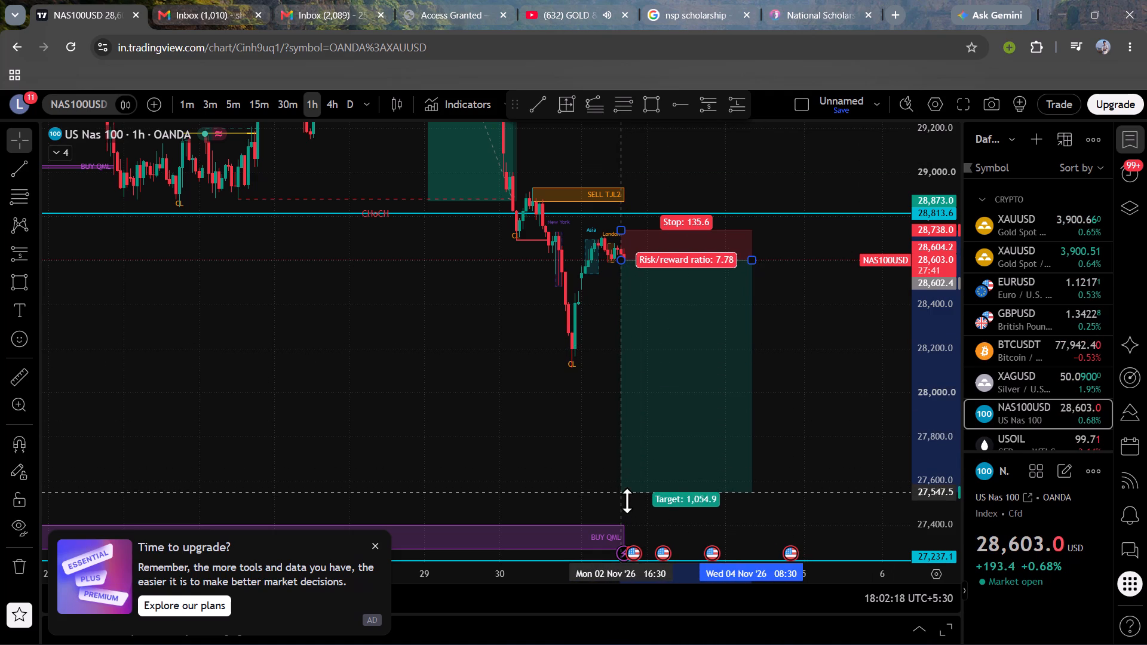
drag(627, 500, 641, 520)
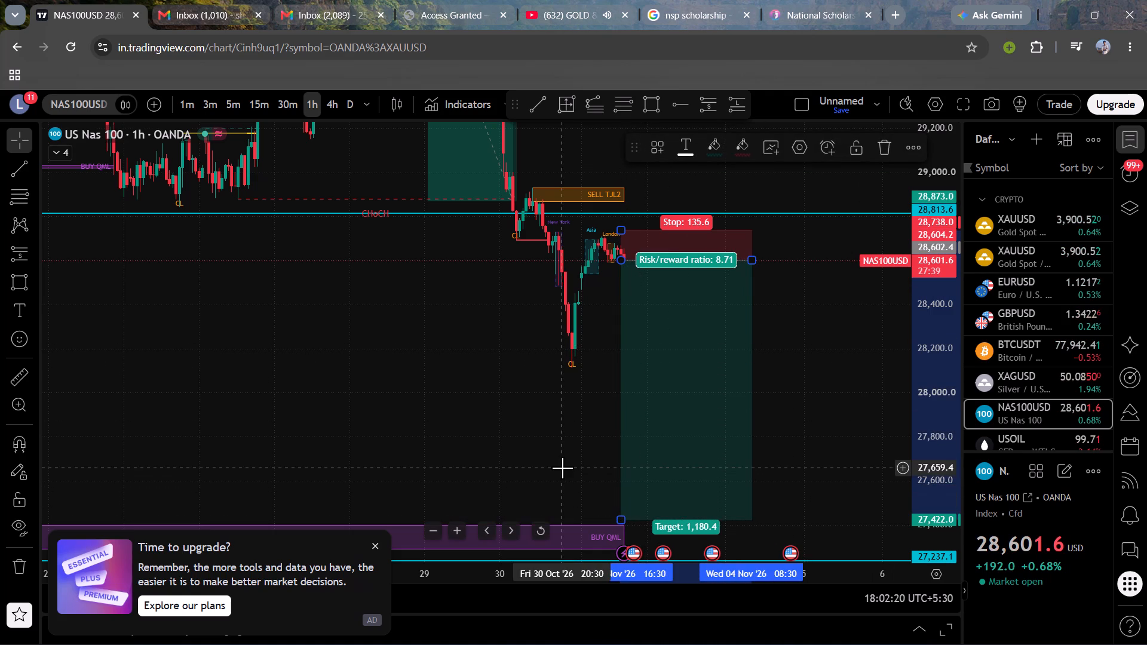
drag(562, 468, 592, 331)
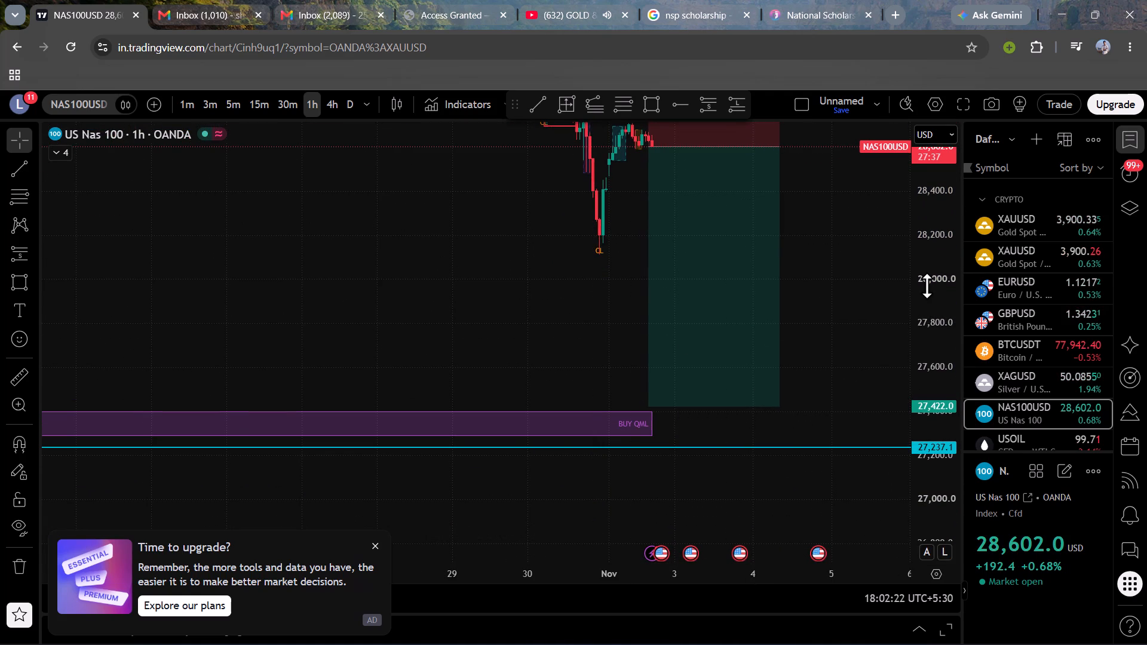
scroll(936, 304, down, 4)
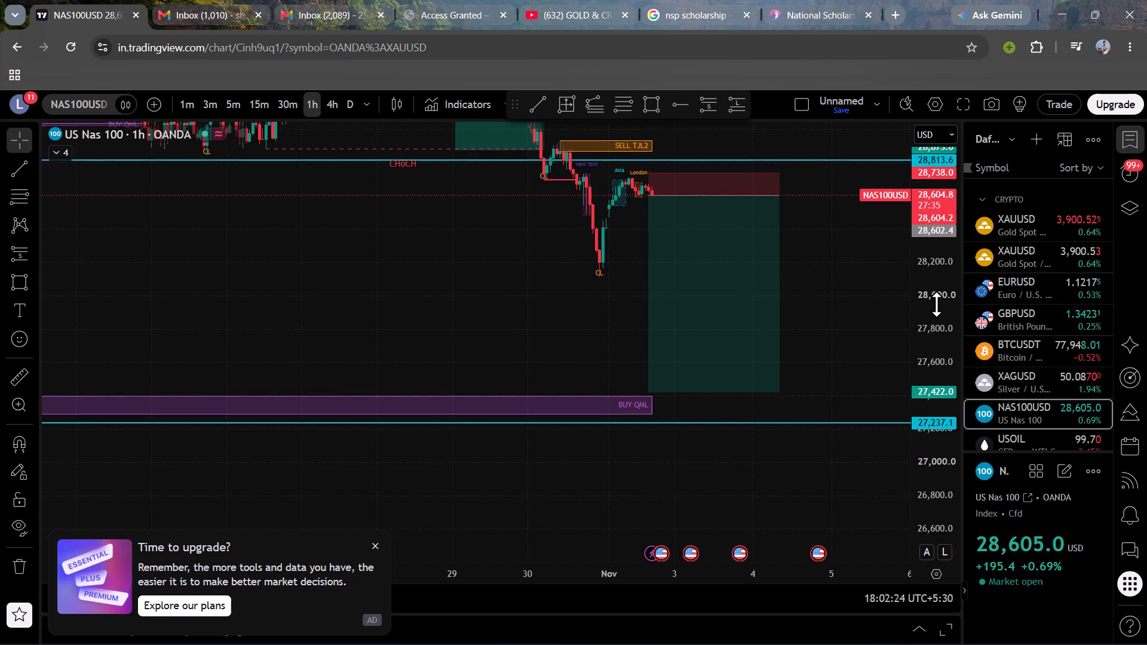
scroll(1080, 373, down, 2)
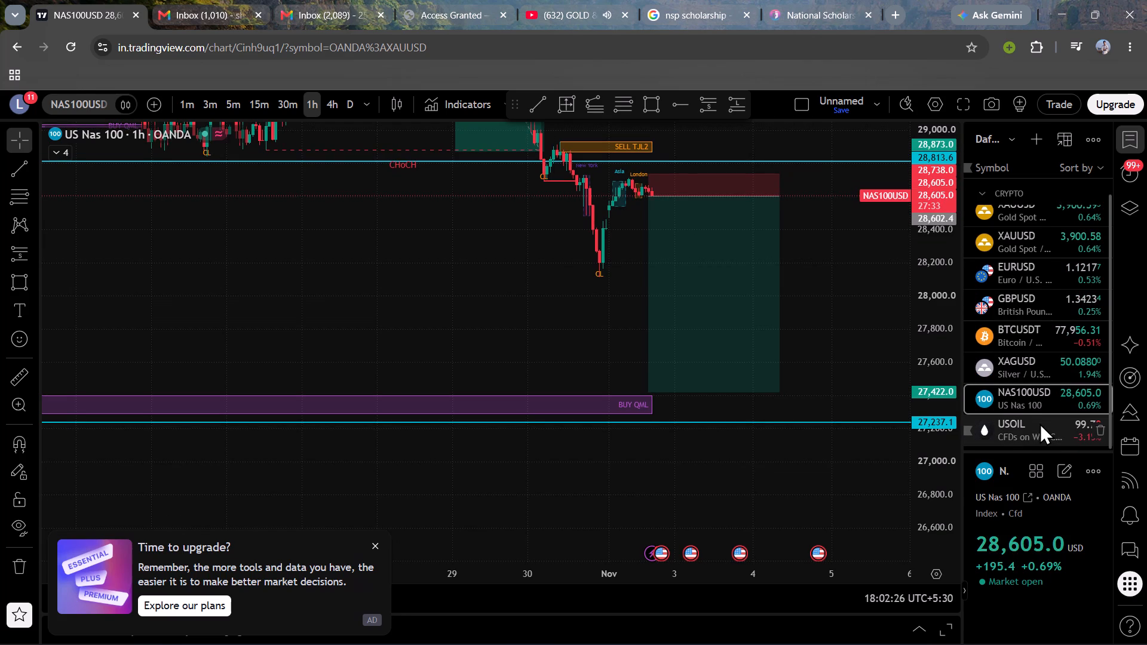
Switch to the USOIL chart and extend the rising beige trend band to about 102.65 on 2 November.
click(1039, 423)
scroll(756, 405, down, 1)
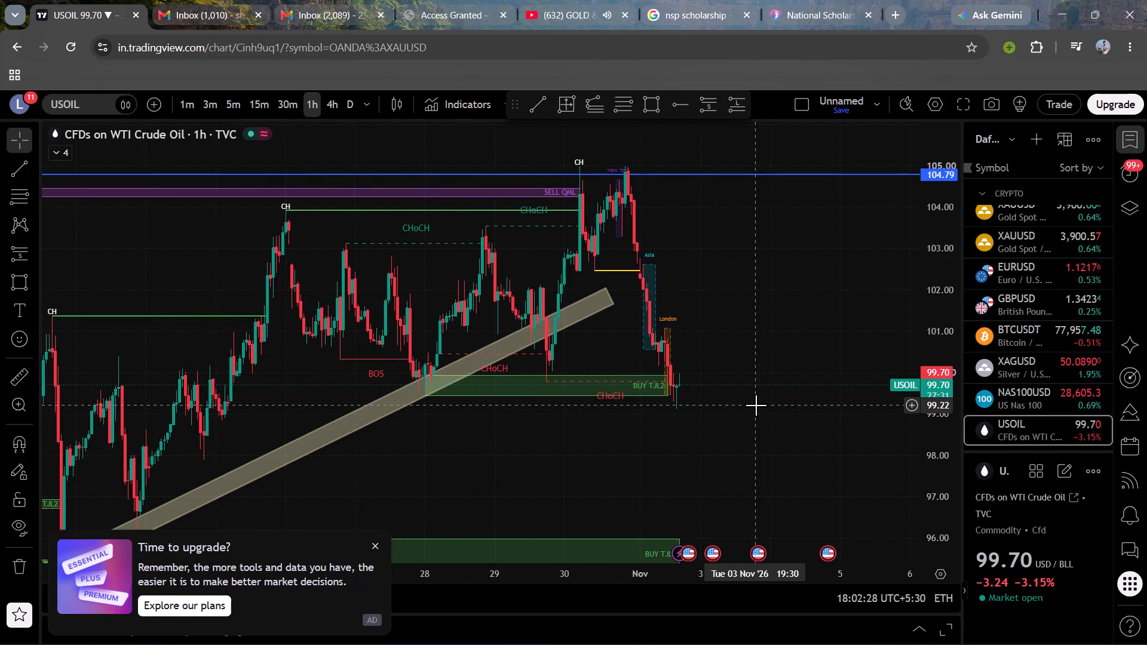
scroll(756, 405, down, 1)
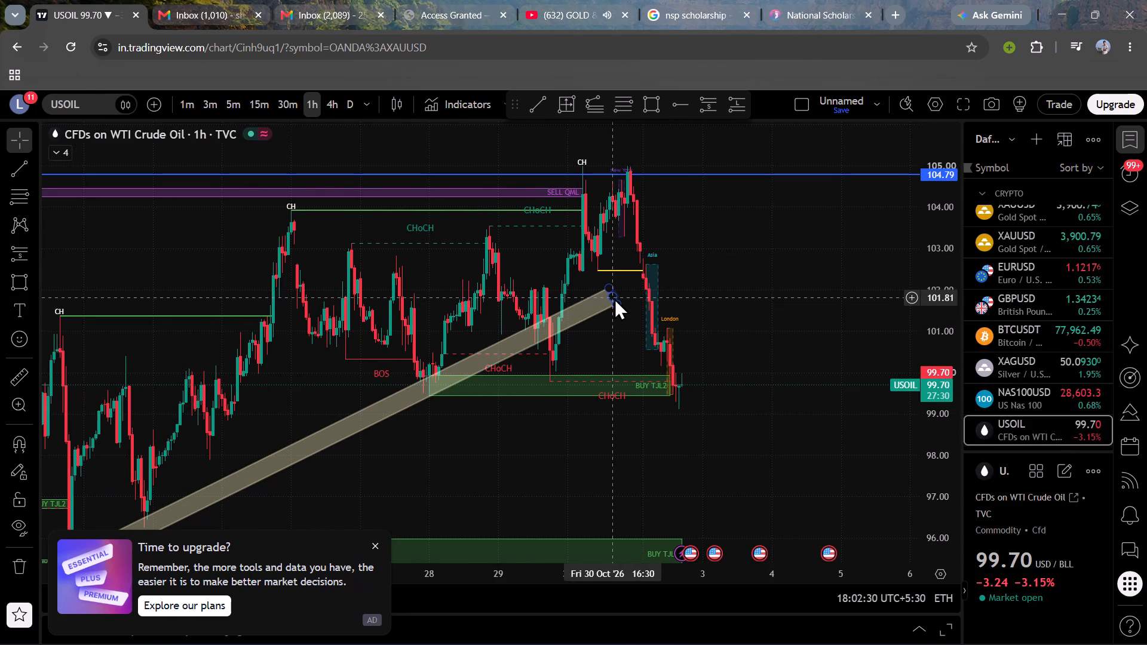
drag(618, 296, 618, 295)
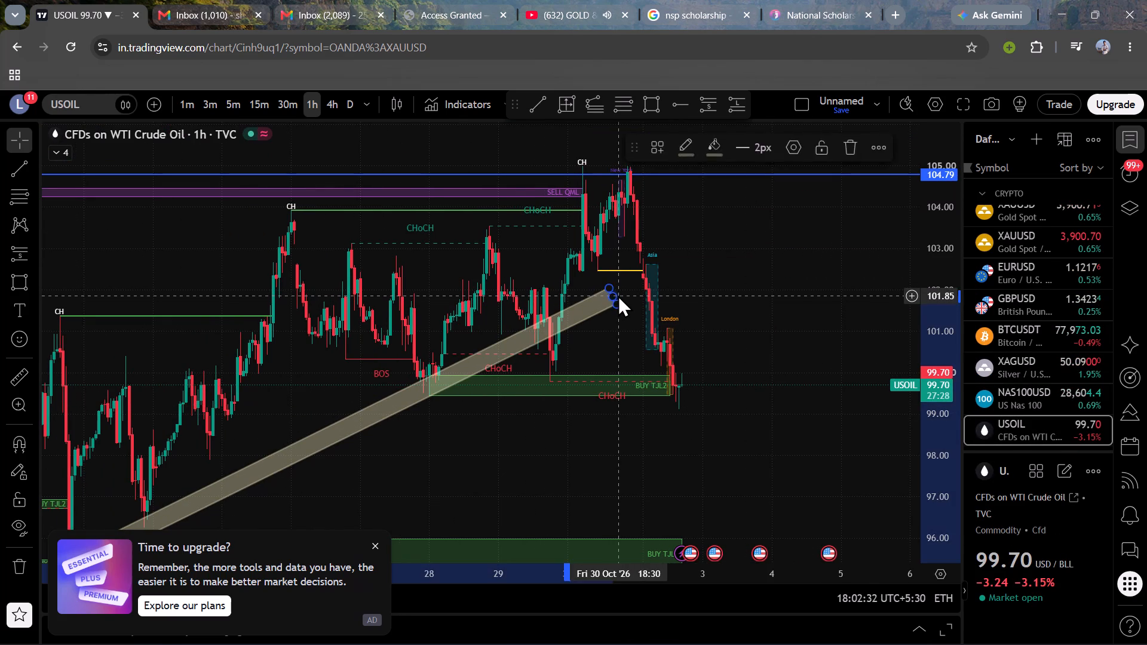
drag(618, 295, 676, 263)
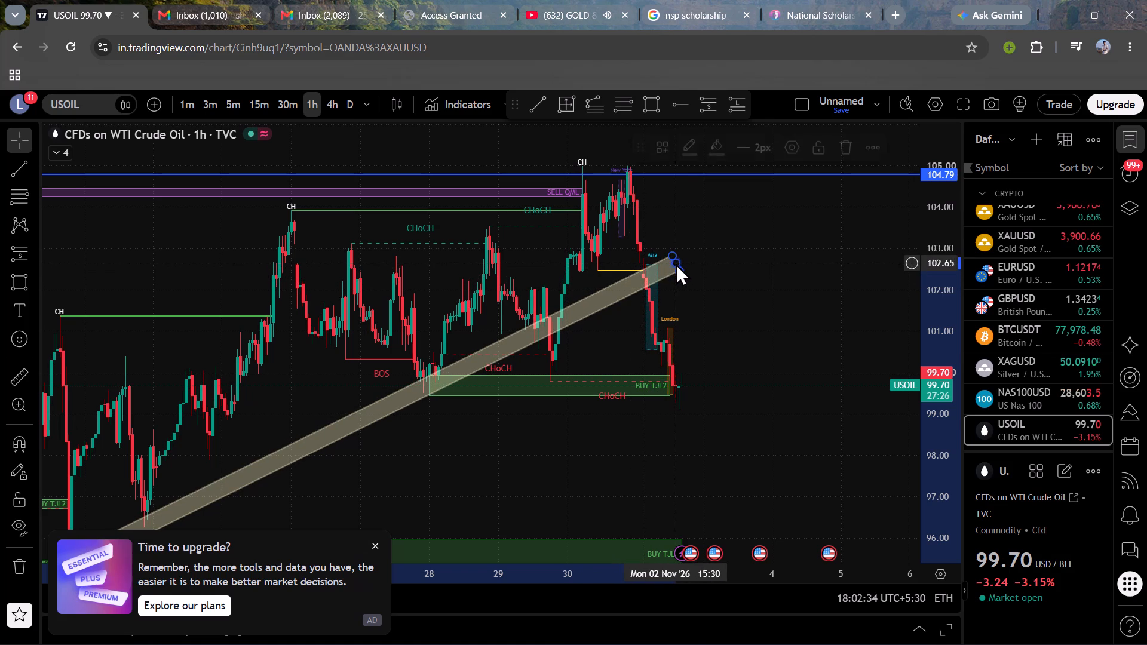
Place a USOIL short position after the latest candle with entry about 101.03, stop about 102.97 and target about 95.54.
drag(719, 311, 731, 217)
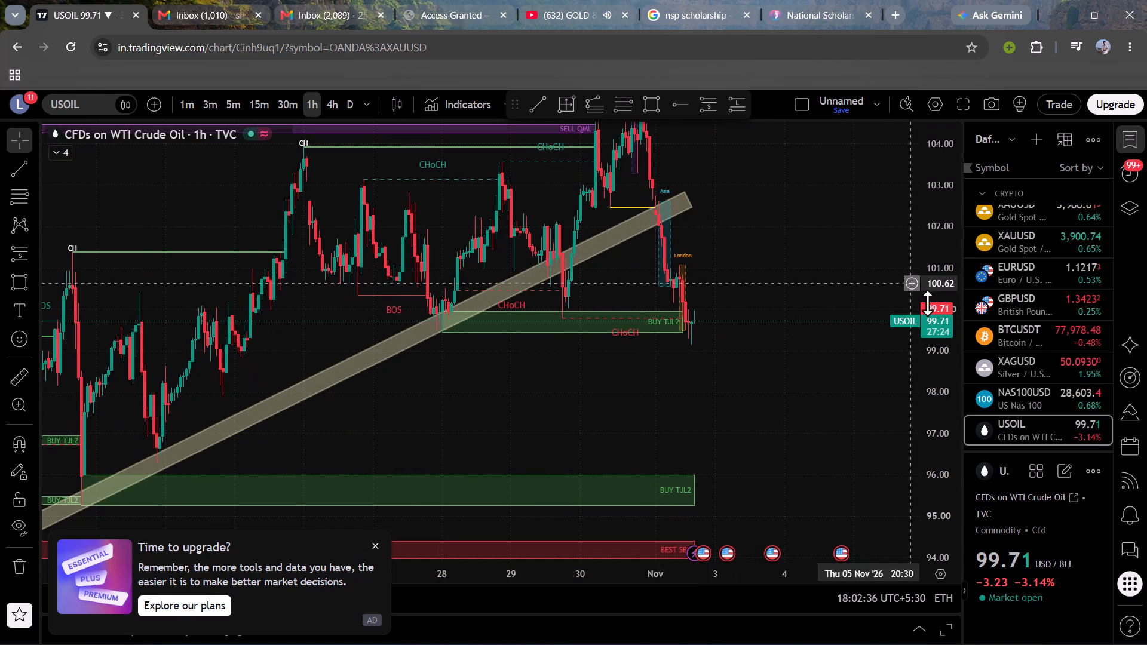
scroll(958, 359, down, 4)
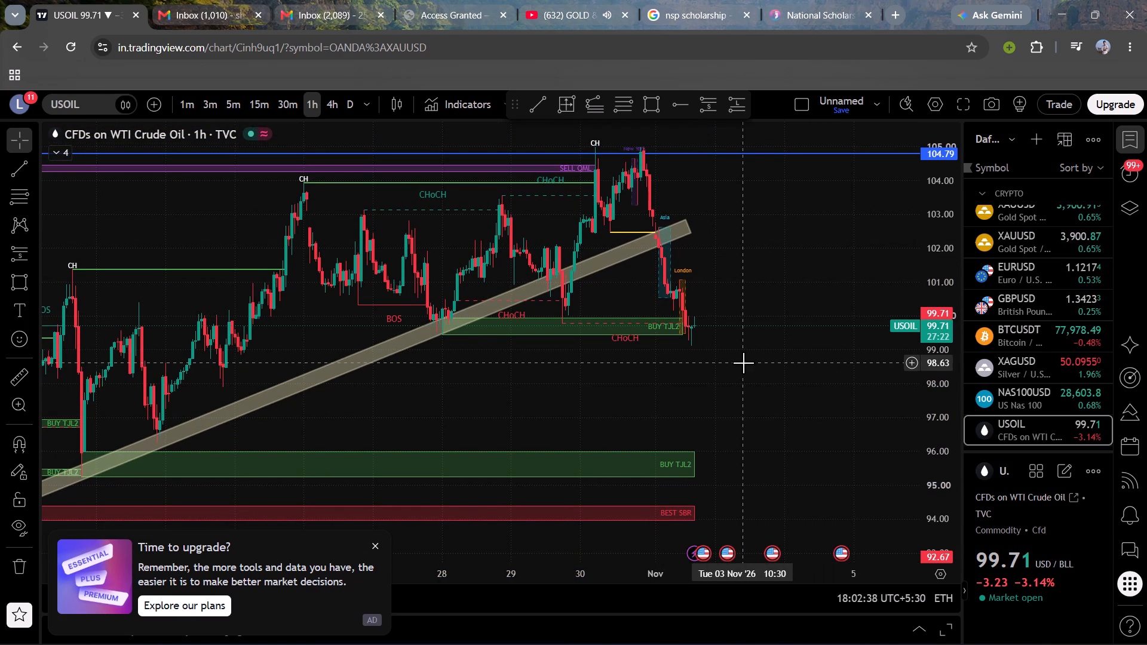
drag(743, 363, 752, 349)
scroll(752, 349, down, 3)
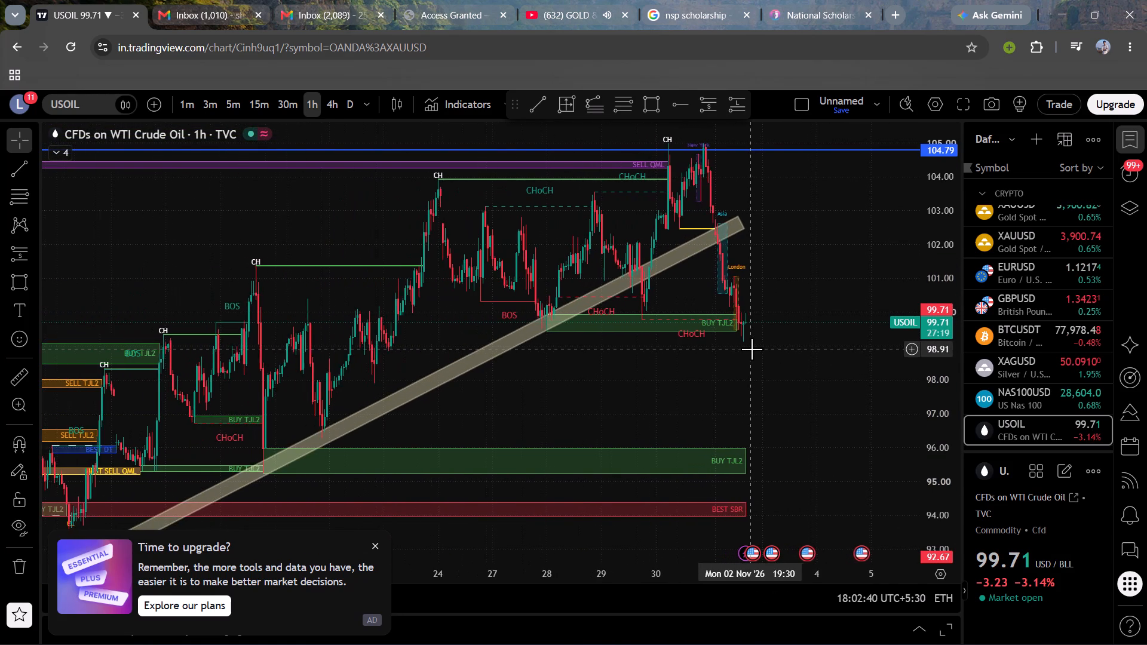
scroll(752, 349, down, 1)
drag(752, 349, 691, 315)
scroll(719, 334, up, 1)
drag(760, 246, 698, 324)
click(716, 114)
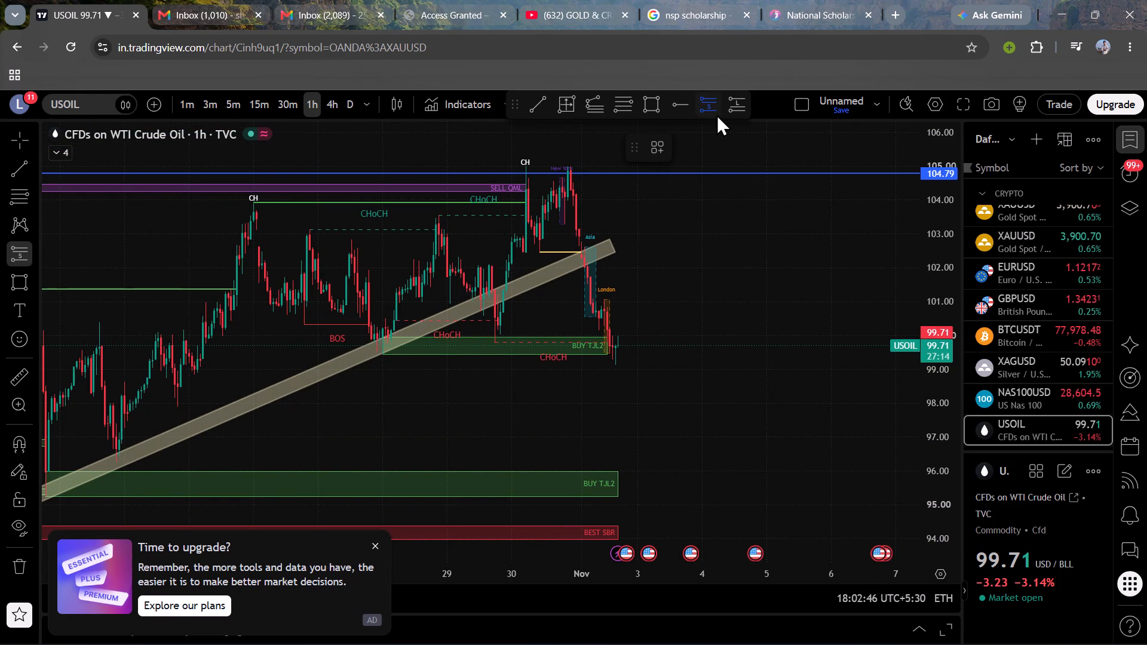
click(636, 300)
click(633, 232)
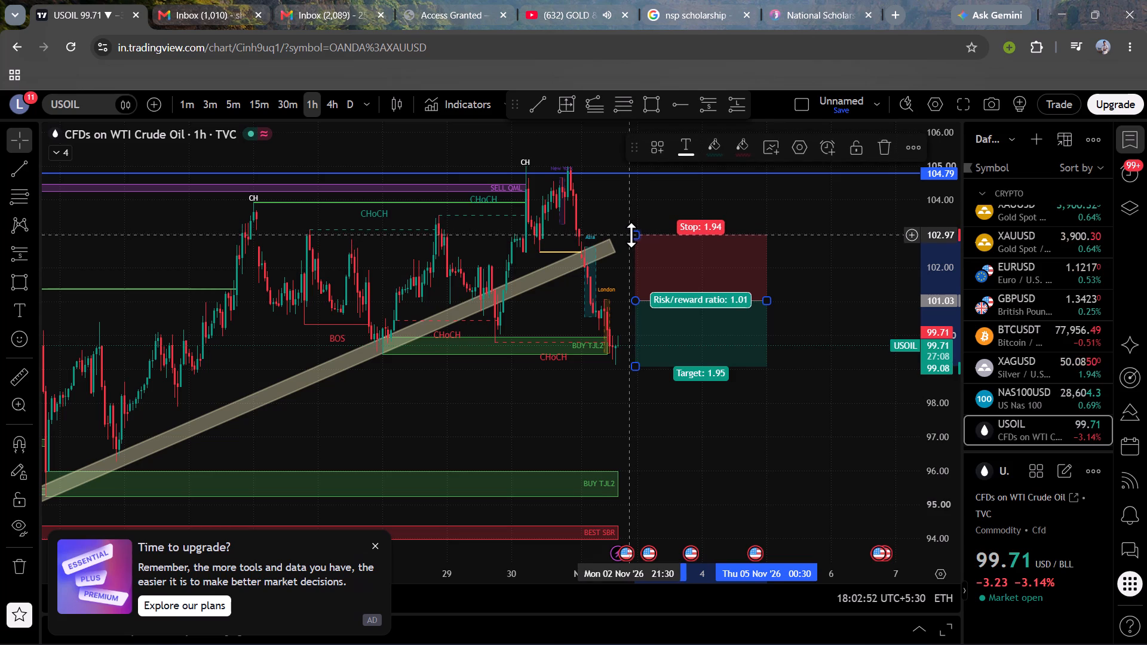
drag(635, 368, 623, 429)
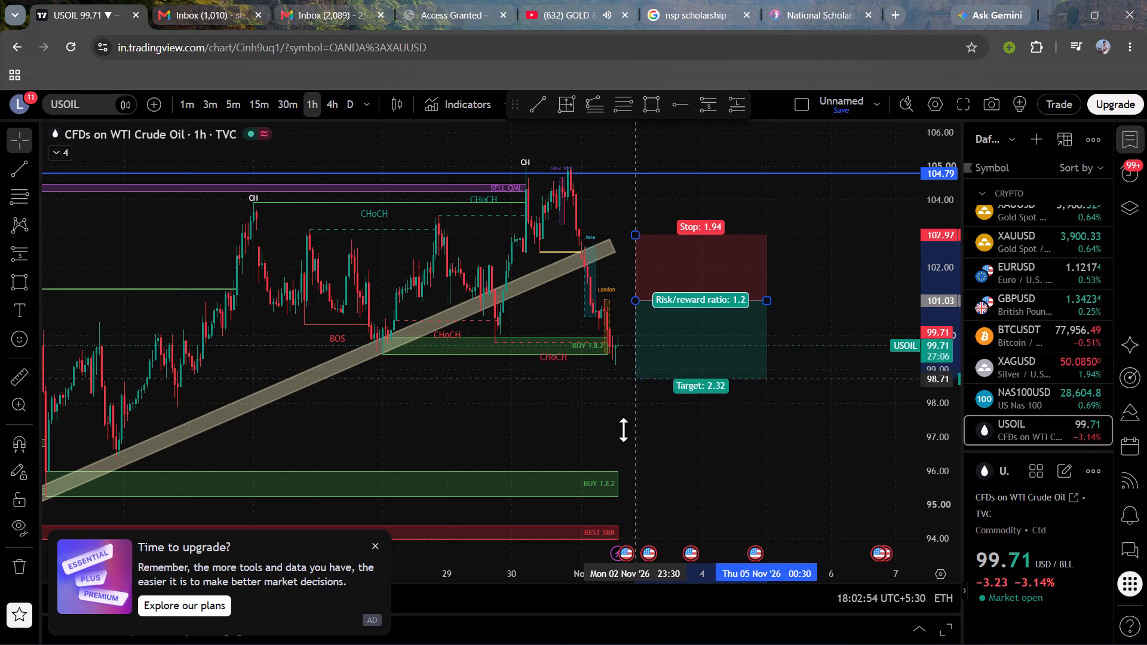
drag(623, 429, 617, 486)
Lower the USOIL short position's target to about 86.82, below the BUY QML zone and near the trend band's origin.
scroll(542, 434, down, 6)
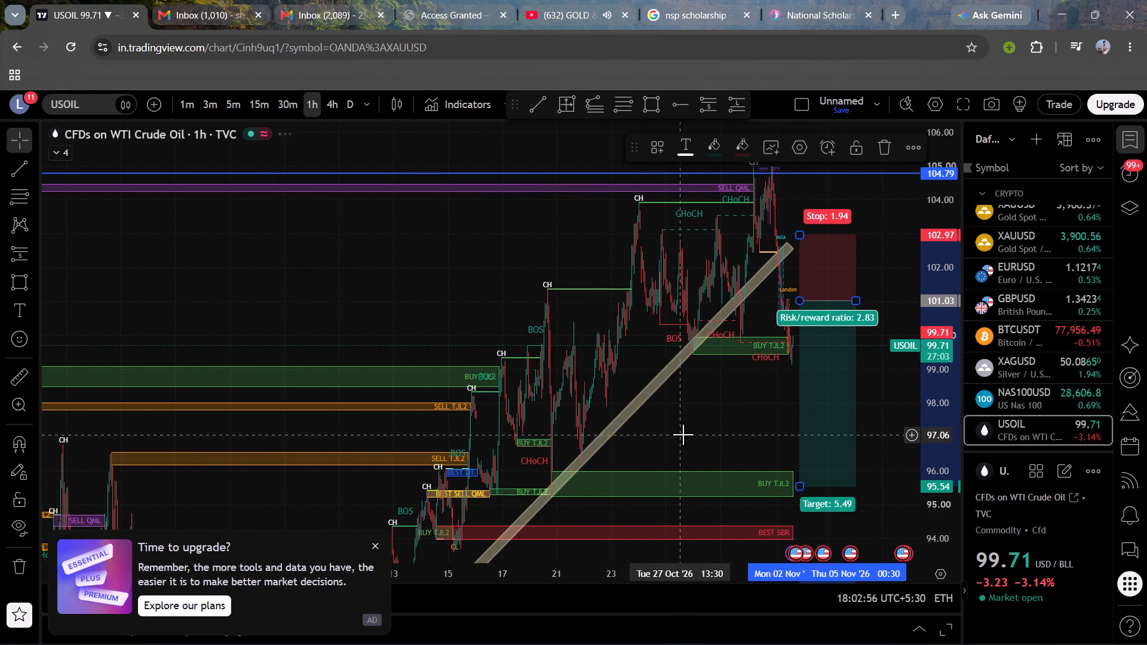
drag(683, 434, 652, 213)
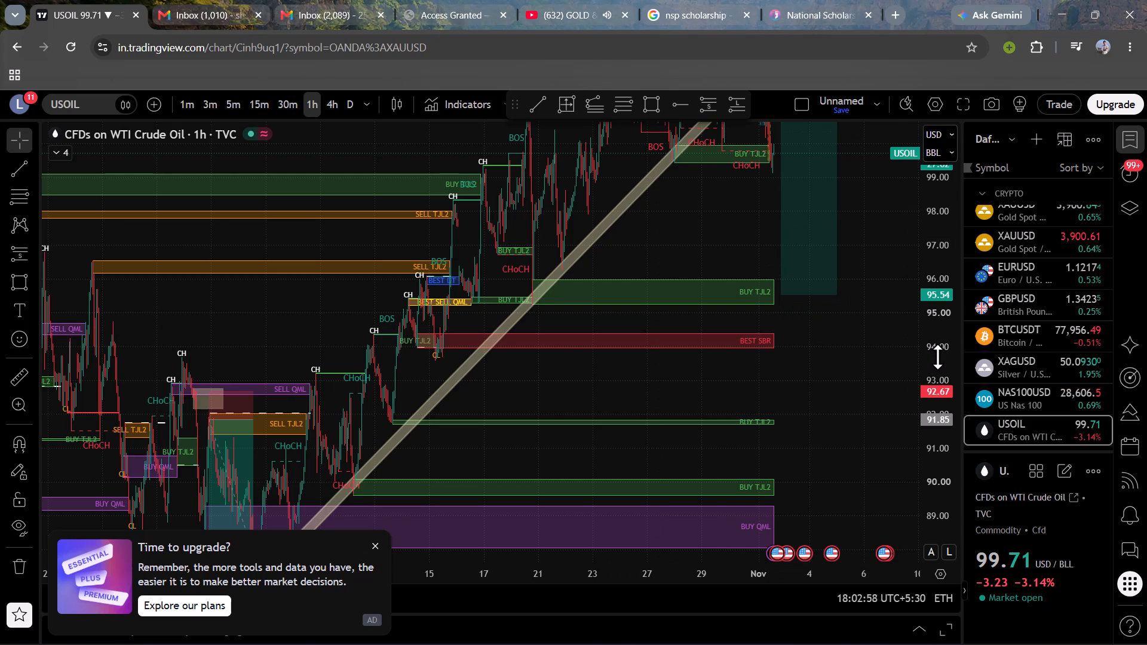
scroll(937, 357, down, 6)
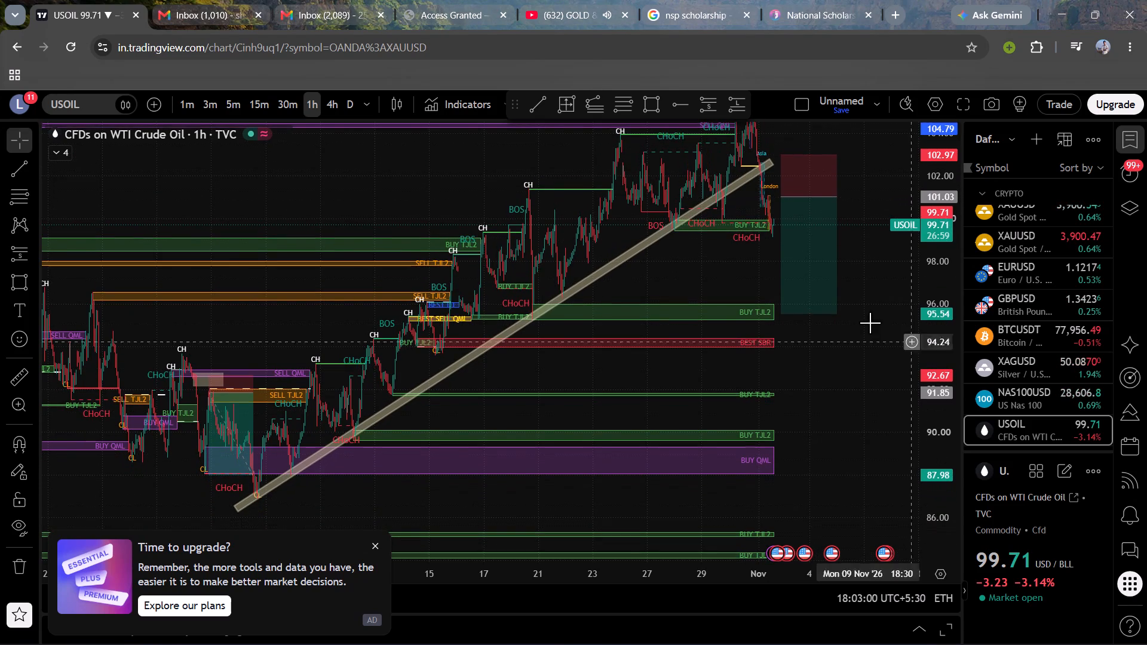
drag(785, 310, 811, 423)
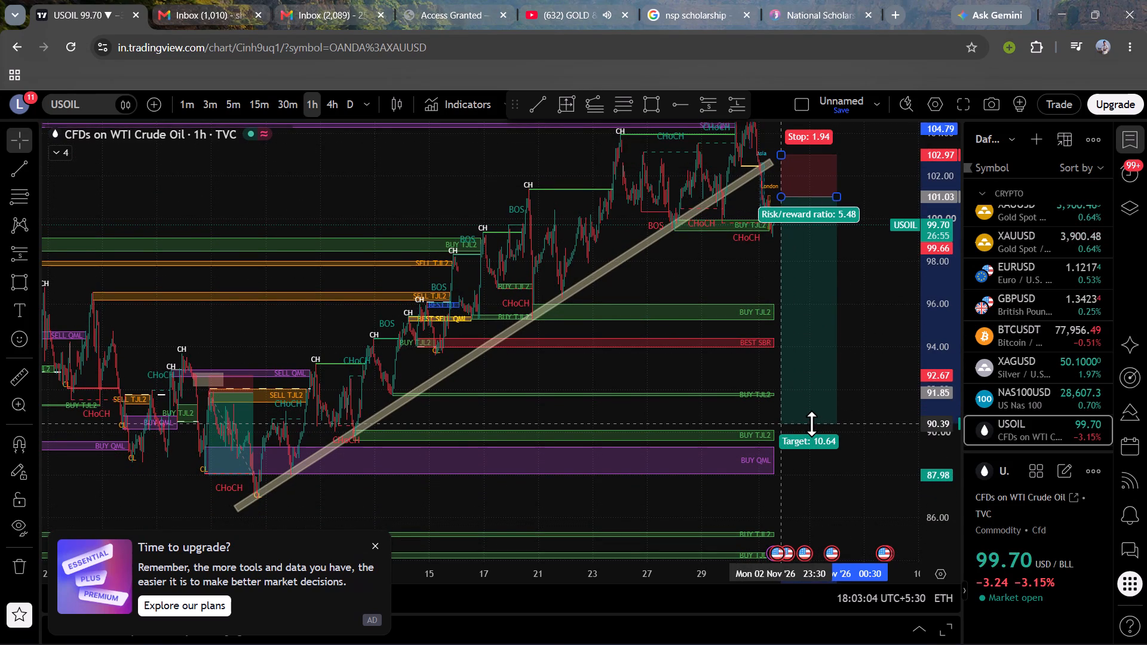
drag(811, 423, 812, 472)
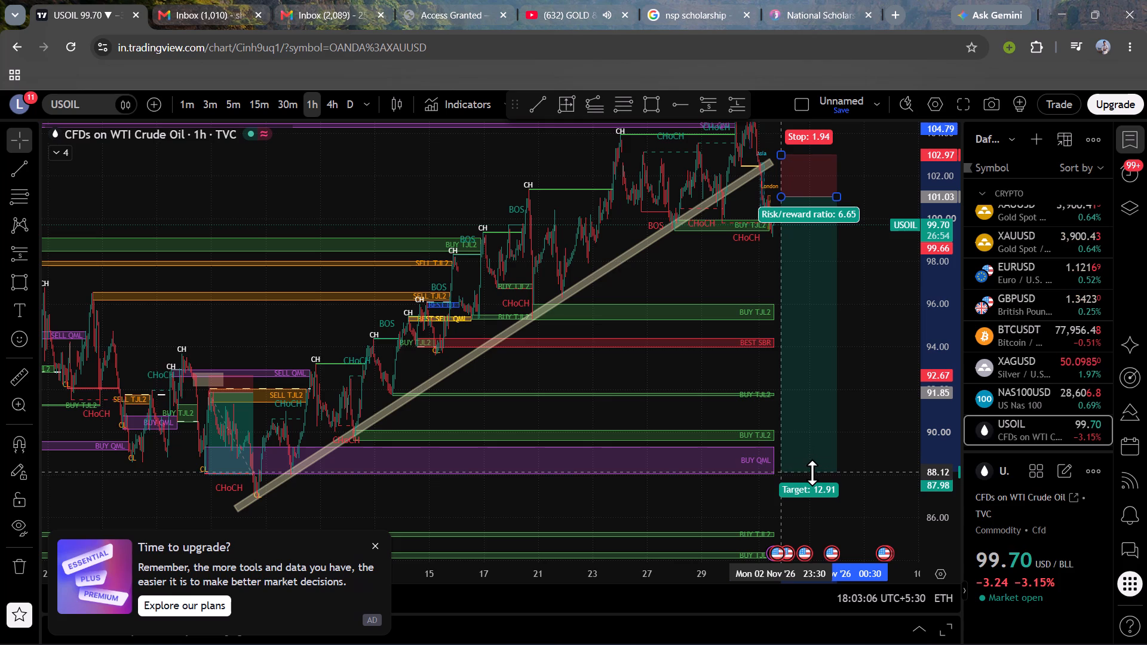
drag(812, 472, 765, 446)
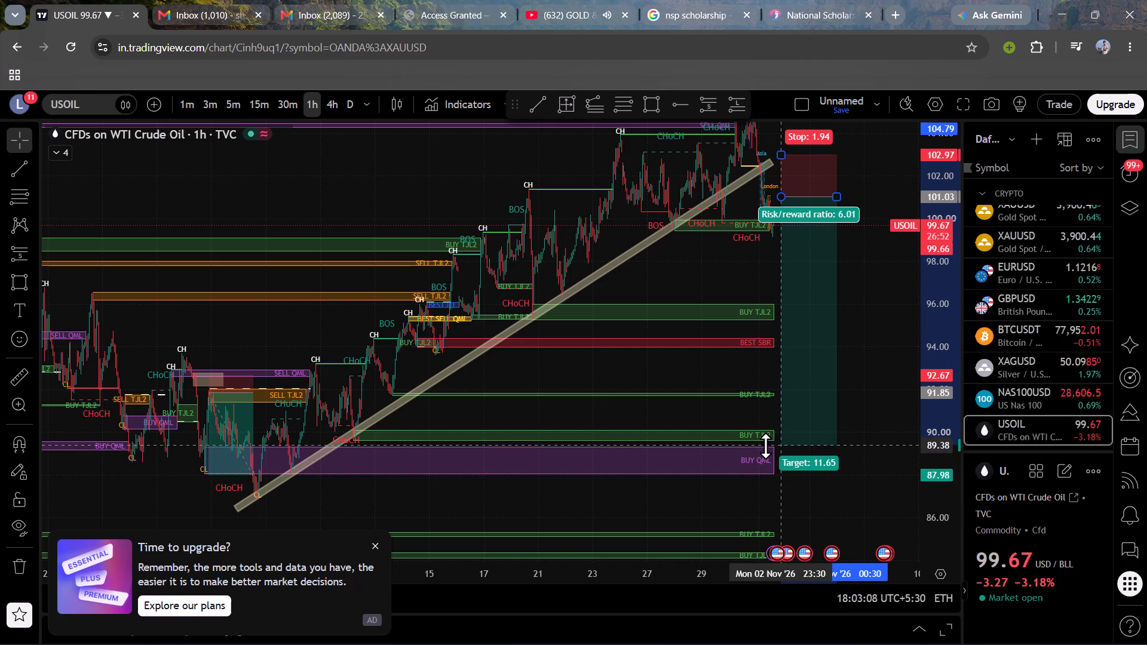
drag(765, 446, 764, 451)
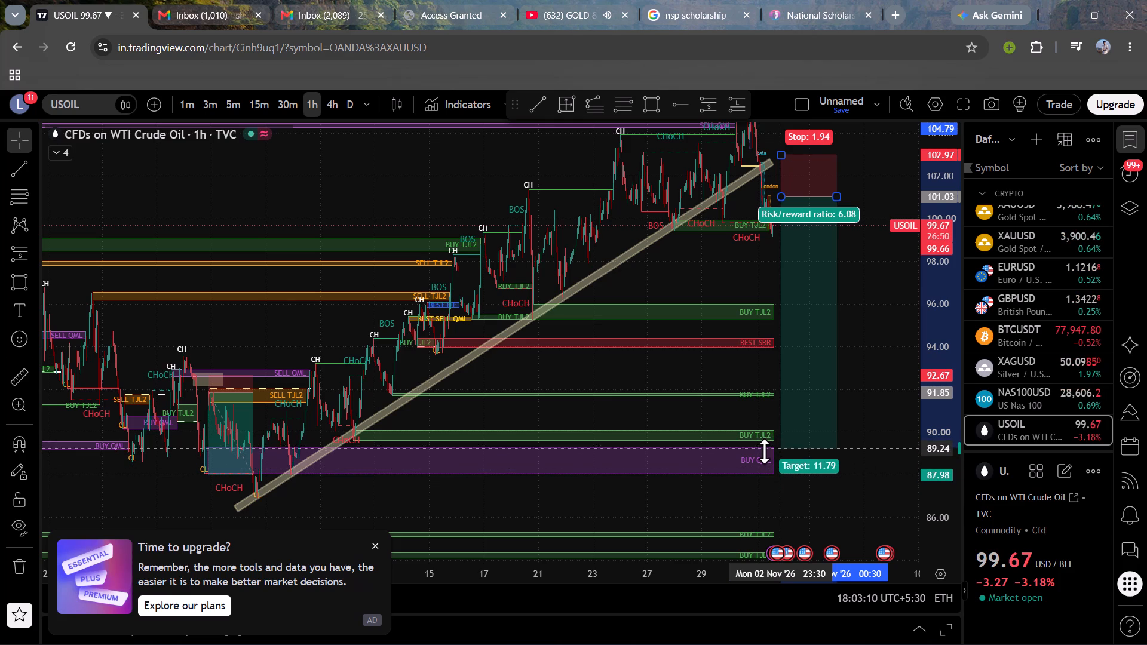
drag(764, 451, 776, 493)
scroll(776, 493, down, 6)
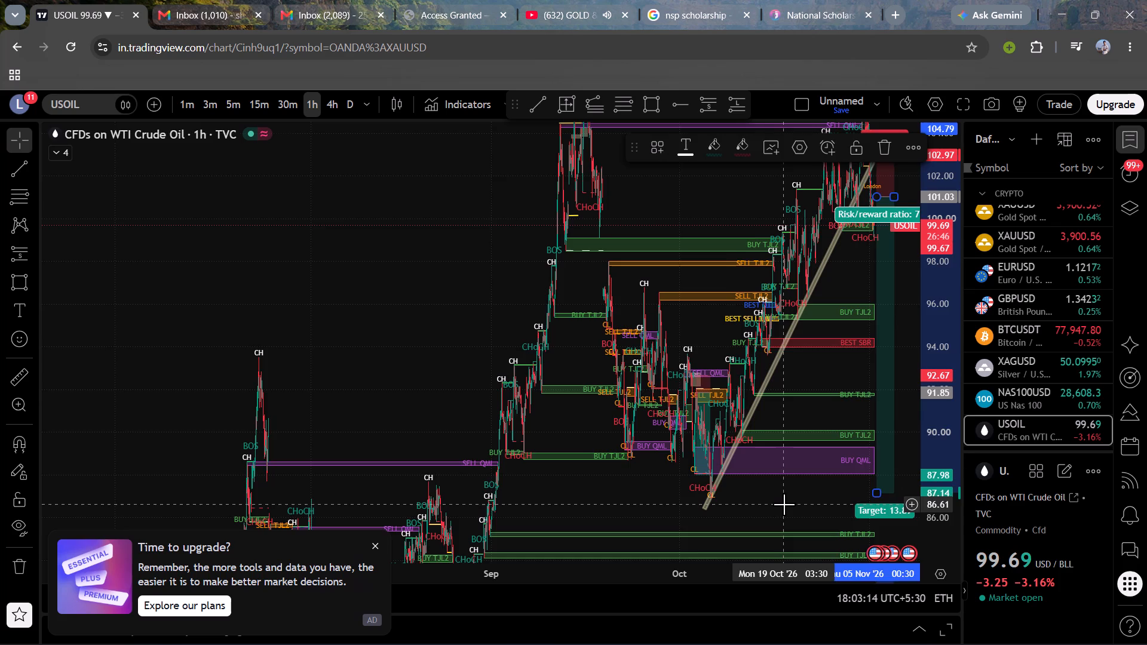
drag(784, 504, 642, 428)
scroll(642, 428, up, 4)
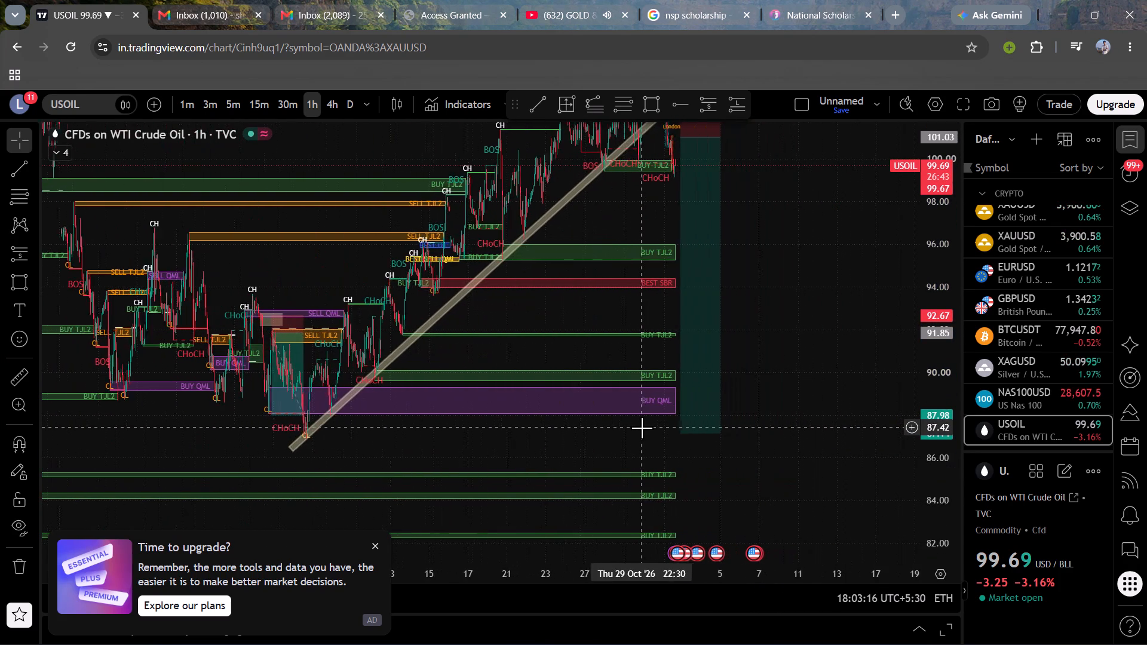
scroll(642, 428, up, 1)
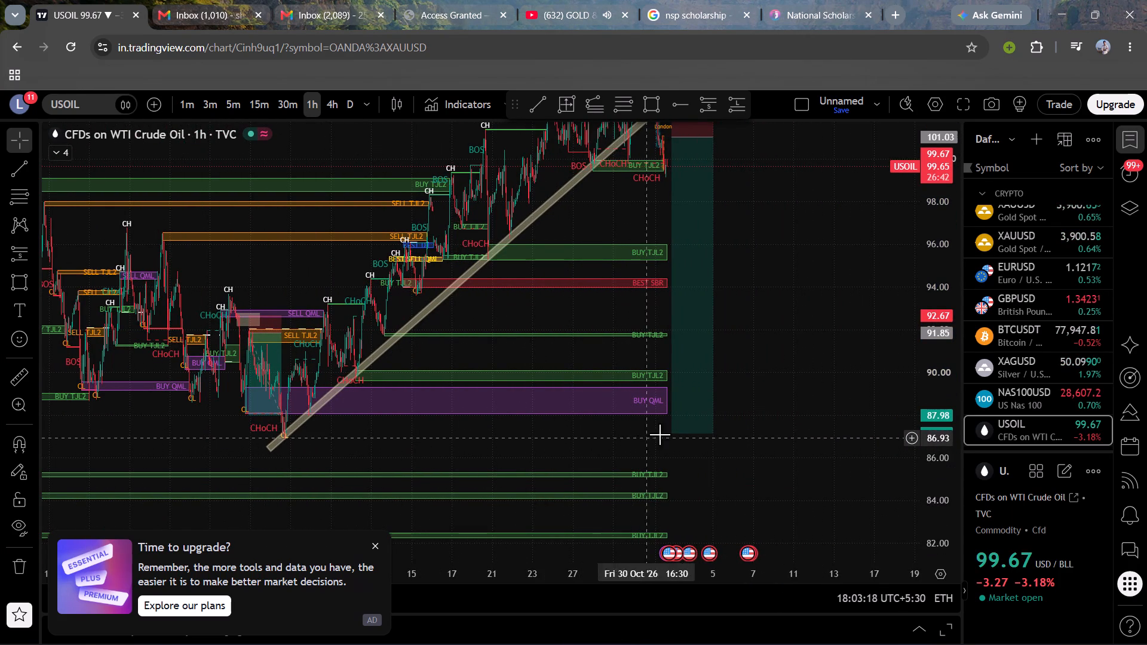
click(670, 438)
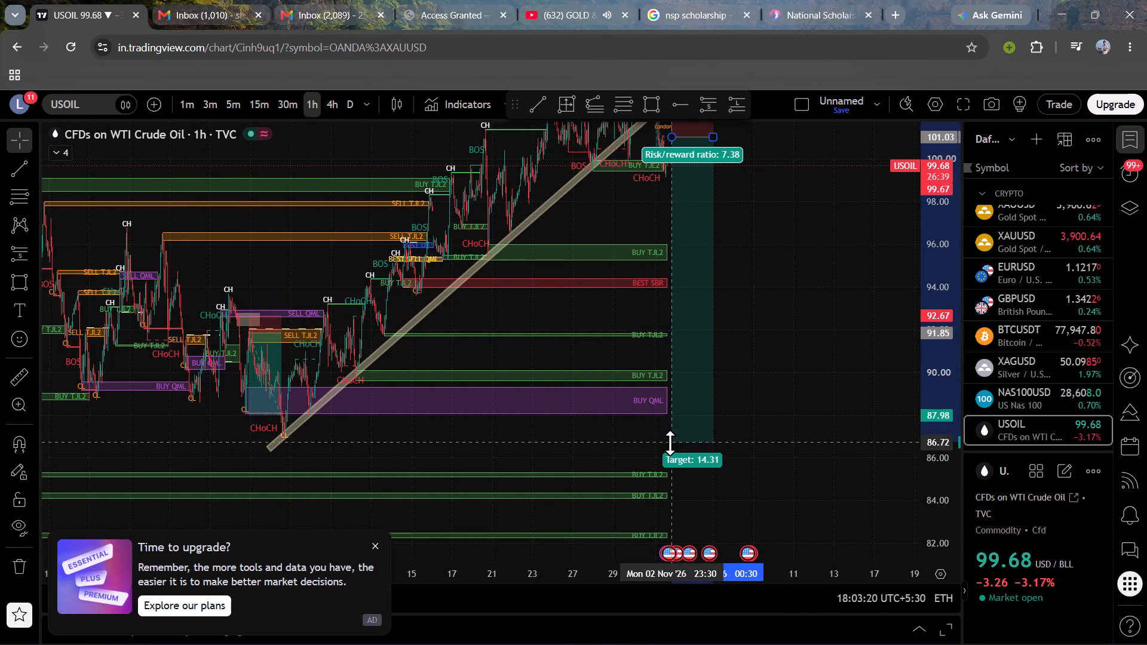
Widen the USOIL short position so that it ends at about 23:30 on 10 November.
drag(781, 346, 730, 454)
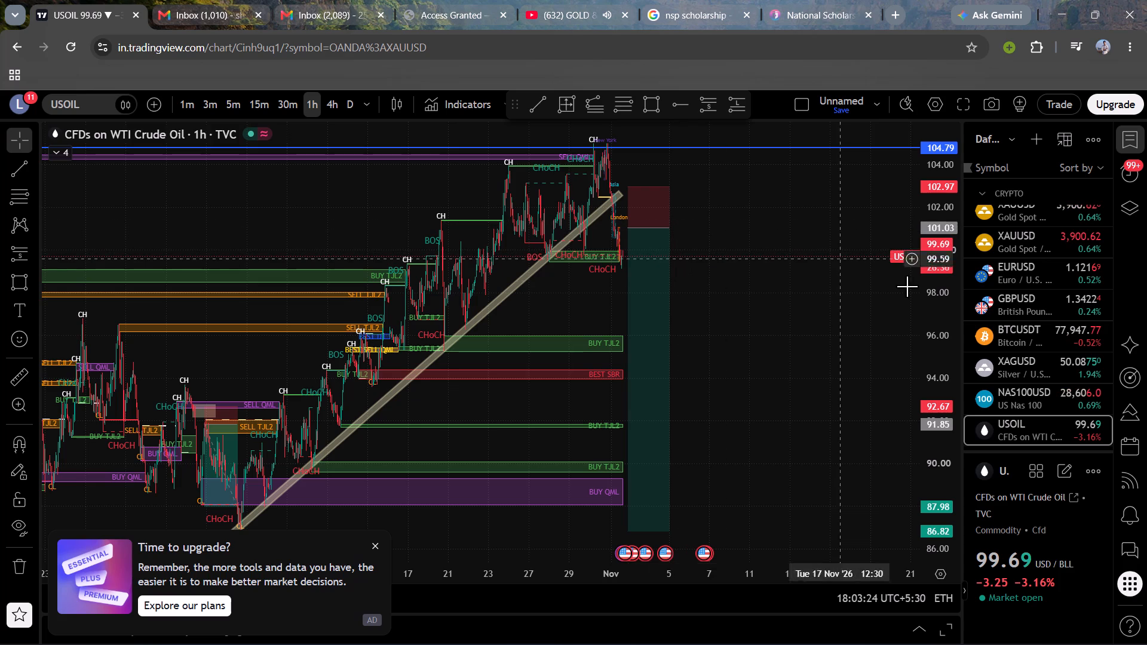
scroll(983, 314, up, 4)
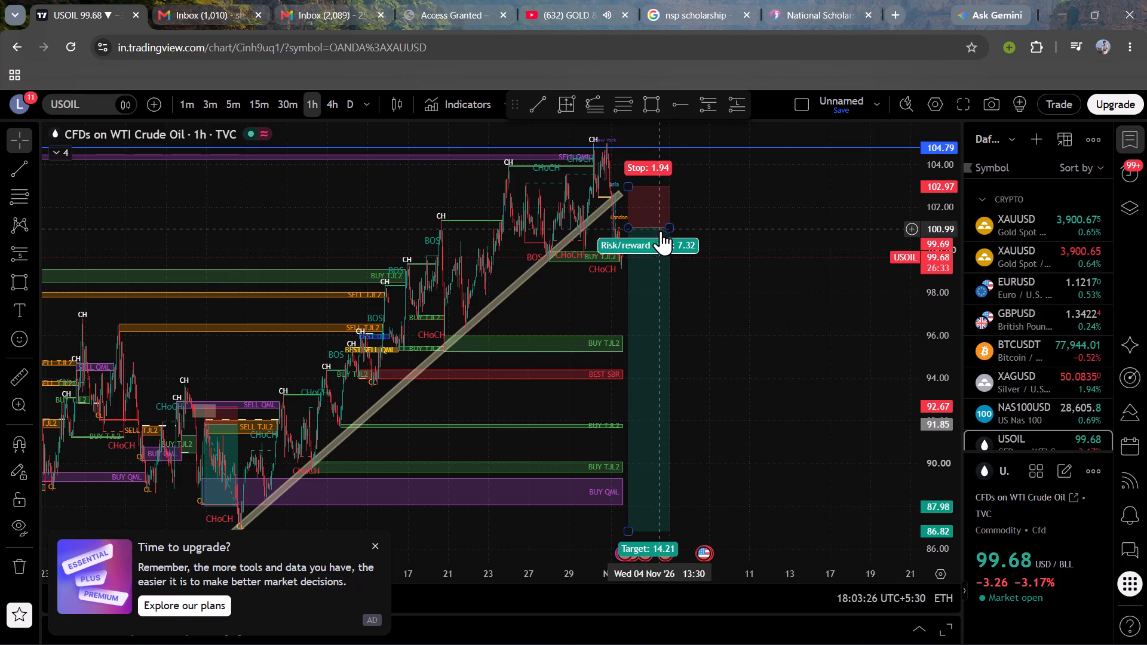
drag(668, 228, 749, 243)
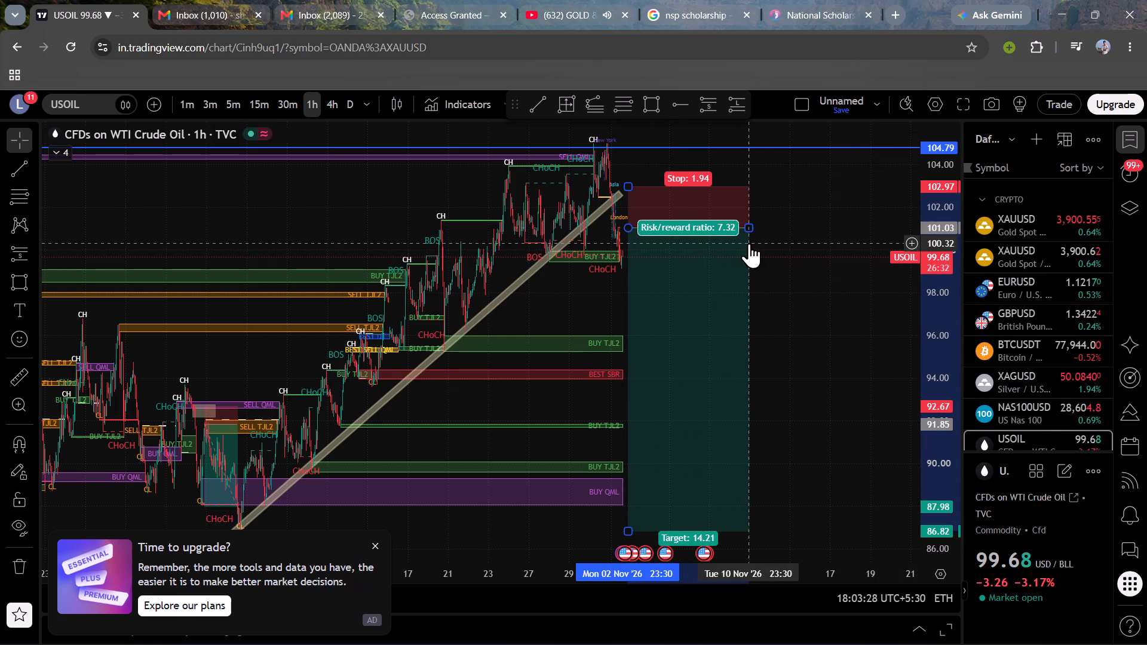
Shift the whole USOIL short position to start about 19:30 on 2 November, with entry about 101.06, stop 103.00 and target 86.85.
scroll(472, 264, up, 4)
scroll(472, 264, left, 1)
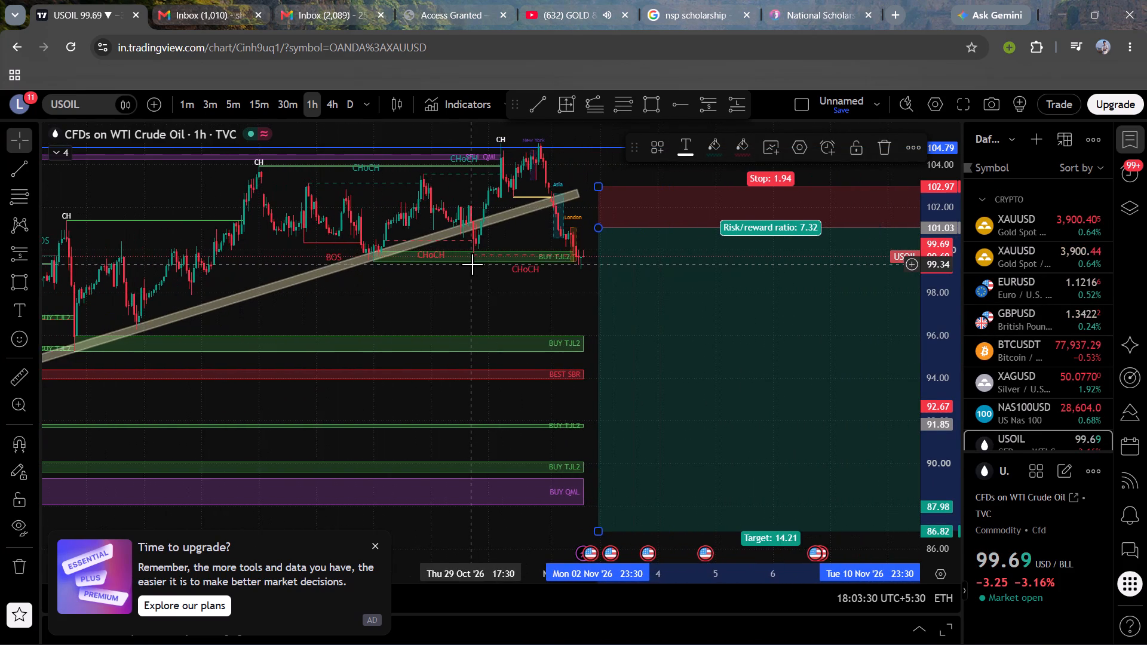
scroll(472, 264, left, 2)
drag(528, 254, 519, 253)
scroll(675, 290, down, 2)
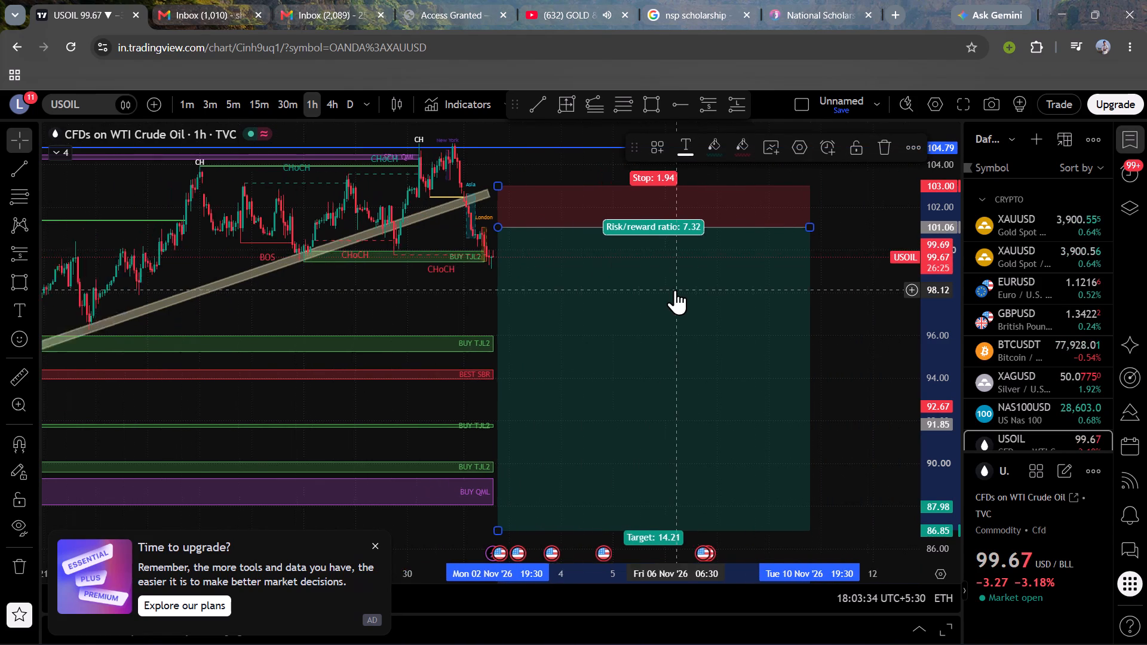
scroll(675, 290, down, 3)
click(591, 303)
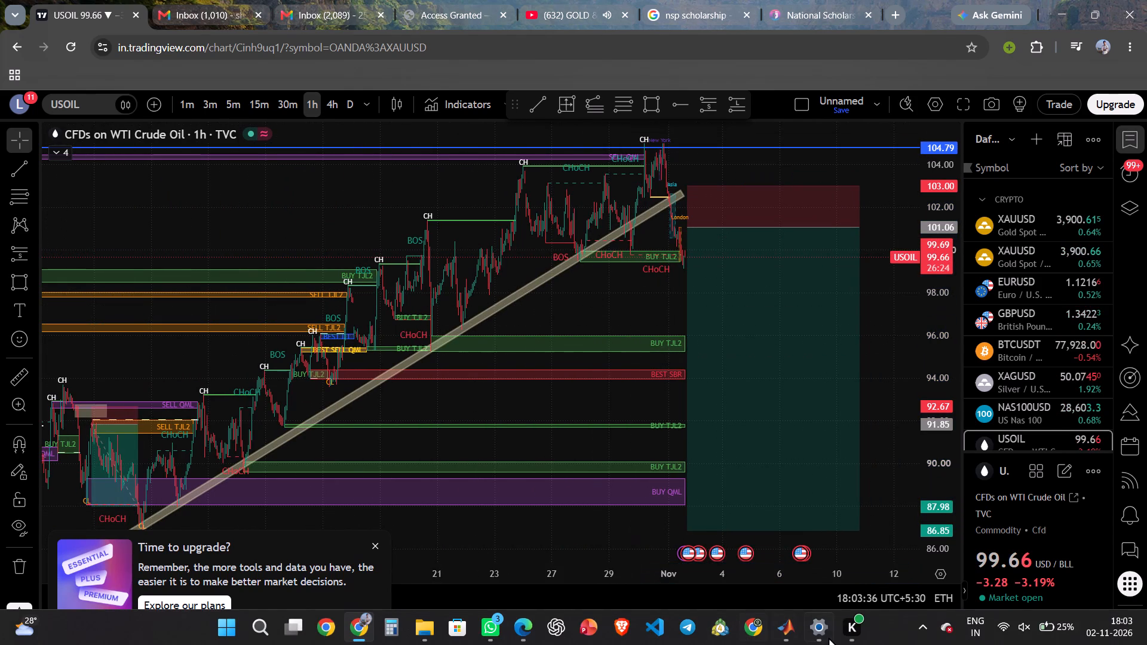
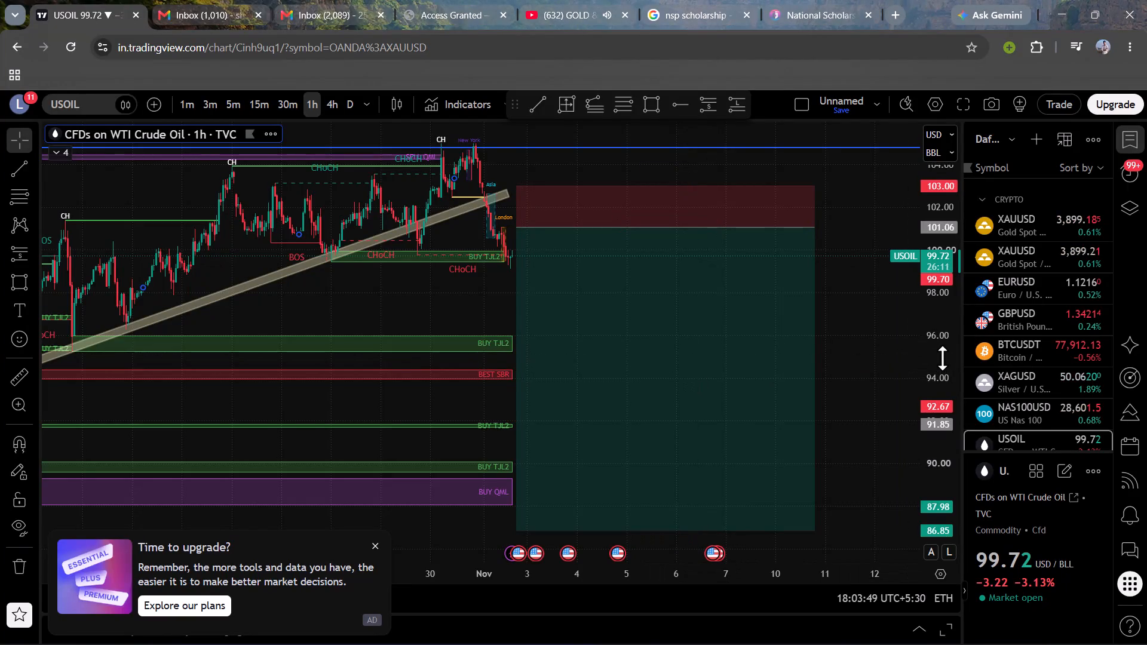
Place a second USOIL short position at the latest candle with entry about 99.80 and stop about 101.34.
scroll(942, 358, up, 5)
scroll(942, 358, down, 3)
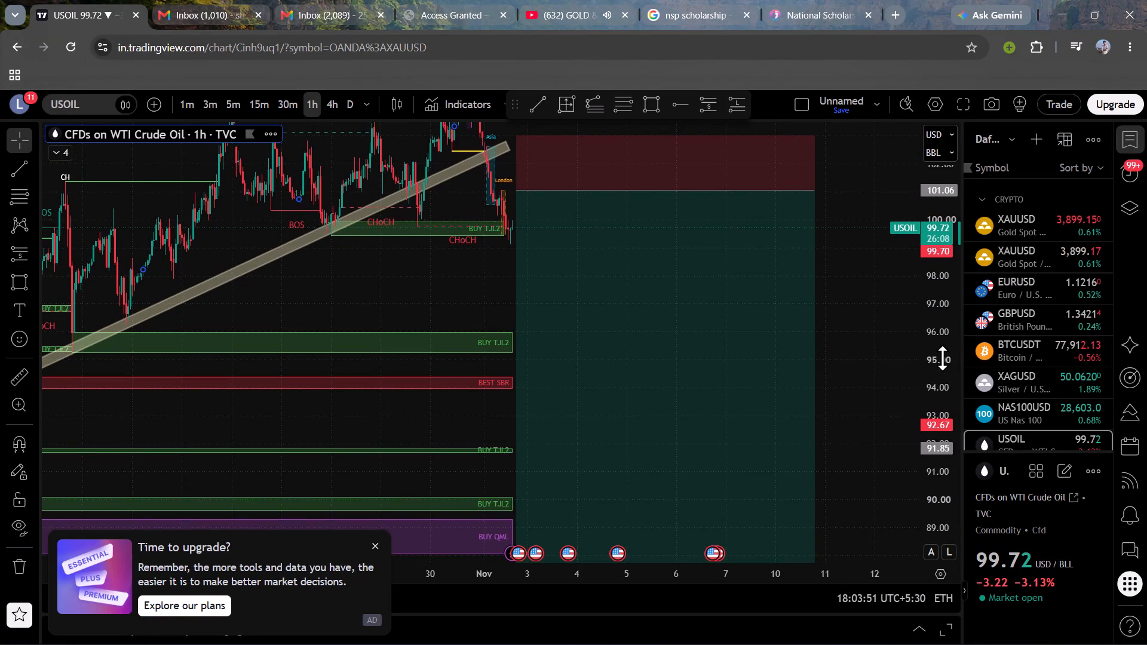
scroll(942, 358, down, 2)
scroll(870, 338, down, 4)
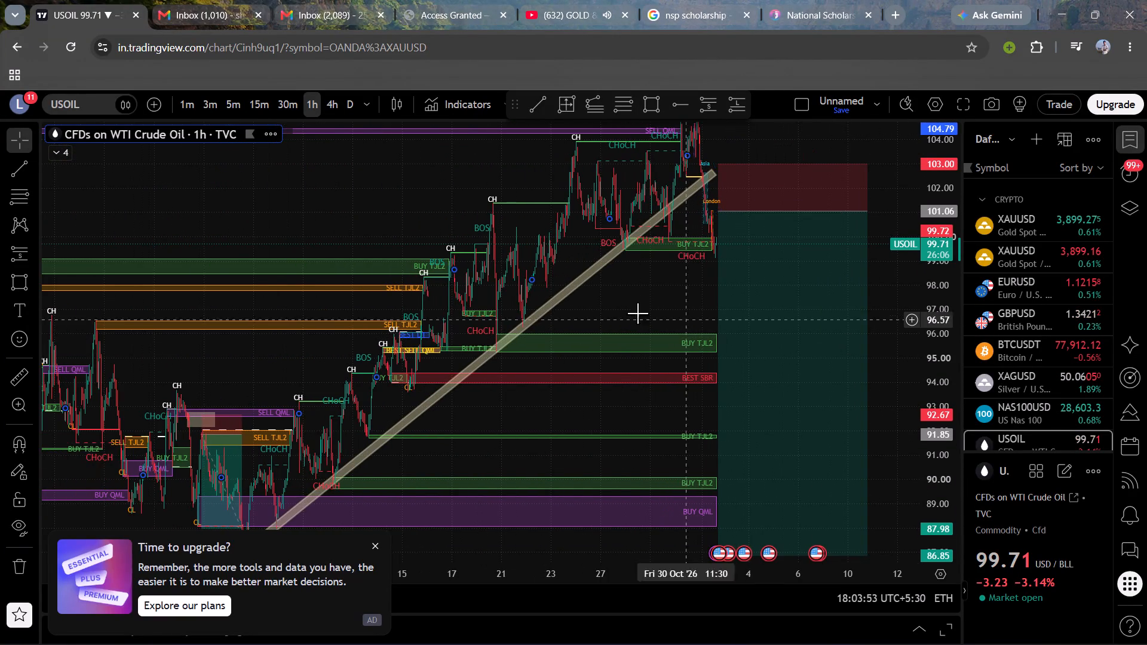
drag(646, 296, 609, 328)
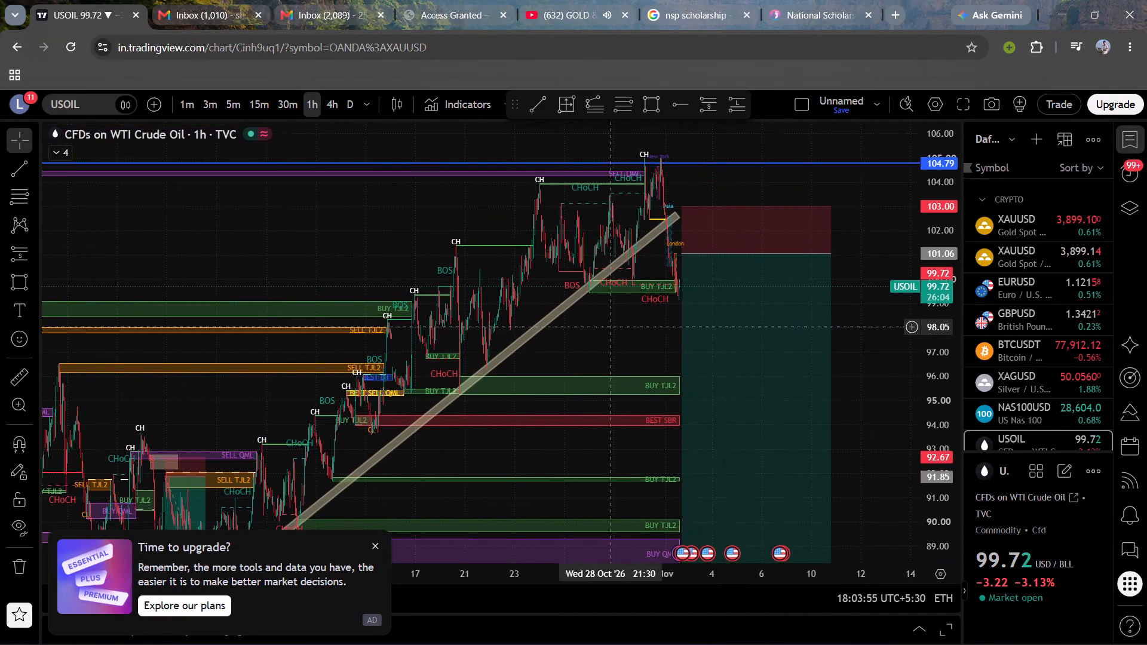
drag(609, 328, 609, 325)
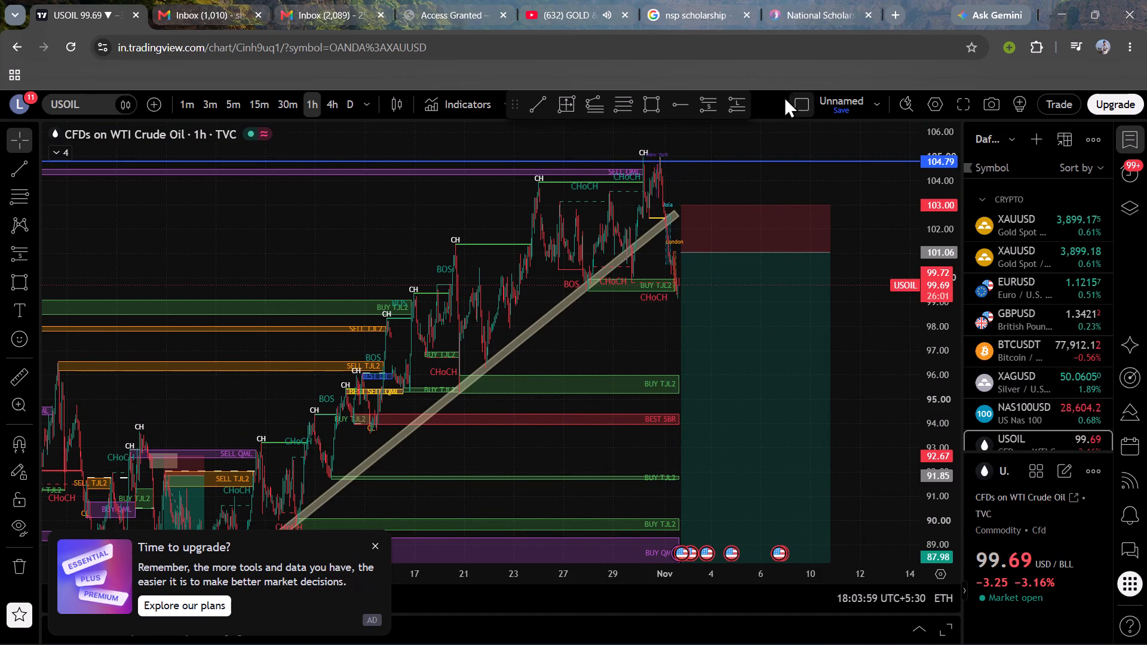
click(709, 100)
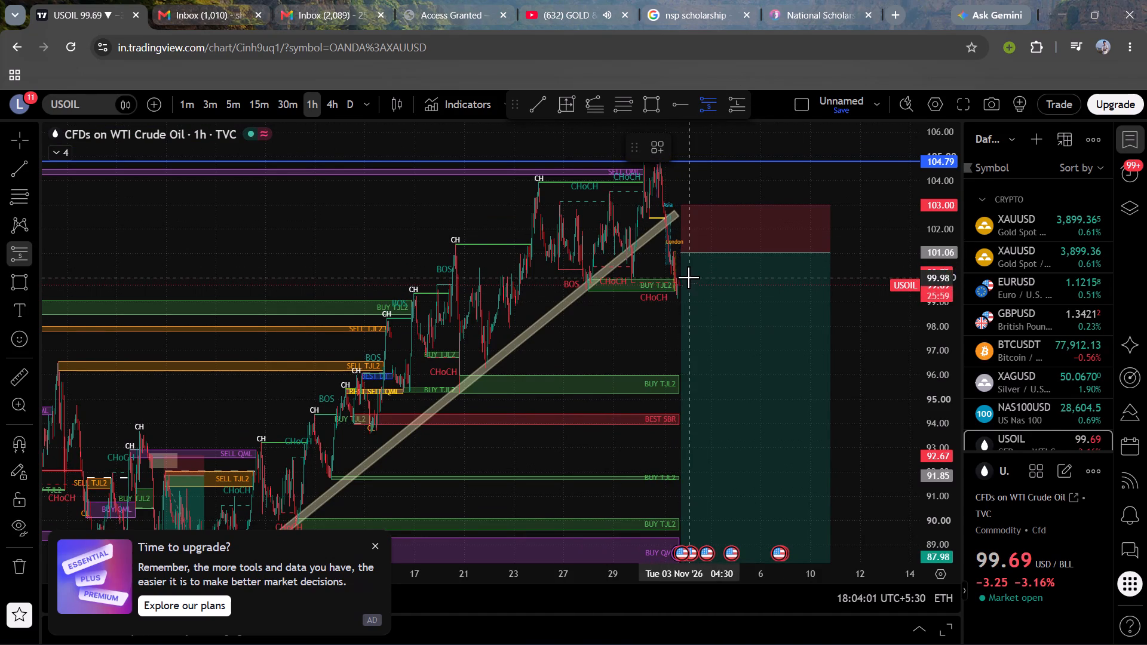
click(680, 282)
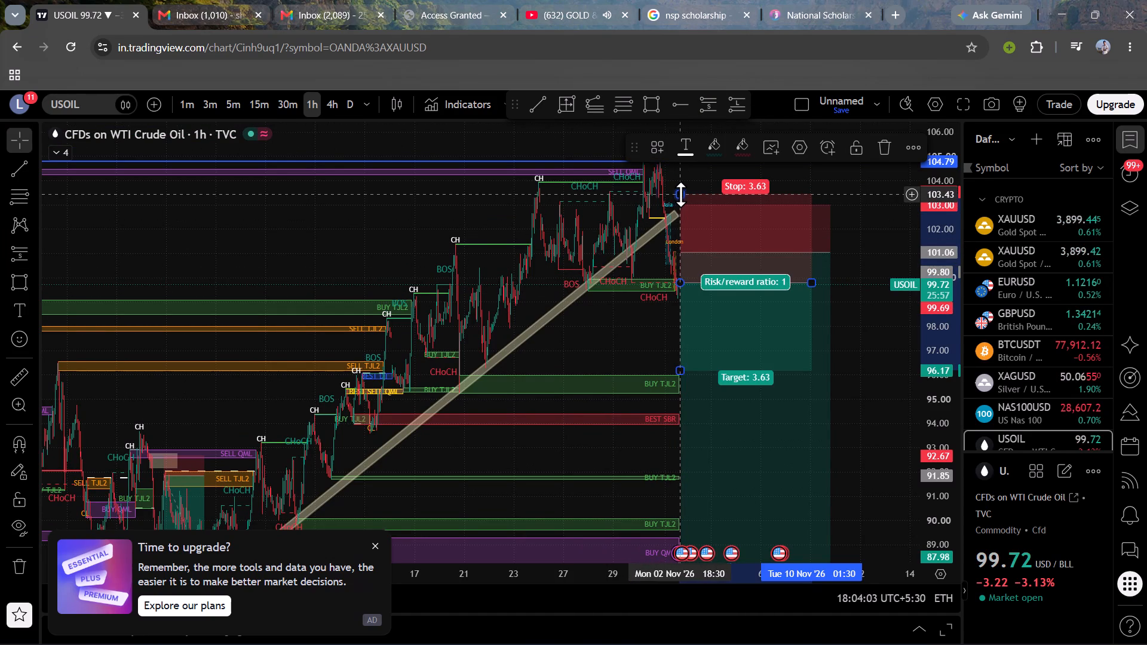
drag(680, 194, 661, 245)
Lower the second USOIL short position's target to about 87.96, at the lower edge of the BUY QML zone.
drag(642, 327, 588, 223)
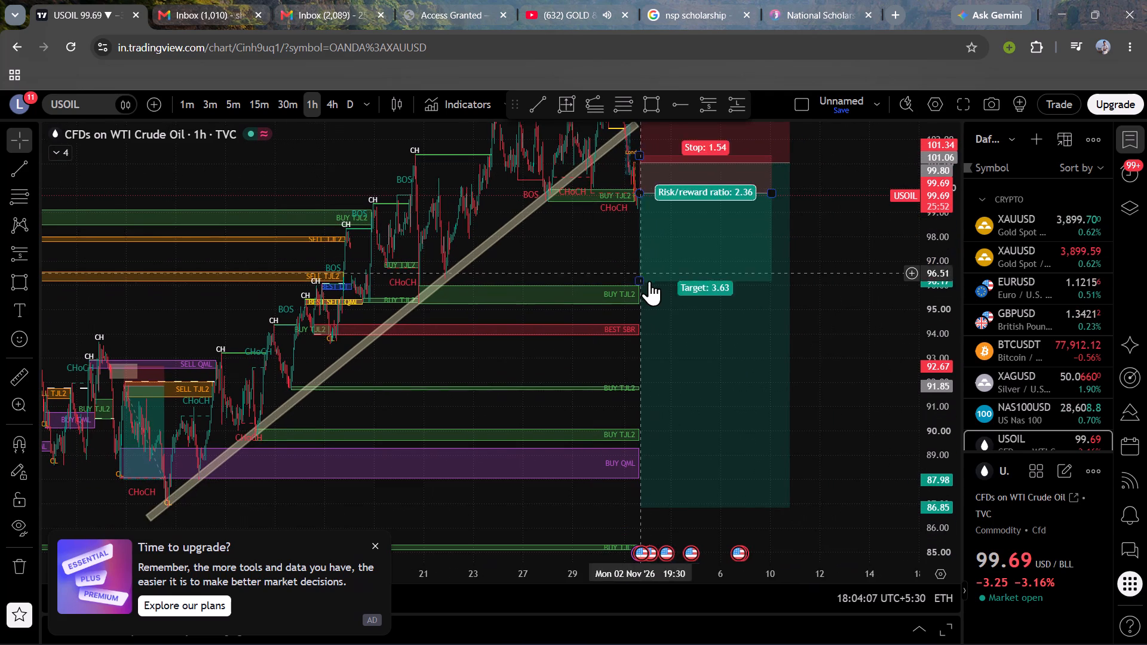
drag(642, 281, 625, 441)
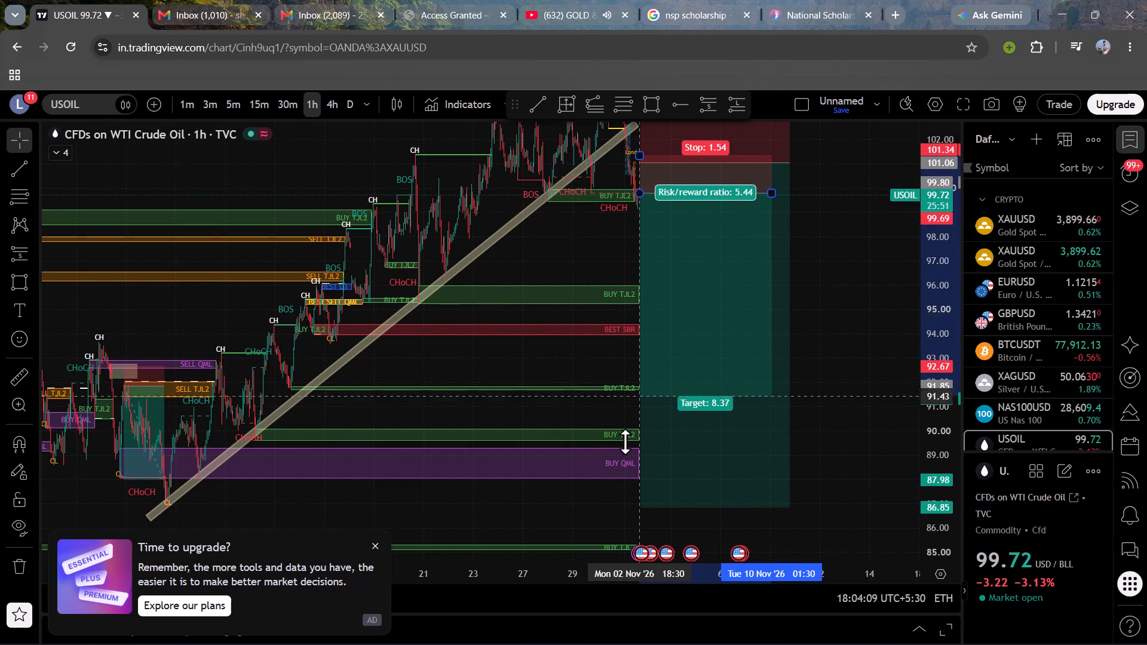
drag(625, 441, 640, 494)
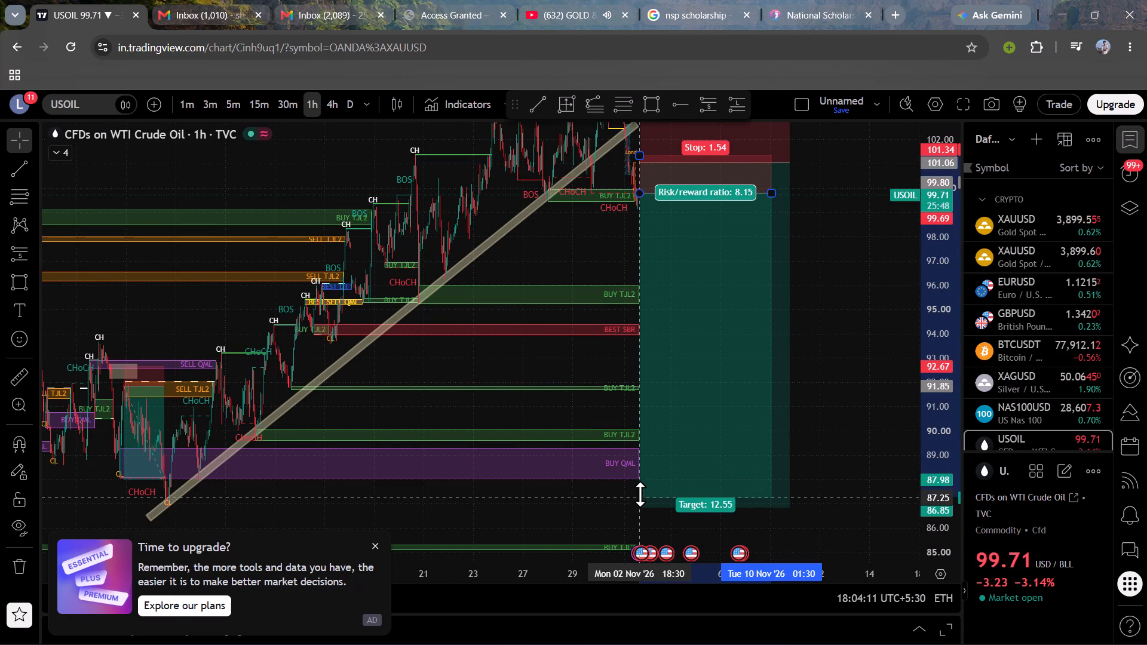
drag(640, 494, 640, 480)
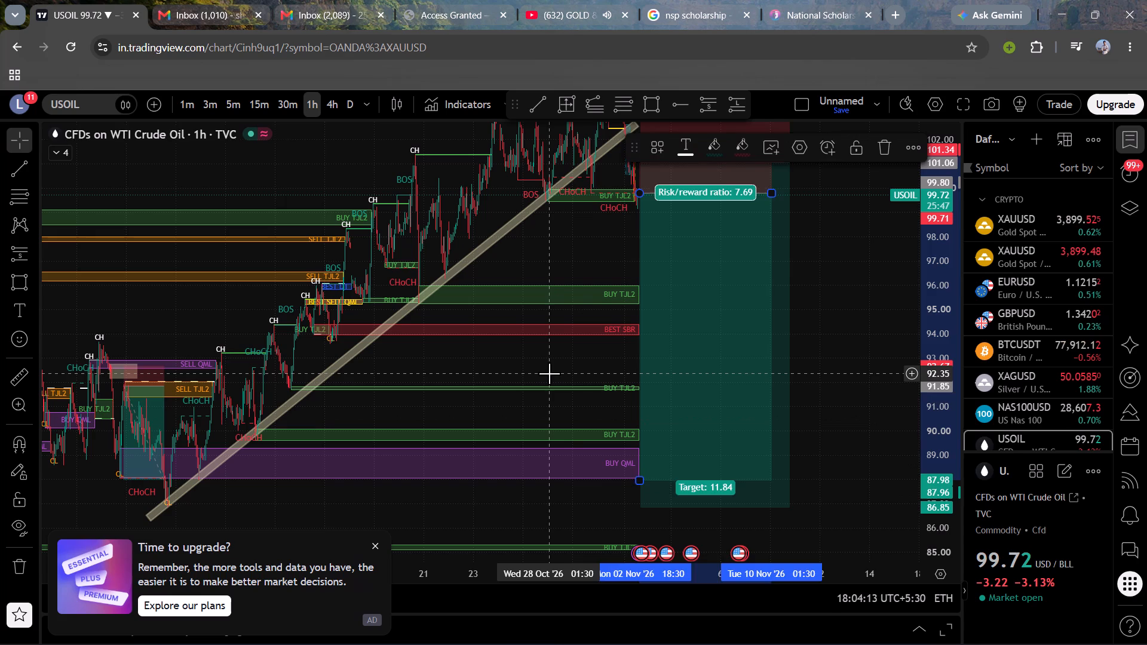
click(549, 373)
Shift the second USOIL short position slightly lower, to entry 99.65, stop 101.19 and target 87.81.
drag(549, 373, 435, 406)
scroll(435, 406, up, 3)
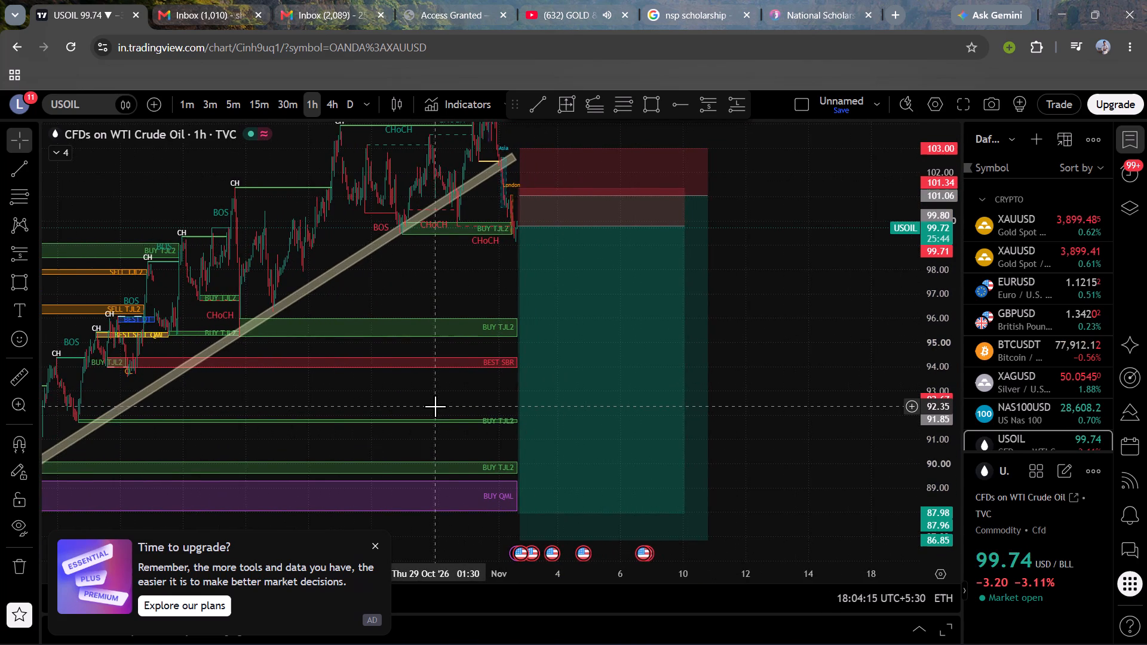
scroll(435, 406, right, 1)
scroll(435, 406, up, 3)
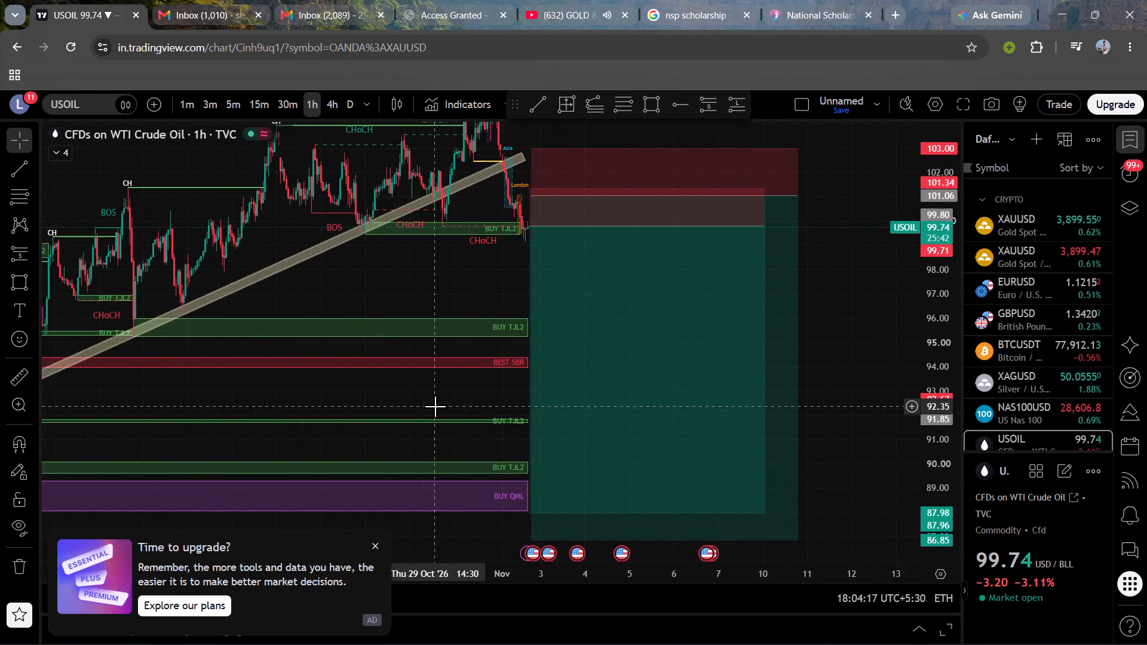
scroll(435, 406, up, 1)
scroll(435, 406, right, 1)
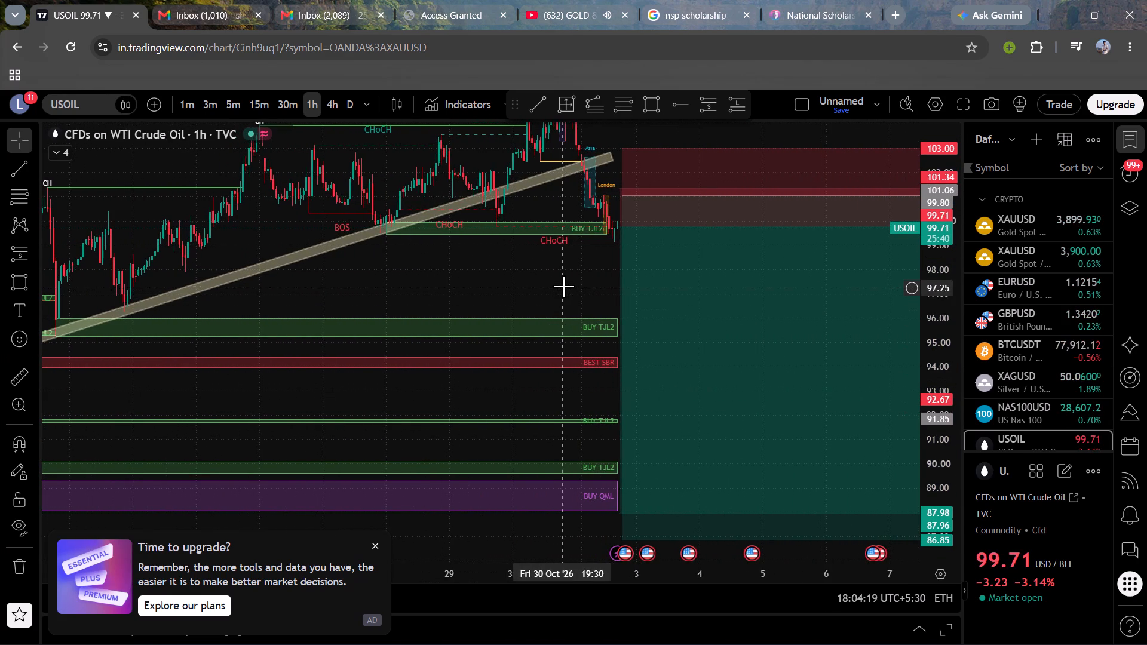
drag(563, 286, 480, 274)
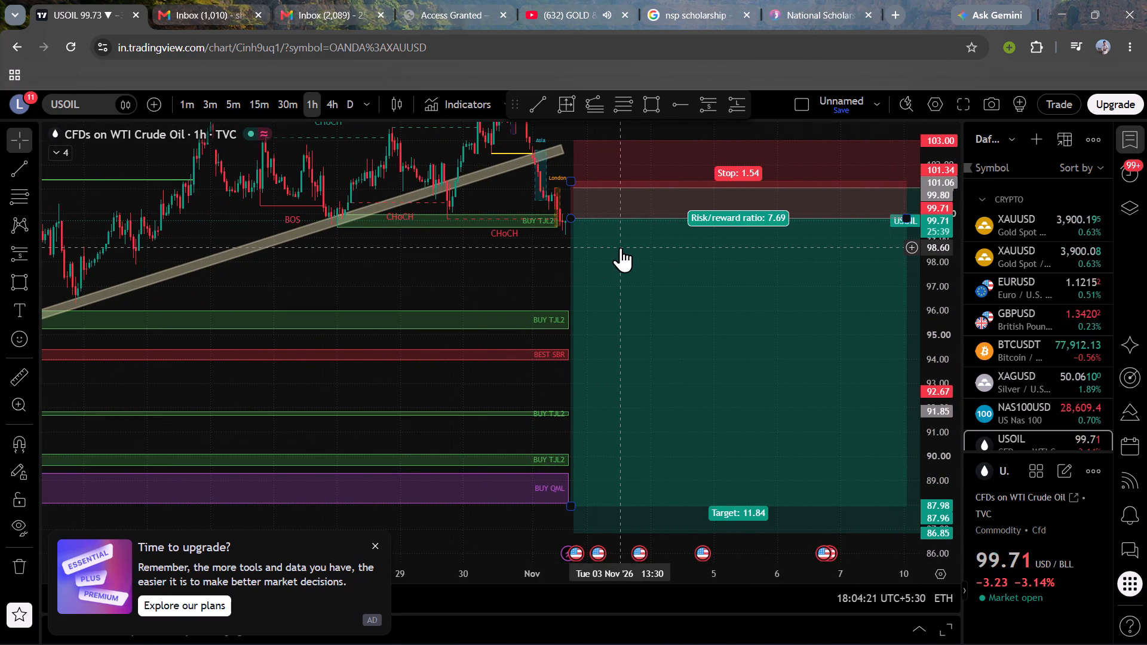
click(621, 247)
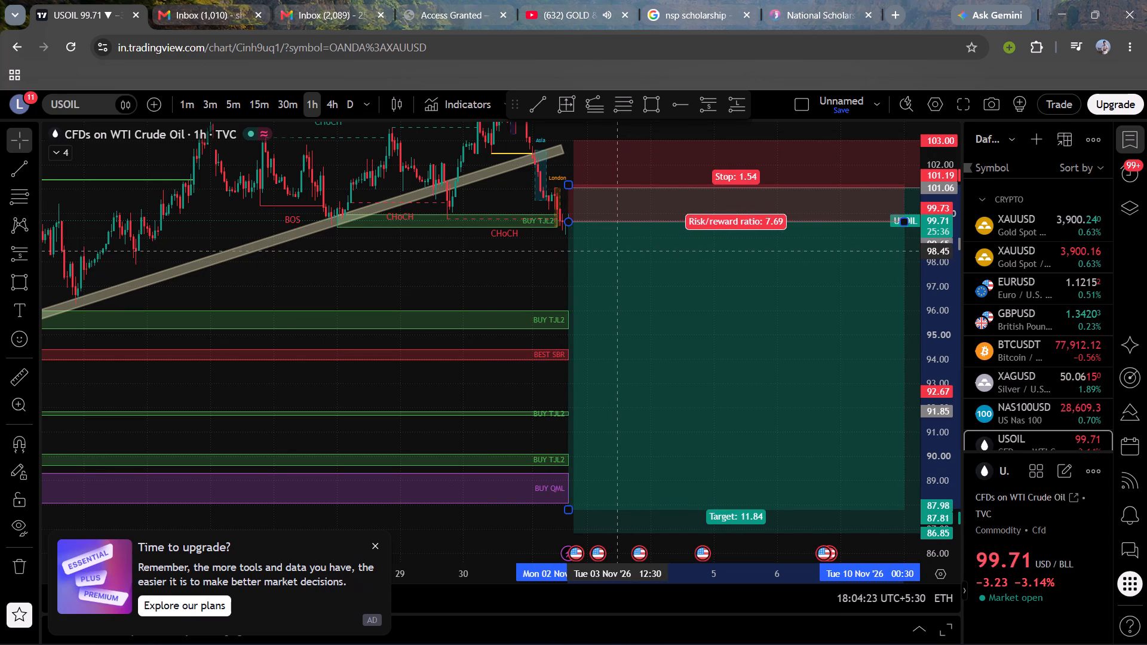
click(382, 279)
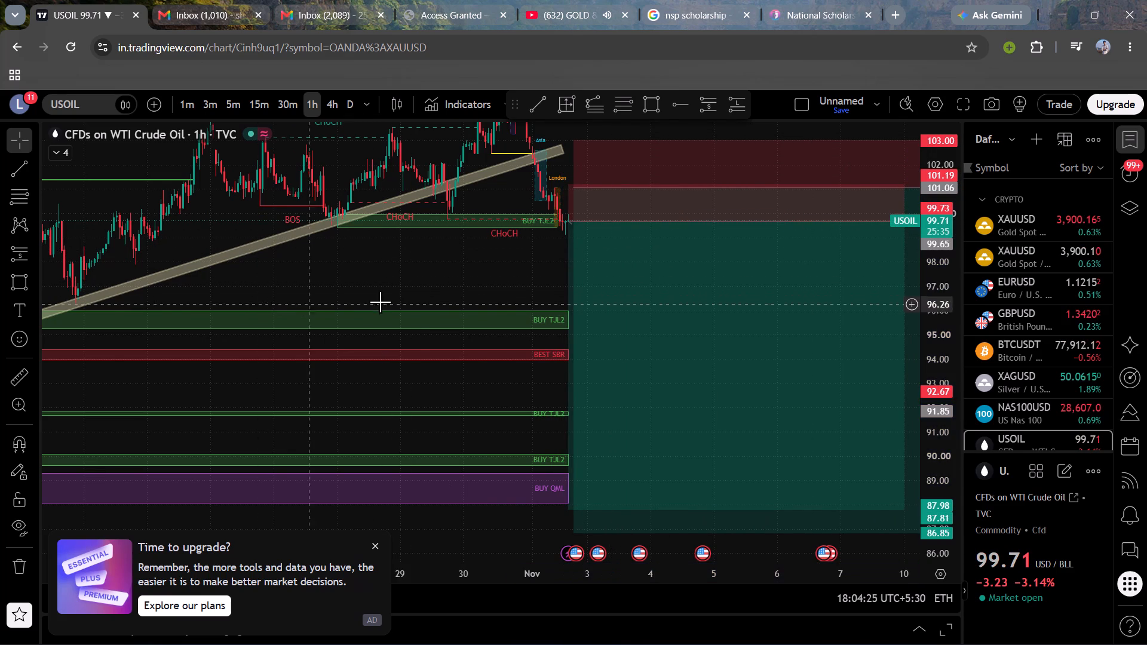
Narrow the second USOIL short position so that it ends at about 19:30 on 3 November.
drag(417, 289, 133, 297)
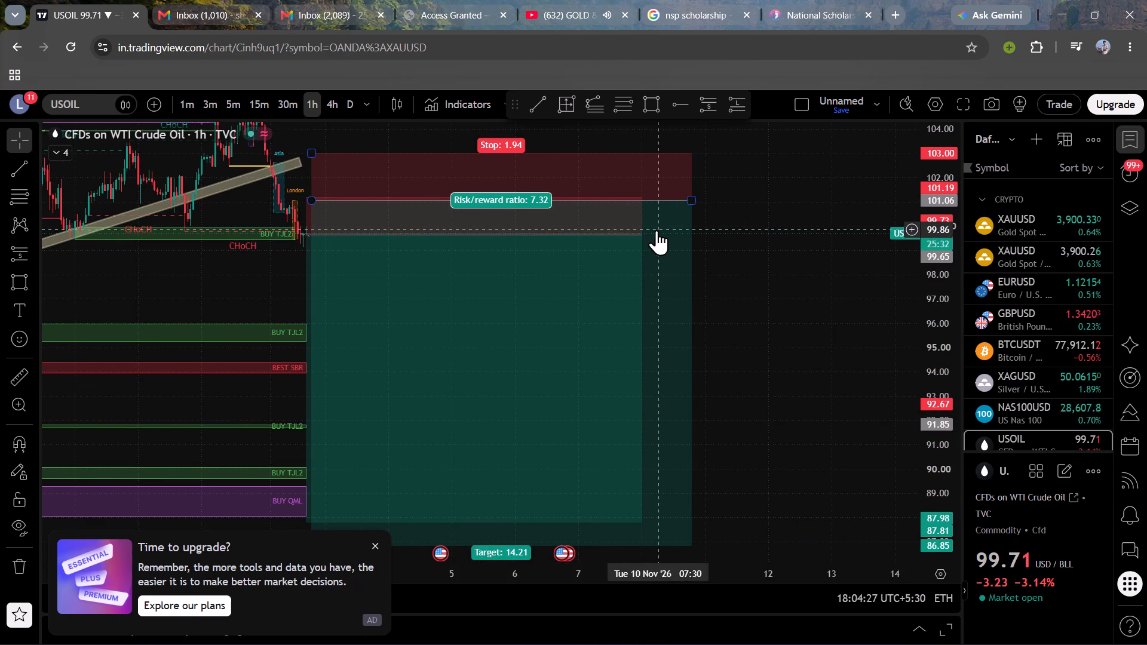
drag(640, 235, 375, 226)
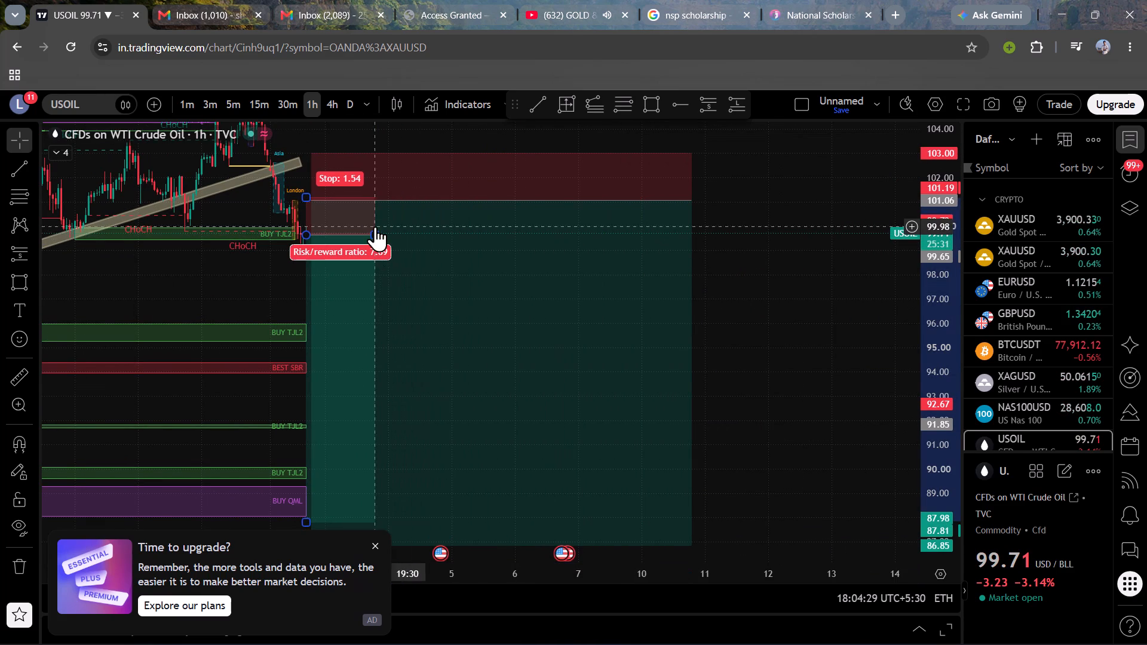
Move the wider USOIL short position just past the narrow one, starting about 21:30 on 3 November with entry 101.24, stop 103.18 and target 87.03.
drag(471, 253, 465, 247)
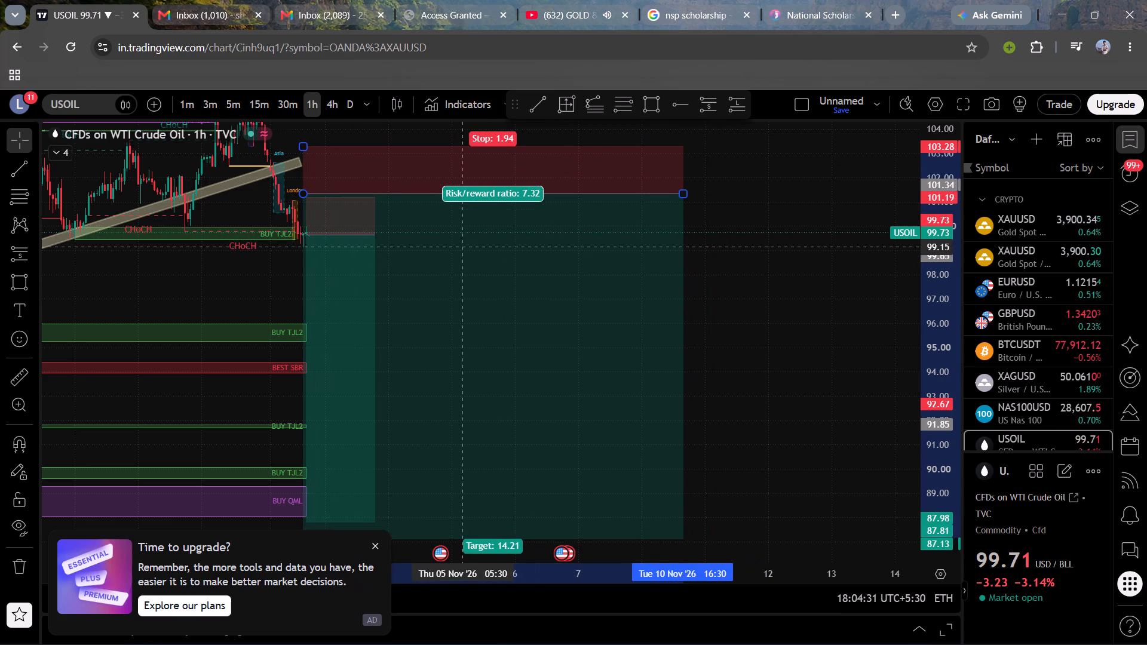
drag(465, 247, 518, 248)
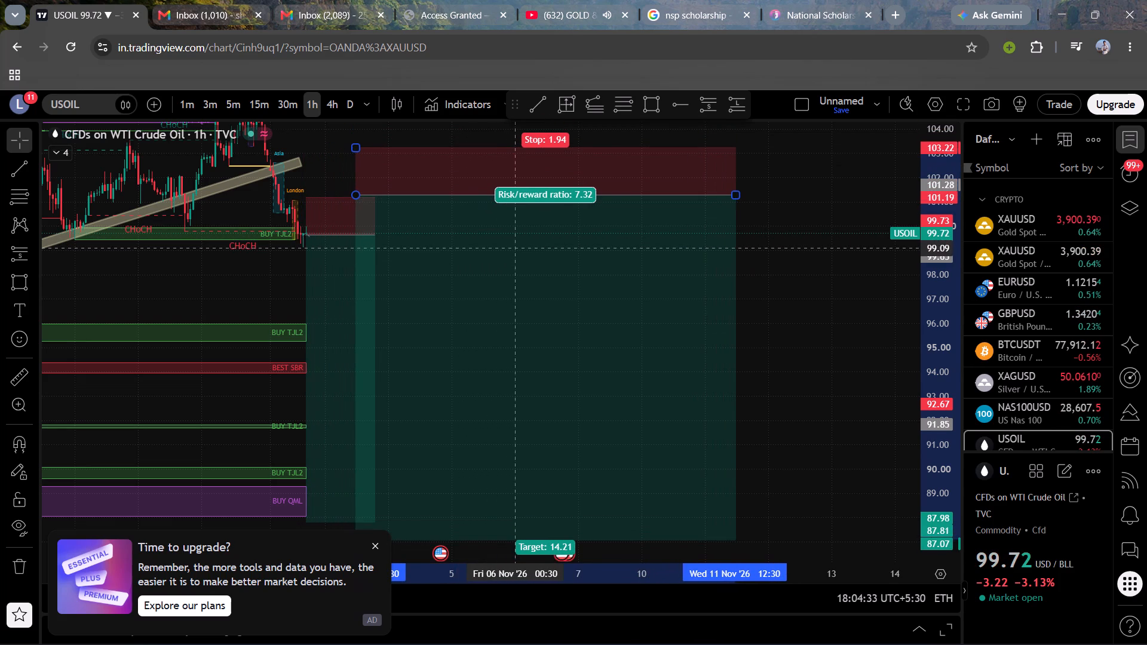
drag(518, 248, 539, 249)
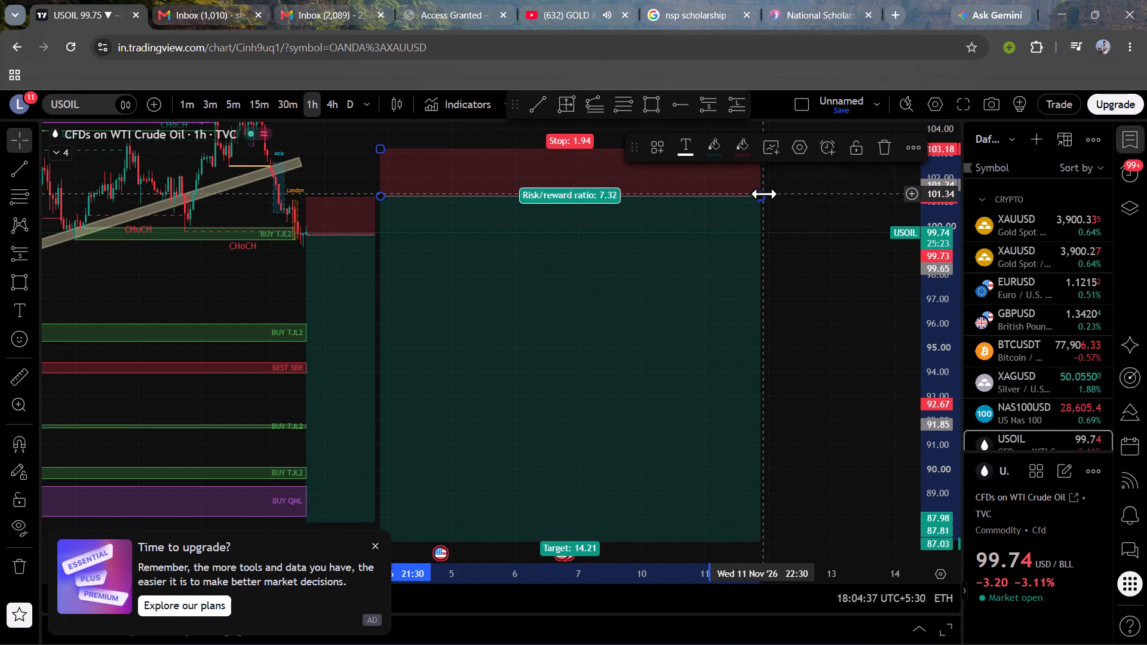
Narrow the moved USOIL short position so that it ends at about 10:30 on 5 November.
drag(763, 193, 479, 192)
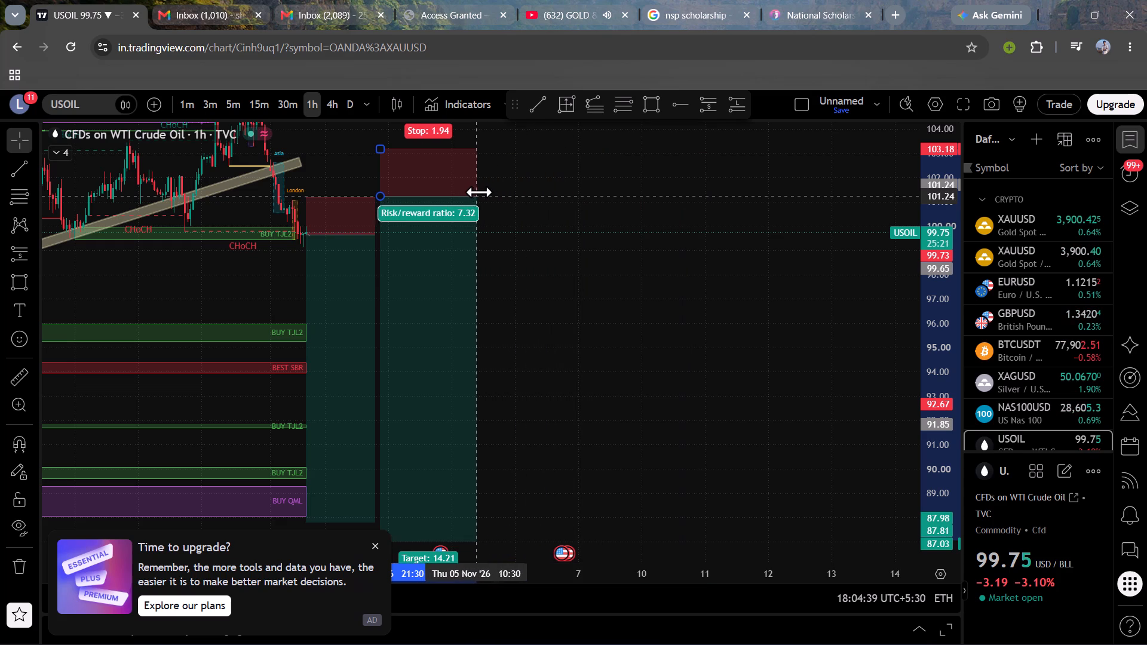
drag(479, 192, 480, 192)
click(593, 327)
Review the two USOIL short positions against the trend band and zones, and check the NAS100USD chart.
drag(593, 327, 843, 327)
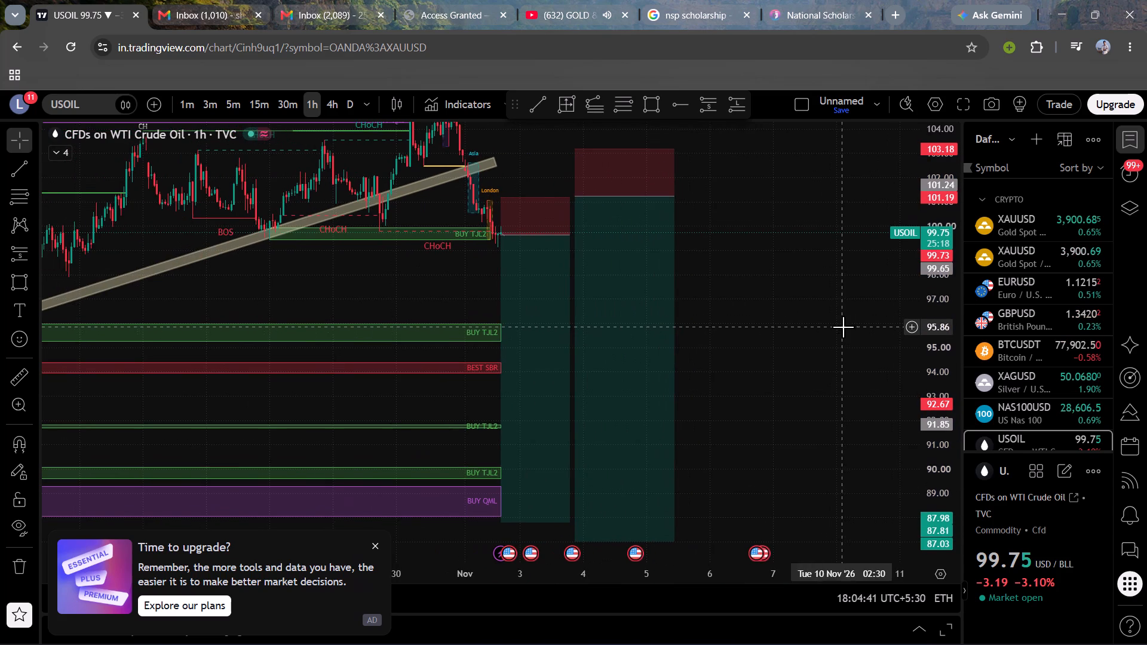
scroll(937, 337, down, 7)
scroll(821, 346, down, 5)
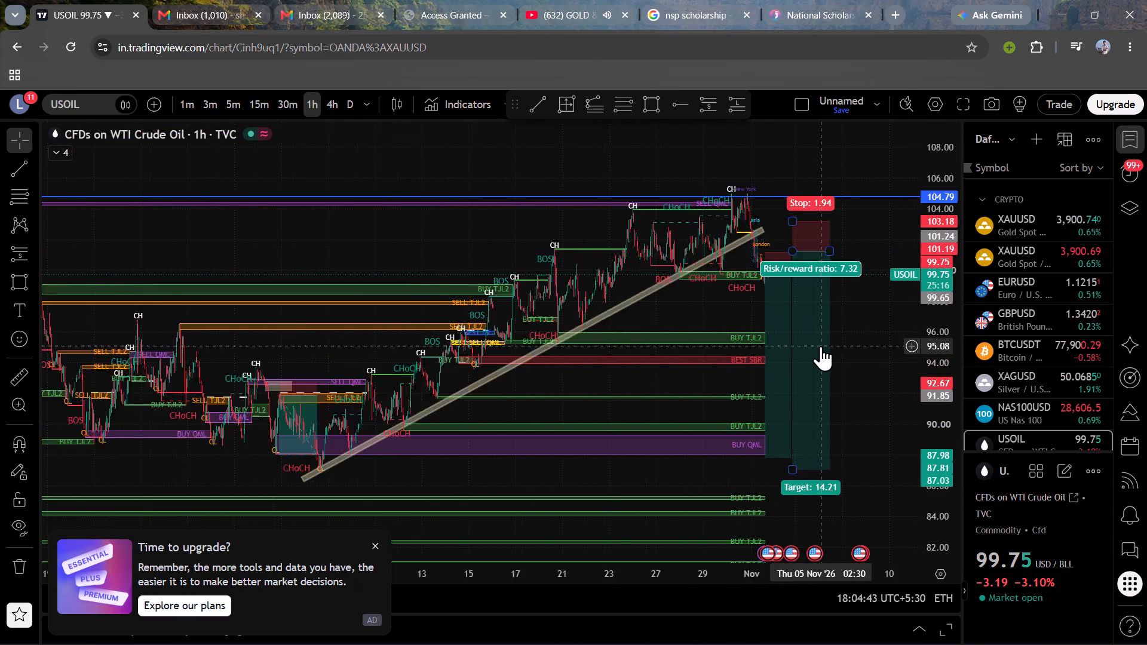
scroll(728, 308, up, 4)
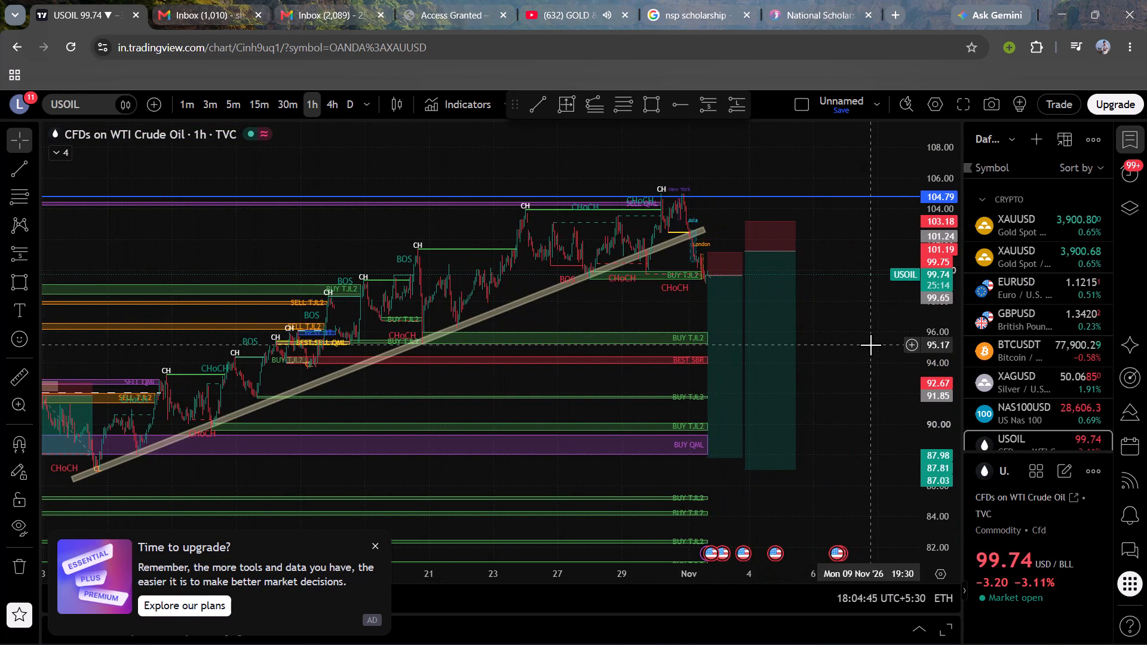
click(870, 345)
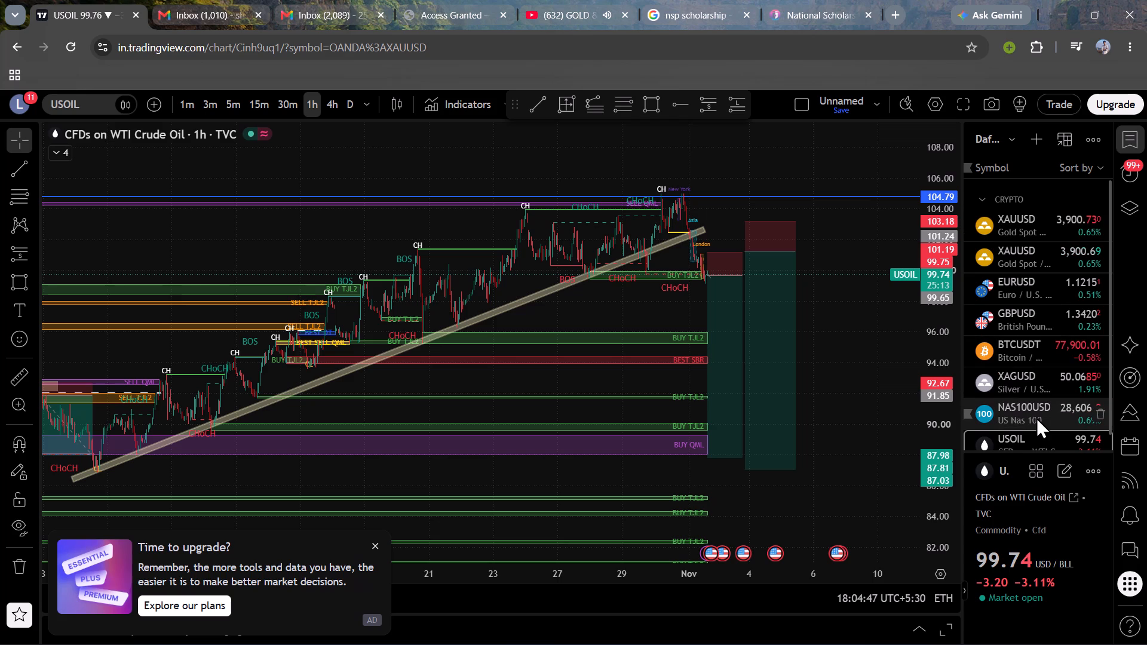
click(1036, 417)
drag(795, 350, 777, 244)
scroll(1015, 426, down, 2)
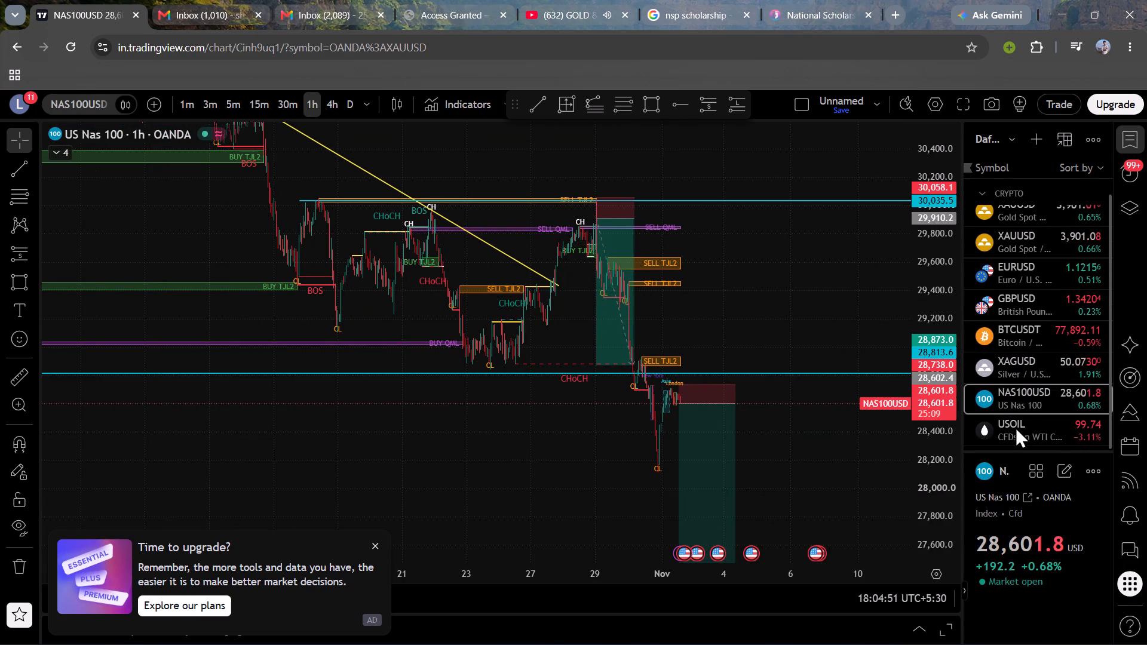
click(1015, 426)
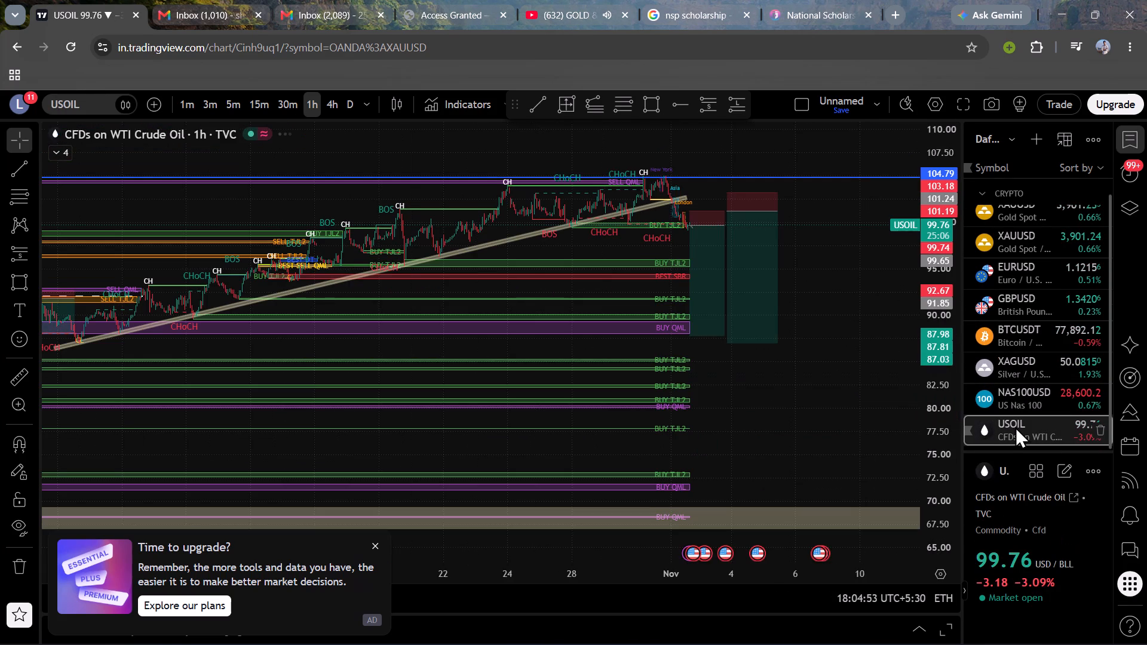
Examine the XAGUSD and BTCUSDT hourly charts around the latest candles, their marked zones and planned positions.
click(1019, 373)
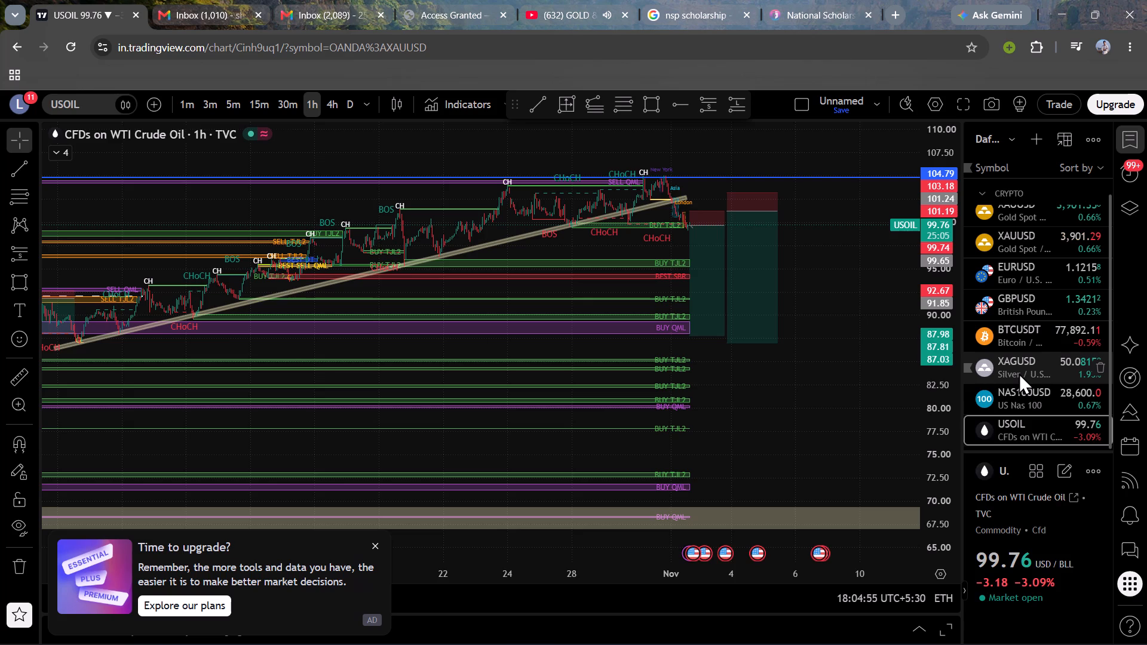
drag(740, 391, 709, 239)
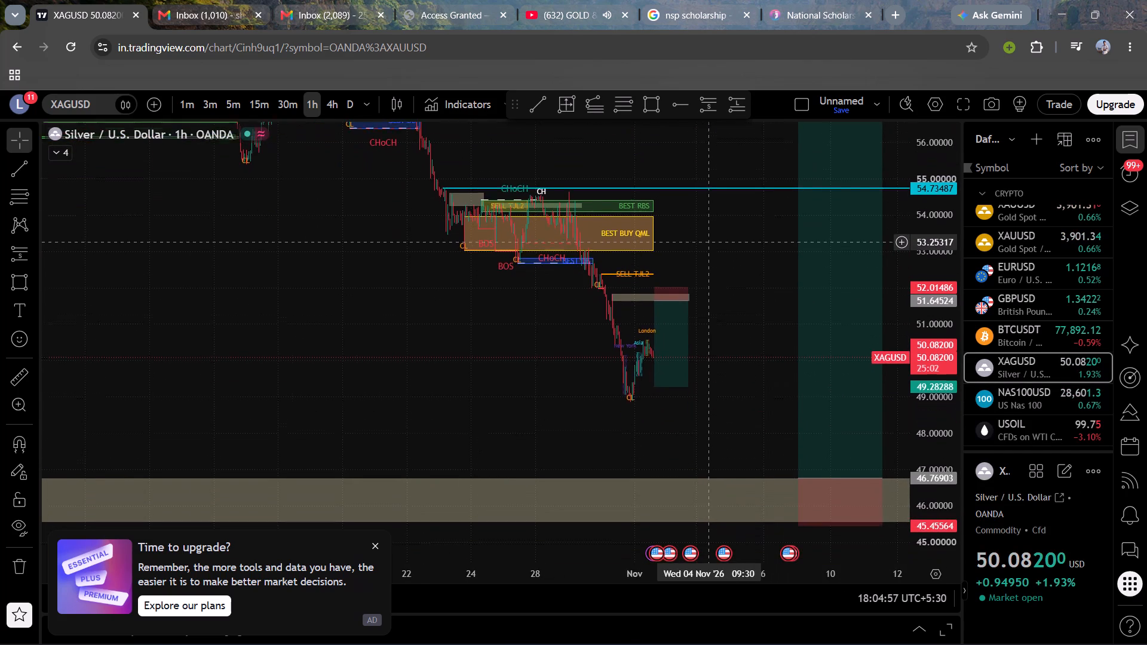
drag(709, 239, 709, 231)
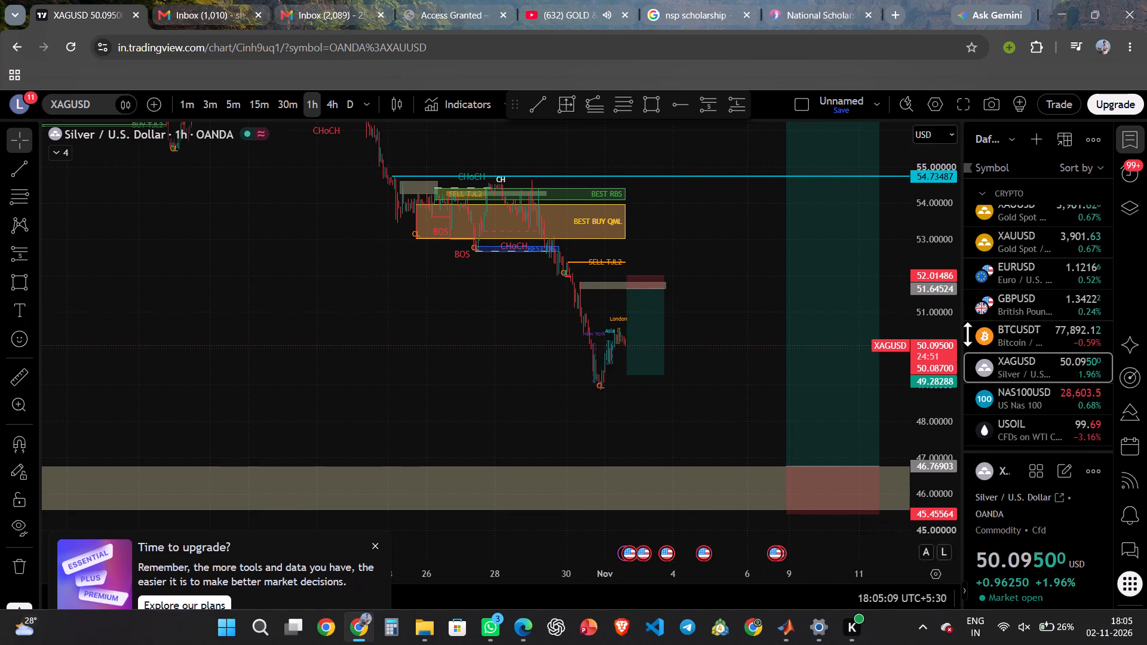
scroll(1051, 267, up, 3)
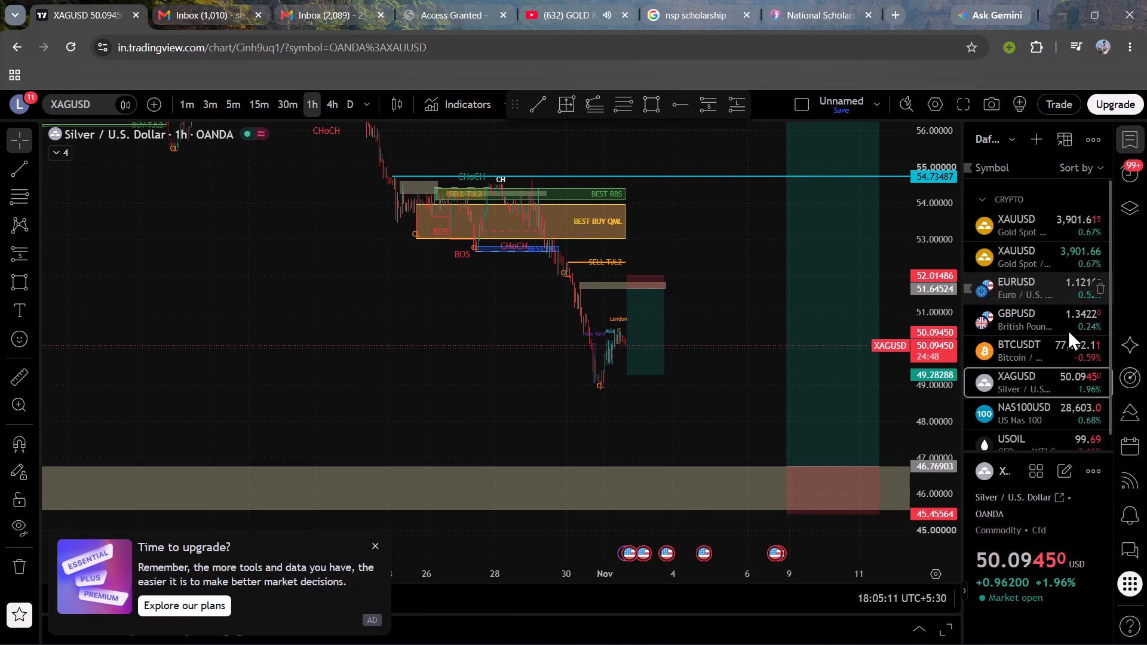
click(1007, 347)
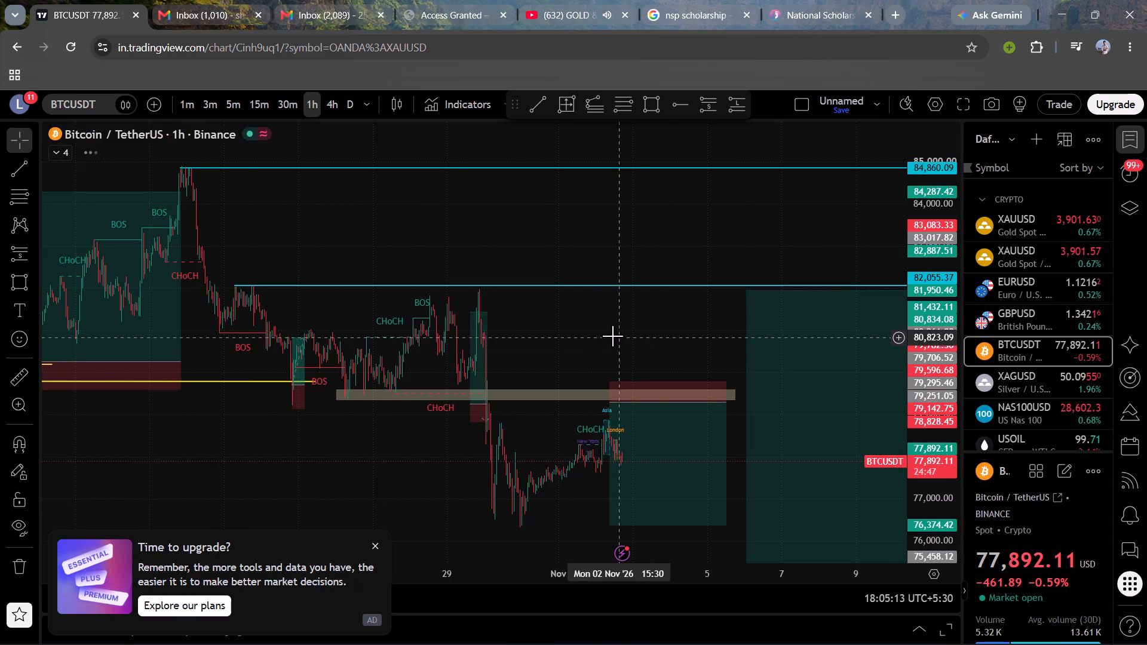
click(610, 336)
drag(621, 342, 618, 332)
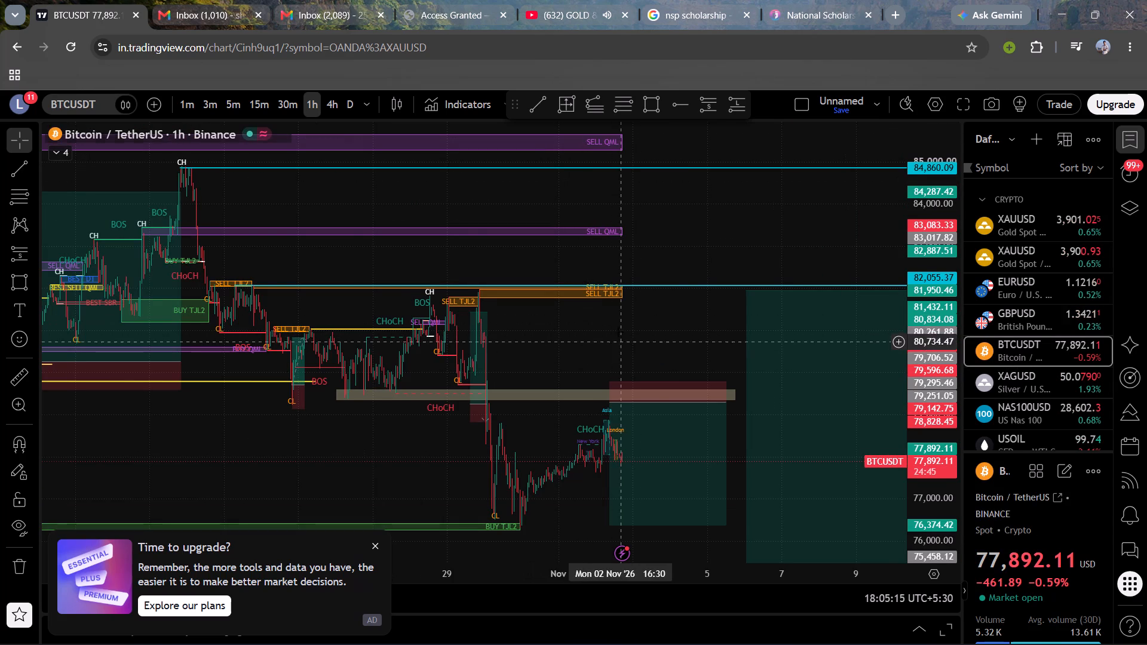
drag(618, 332, 532, 153)
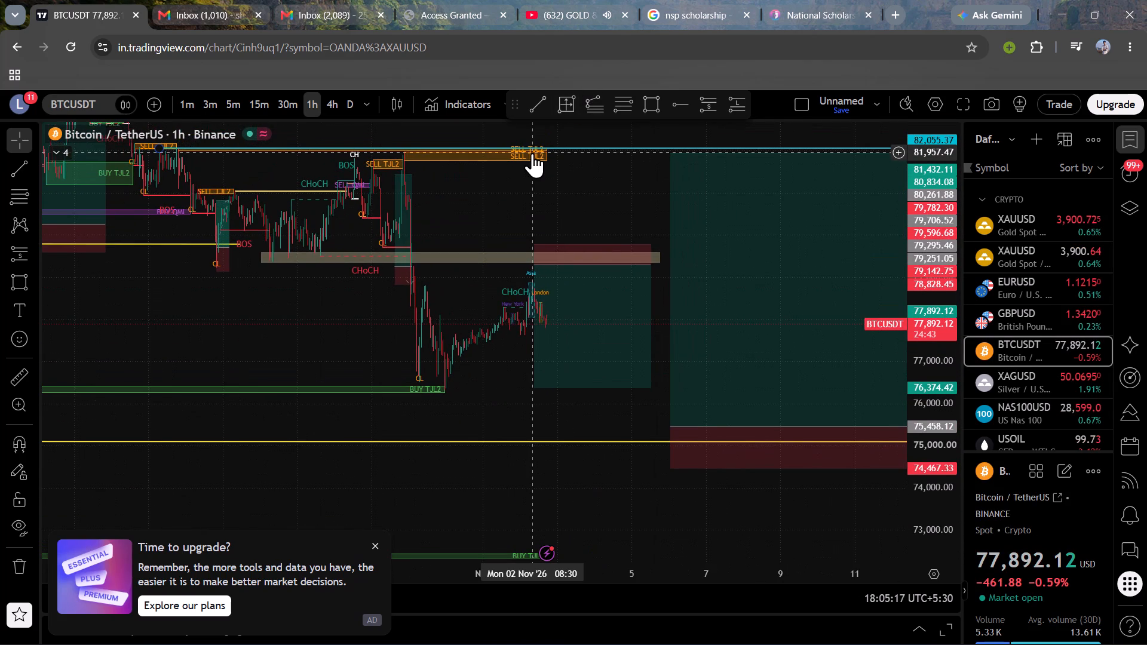
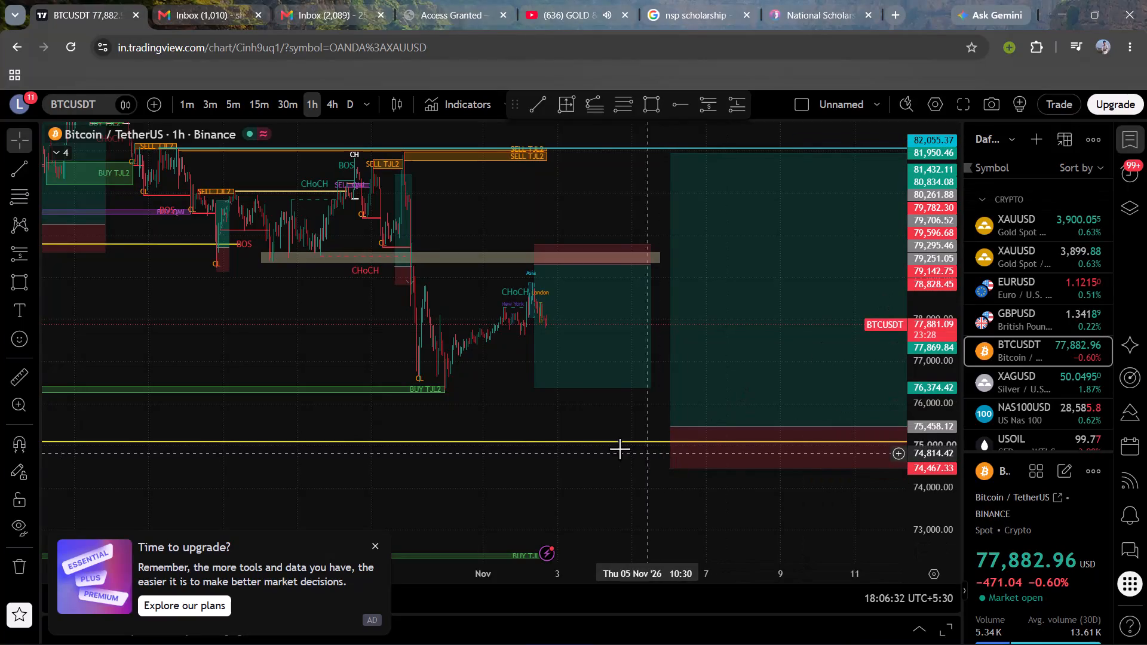
Review the BTCUSDT hourly chart's wider price history around the zones, the 75,000-area level and the planned positions.
scroll(585, 452, left, 1)
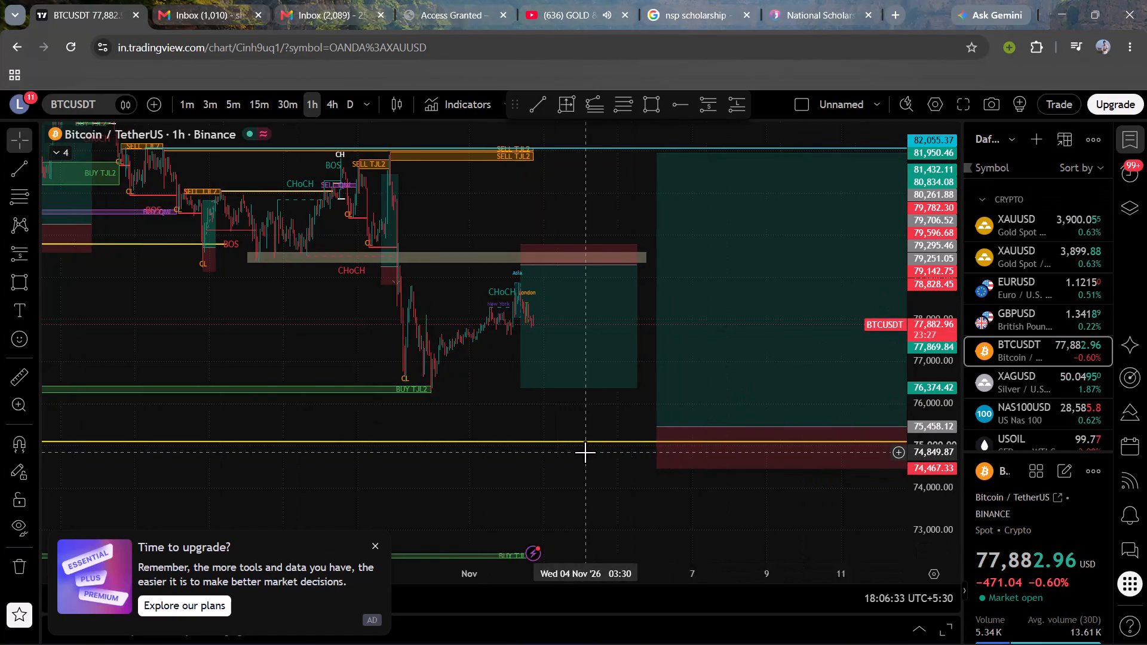
scroll(585, 452, left, 1)
scroll(714, 497, down, 7)
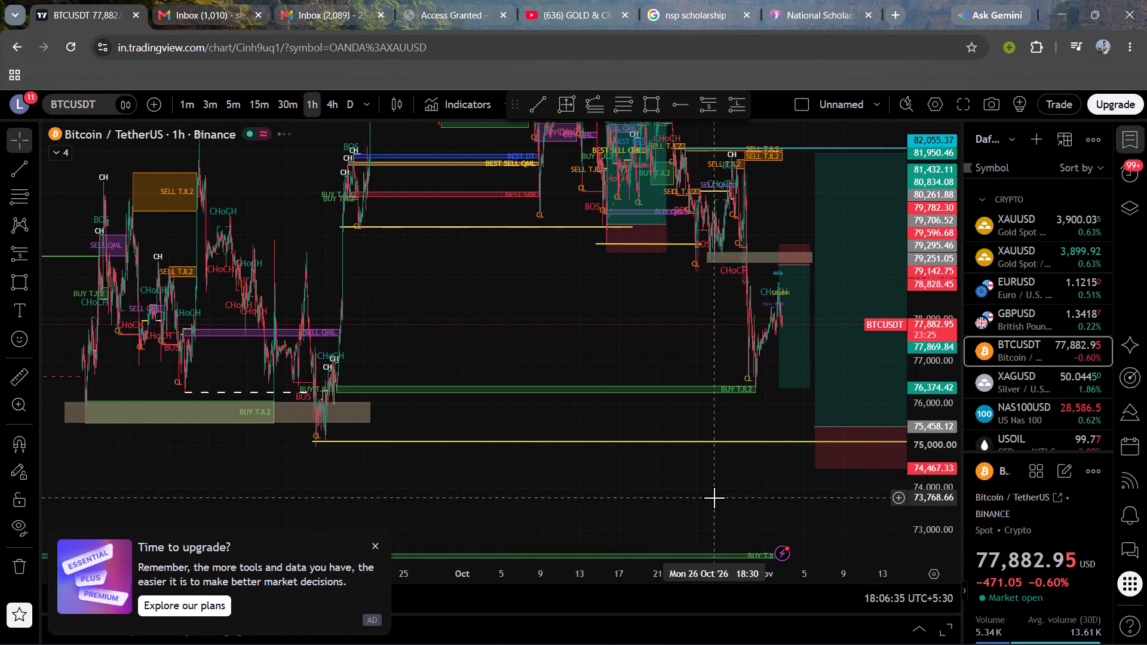
scroll(714, 497, down, 1)
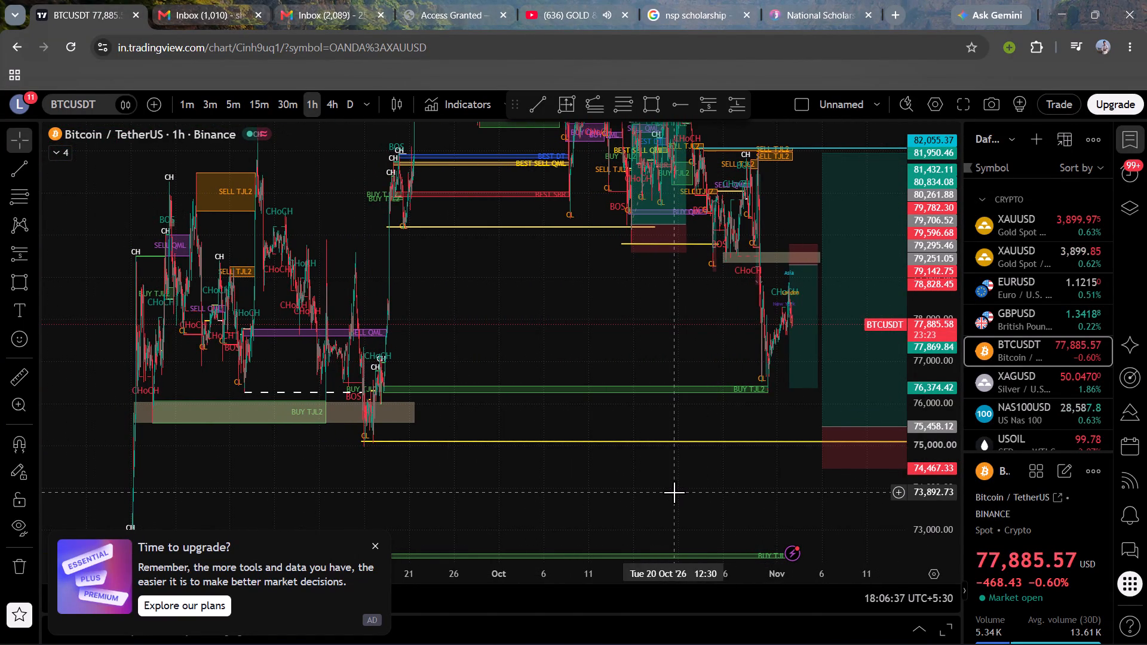
drag(674, 492, 484, 484)
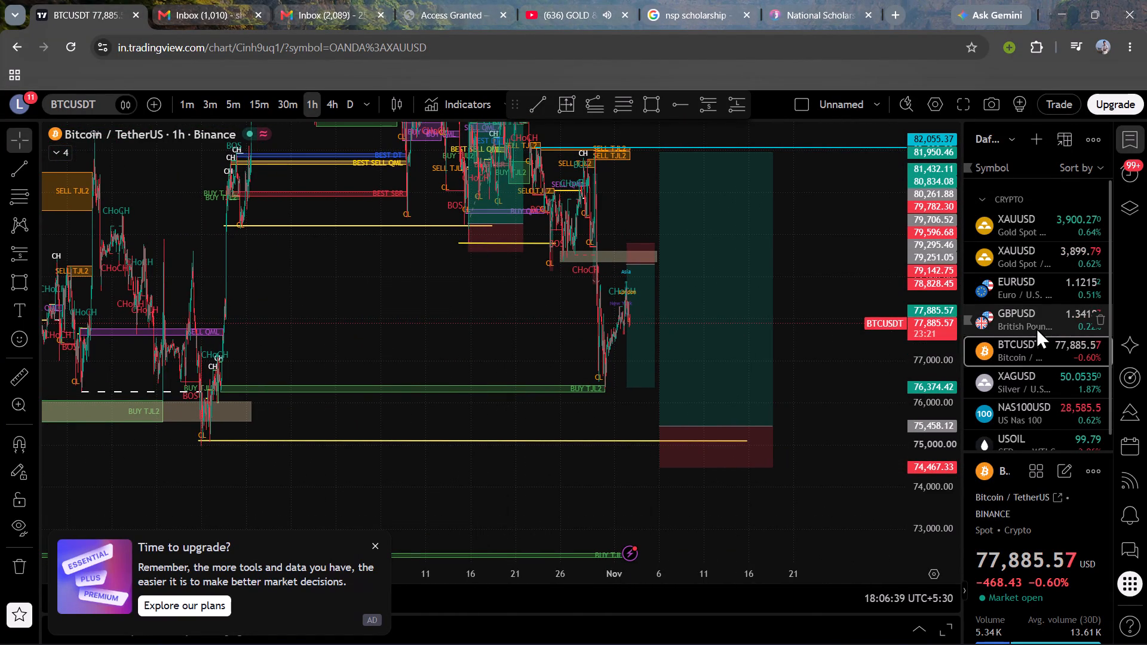
On the GBPUSD hourly chart, place a short position starting 4 November 07:30 with entry 1.35554 at the upper SELL QML zone.
click(1036, 327)
scroll(943, 430, down, 5)
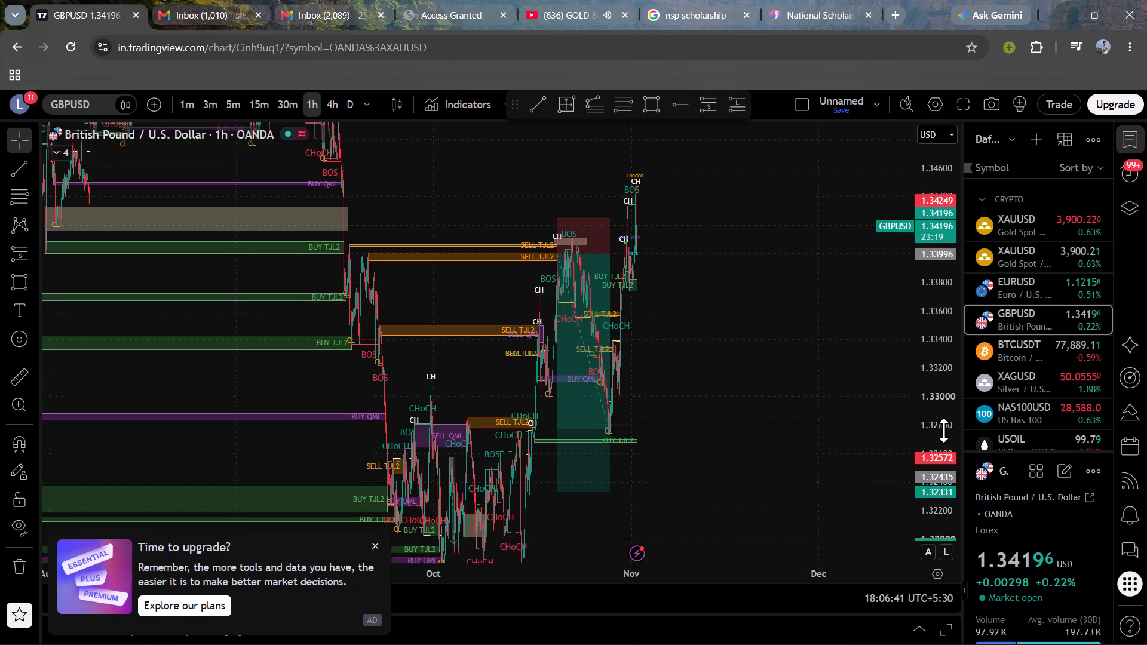
scroll(829, 381, up, 3)
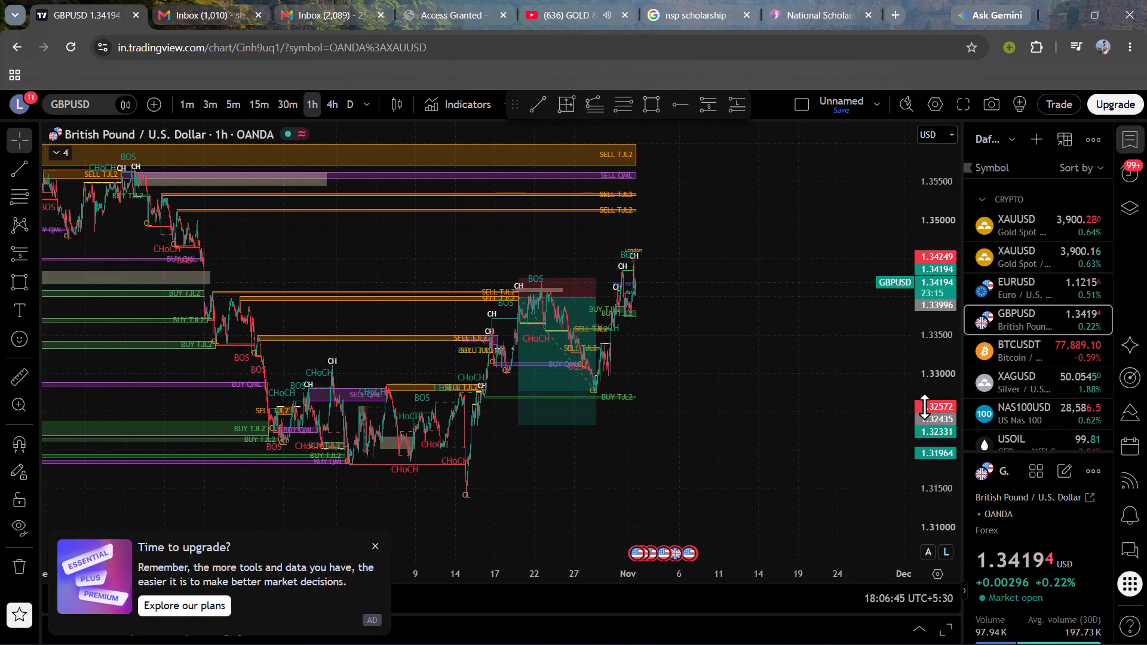
scroll(927, 395, up, 2)
drag(803, 316, 887, 500)
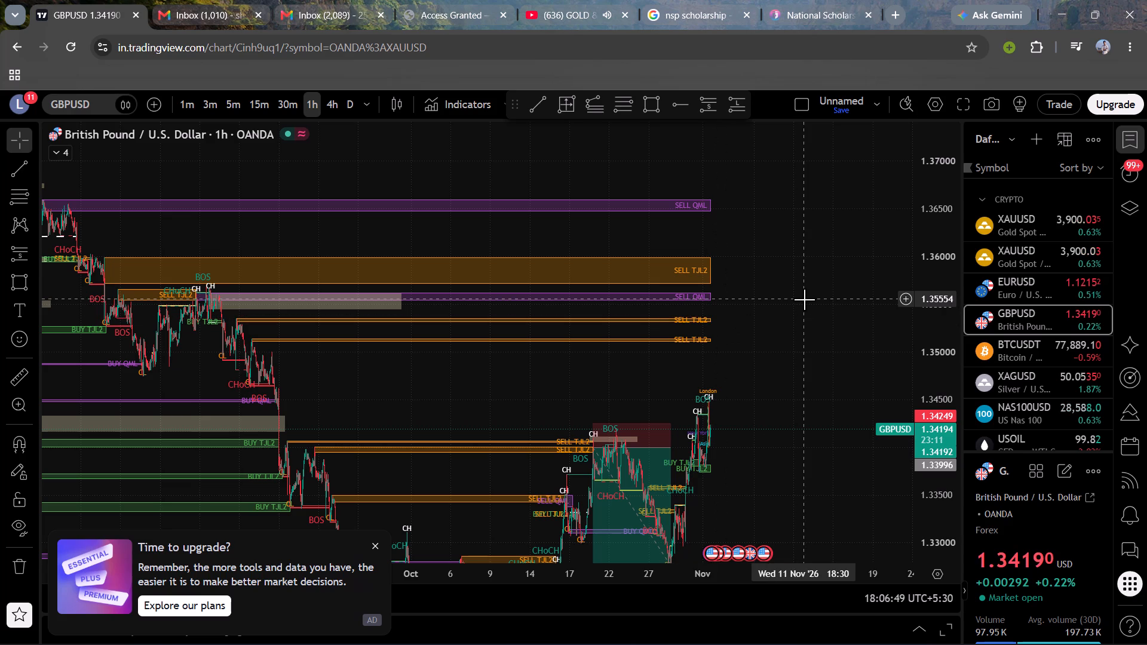
click(705, 101)
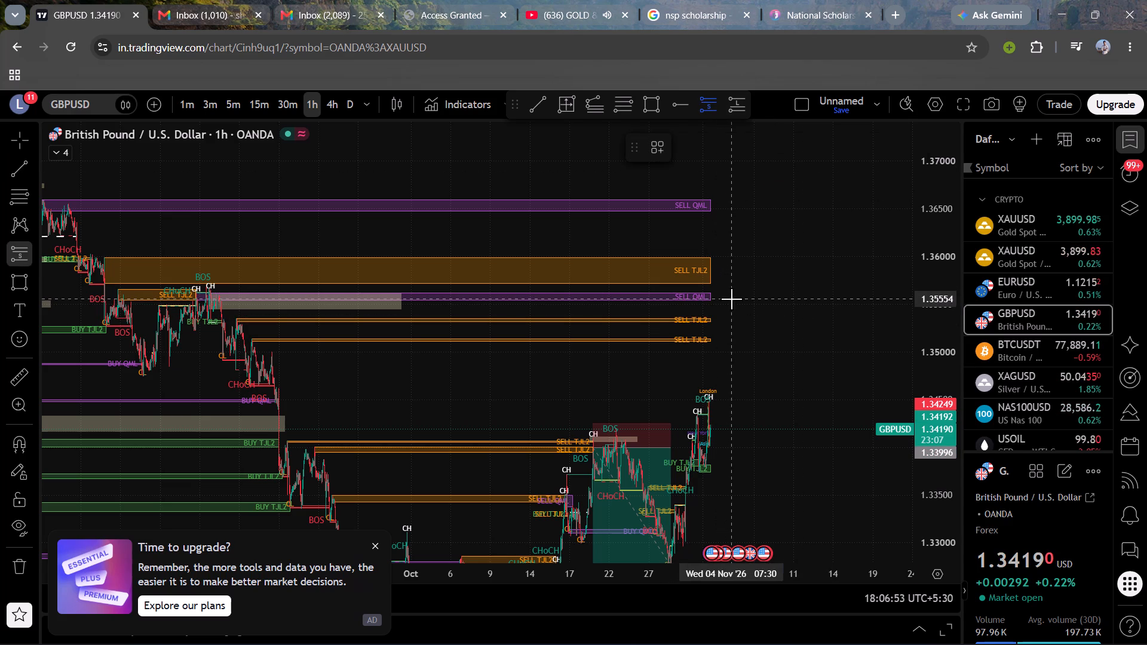
click(731, 299)
Set the new GBPUSD short position's stop to 1.35961 and extend its target to 1.32713 near the BUY TJL2 level.
drag(657, 375, 569, 401)
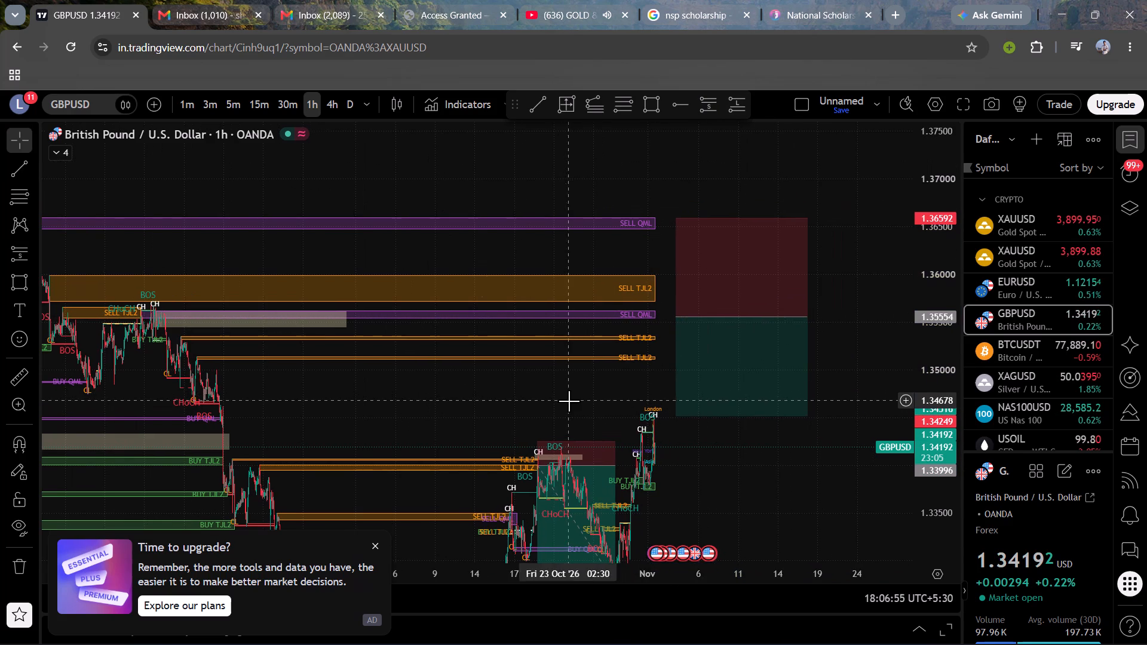
drag(676, 215, 677, 266)
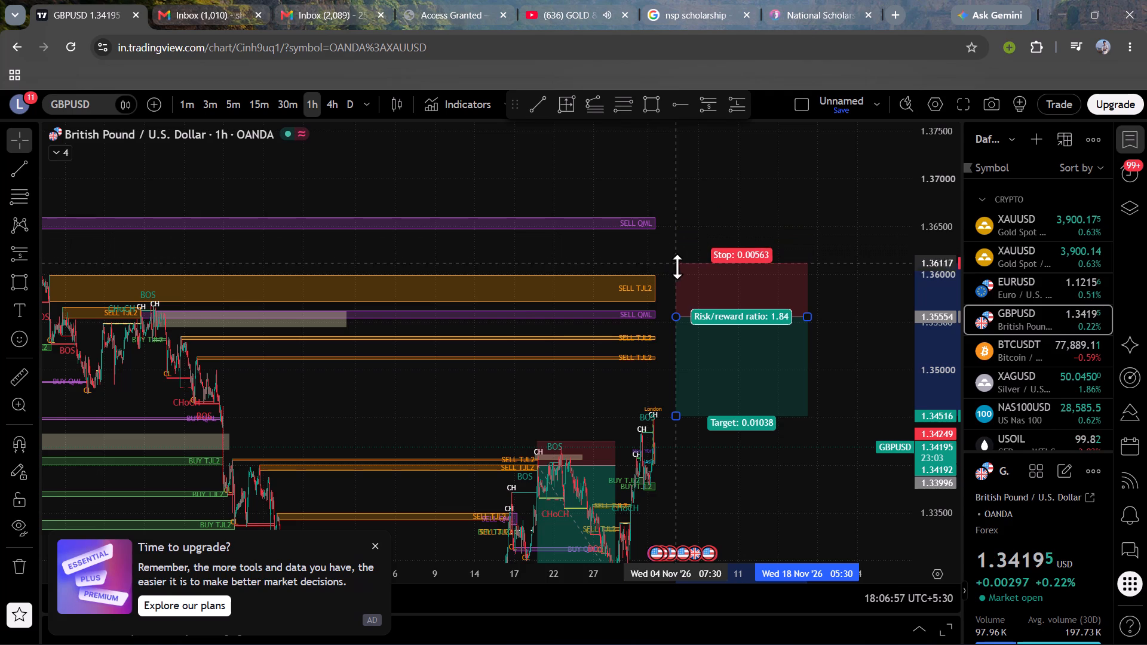
drag(677, 266, 696, 278)
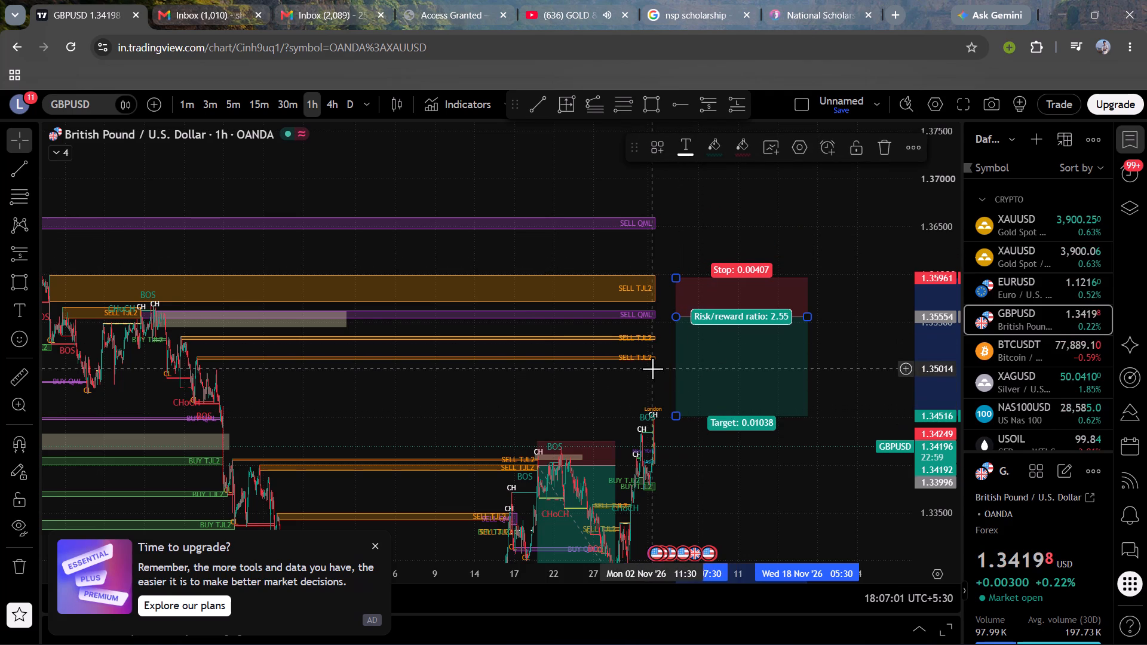
drag(652, 368, 694, 205)
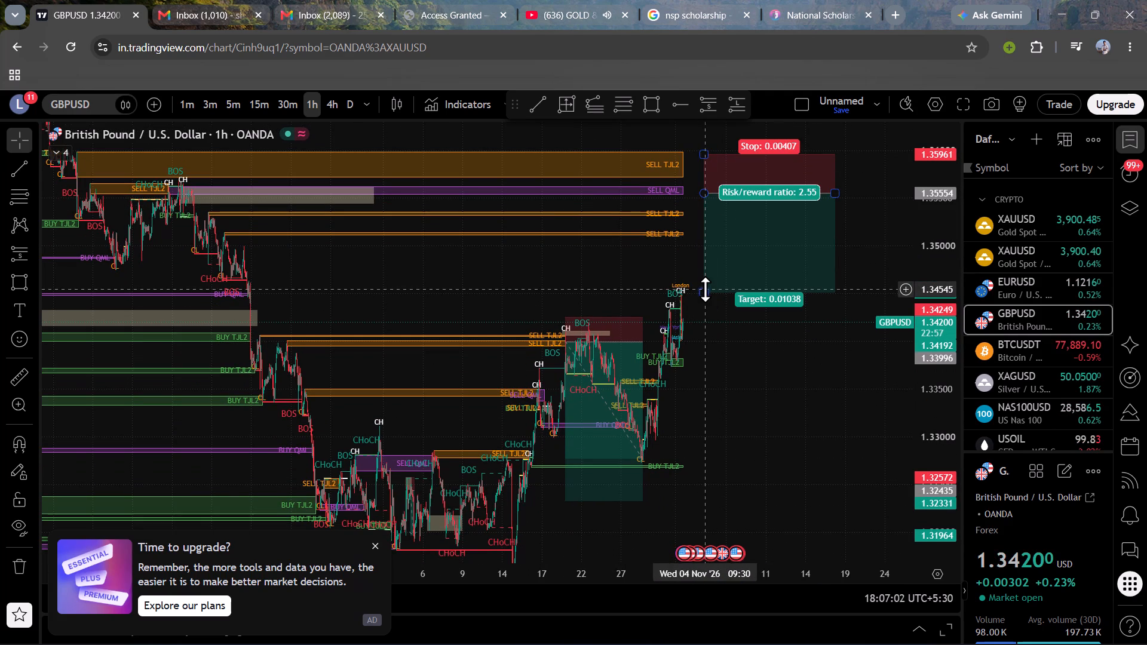
drag(705, 289, 686, 464)
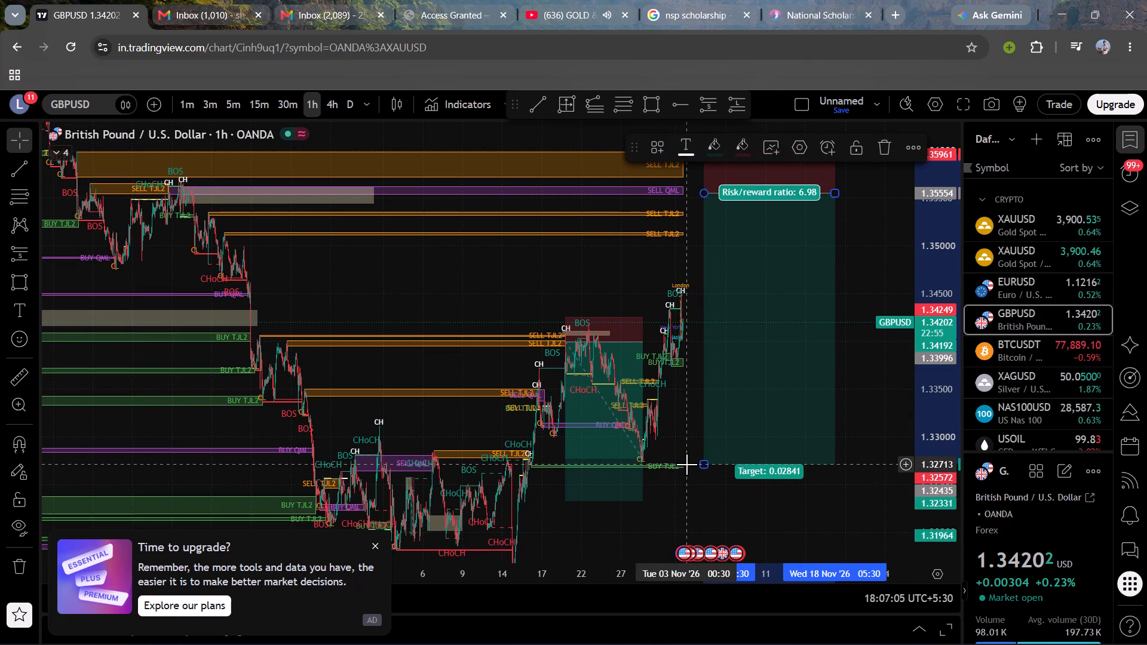
drag(686, 403, 560, 457)
click(624, 449)
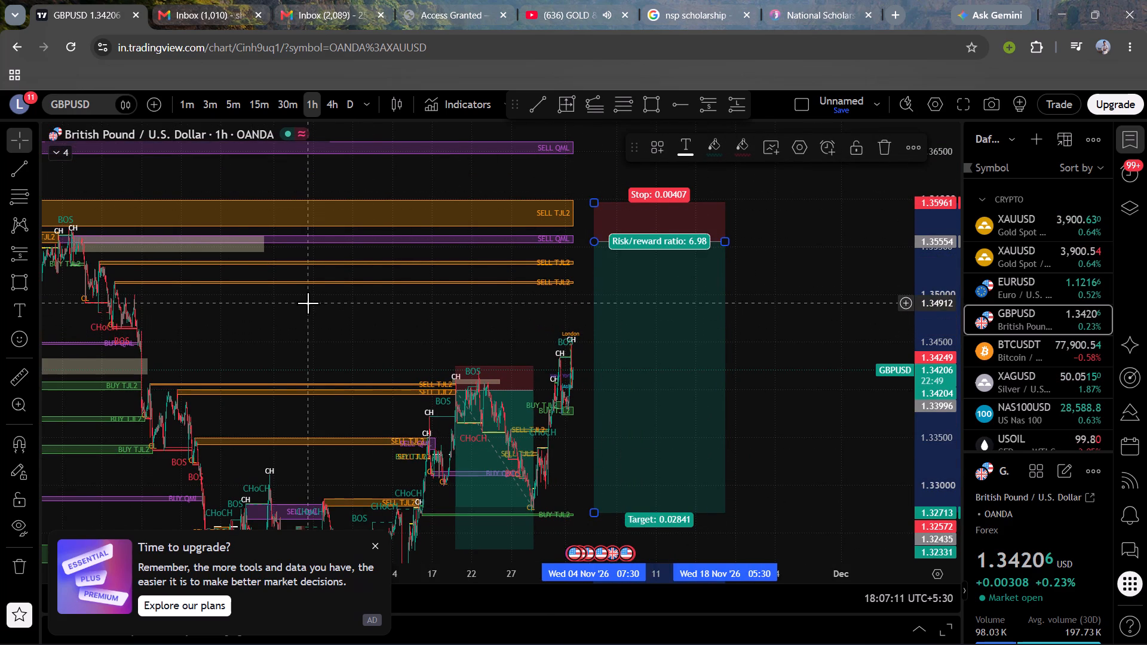
Tighten the GBPUSD short position's stop to 1.35922, inside the SELL TJL2 zone.
scroll(313, 306, right, 1)
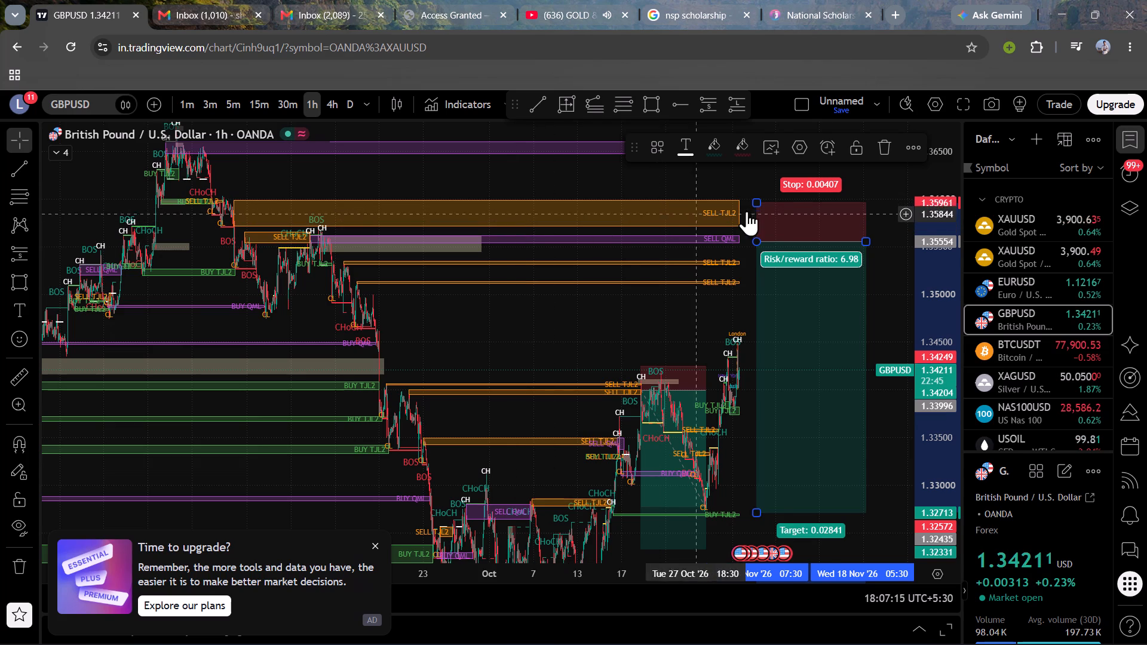
click(759, 202)
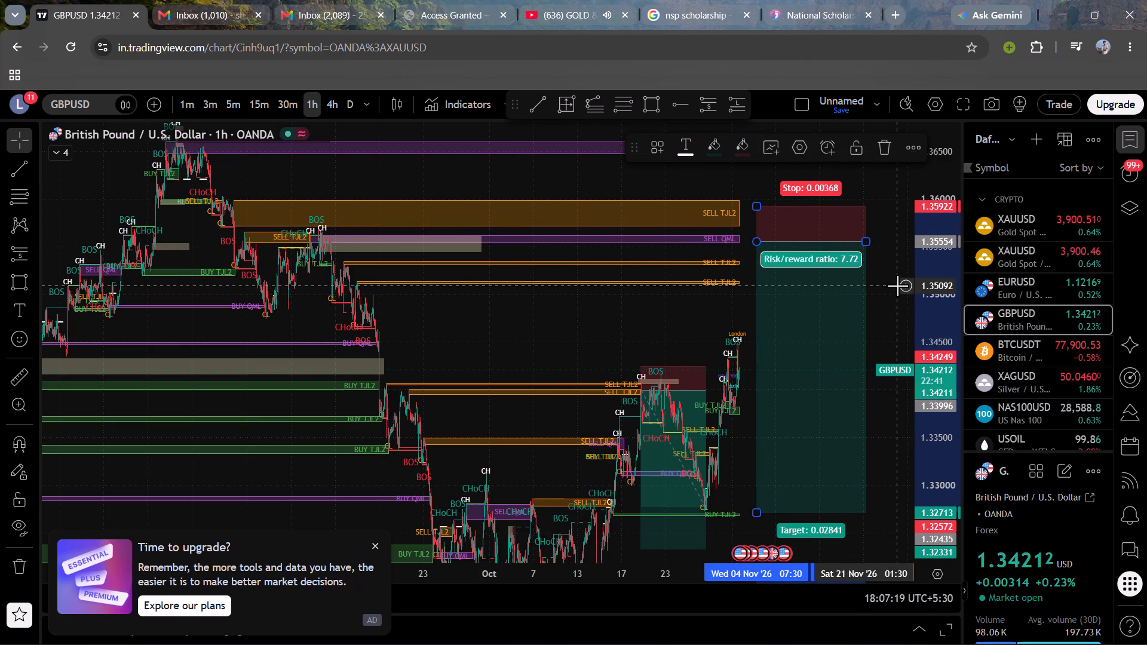
Narrow the GBPUSD short position so that it ends at about 13:30 on 16 November.
scroll(891, 285, left, 3)
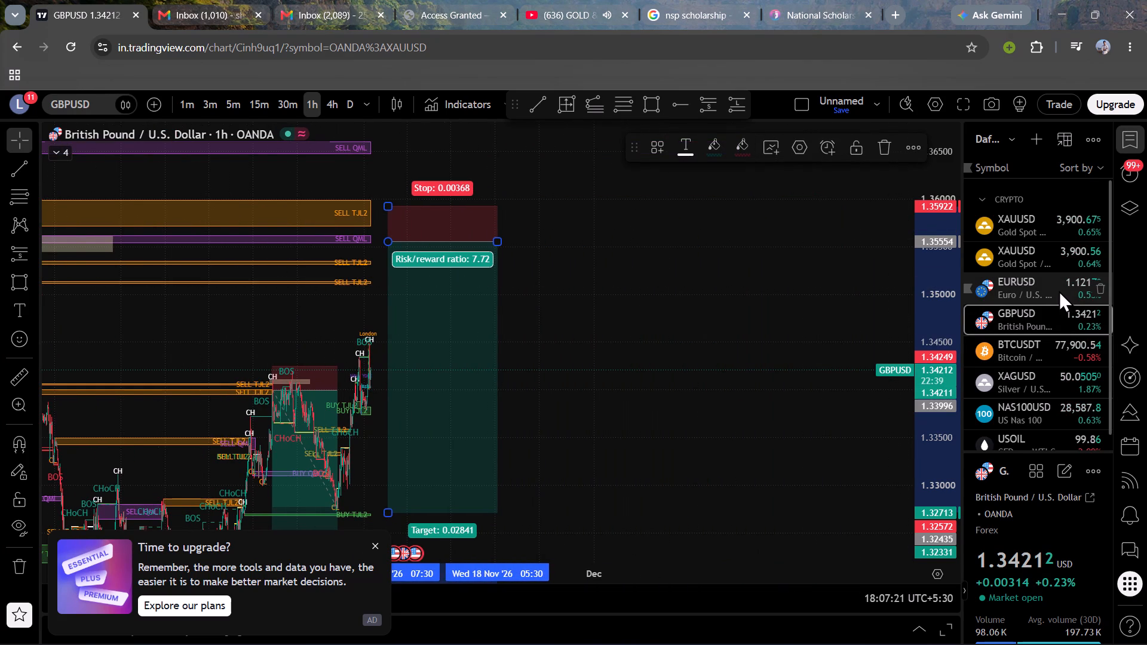
drag(668, 440, 807, 257)
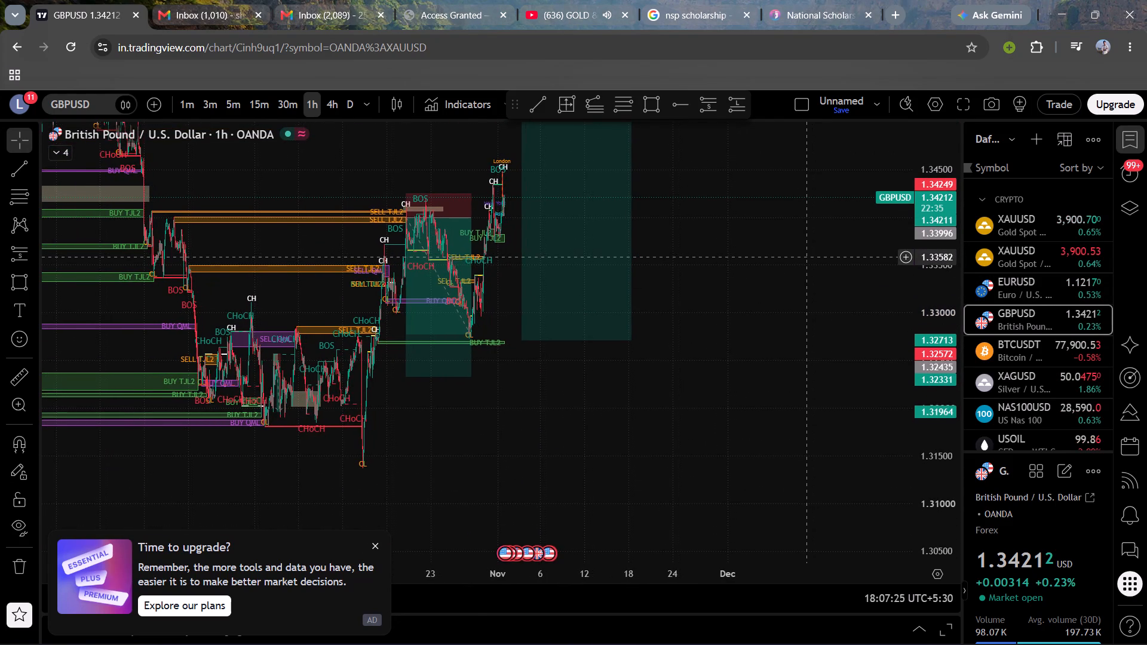
drag(807, 257, 752, 311)
drag(661, 302, 679, 371)
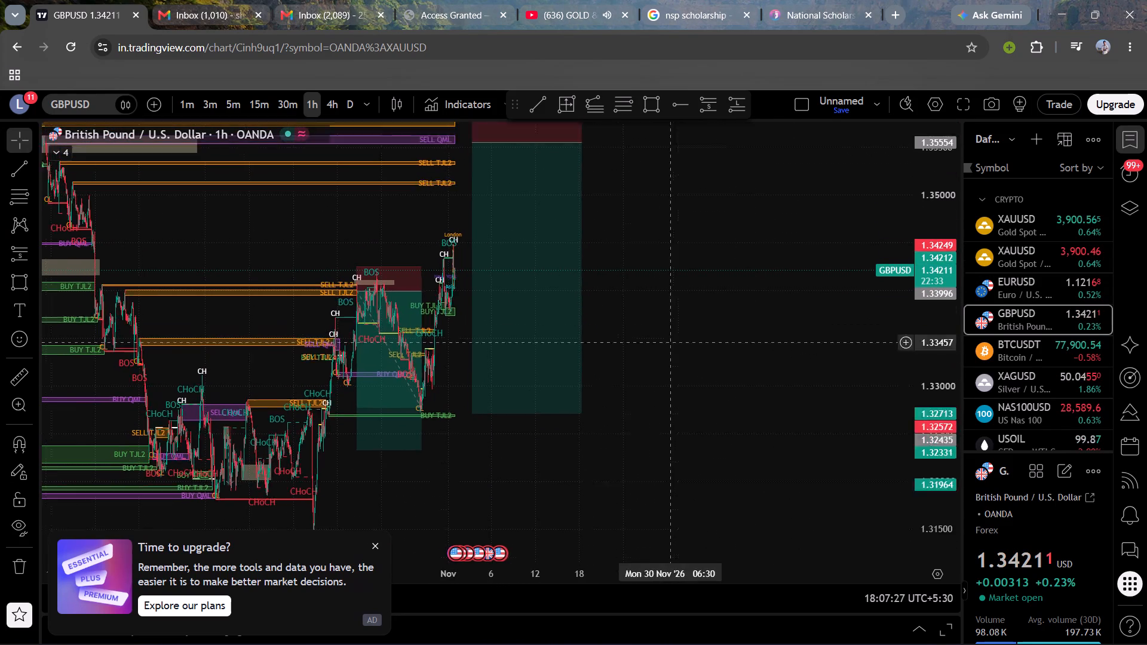
drag(679, 371, 705, 435)
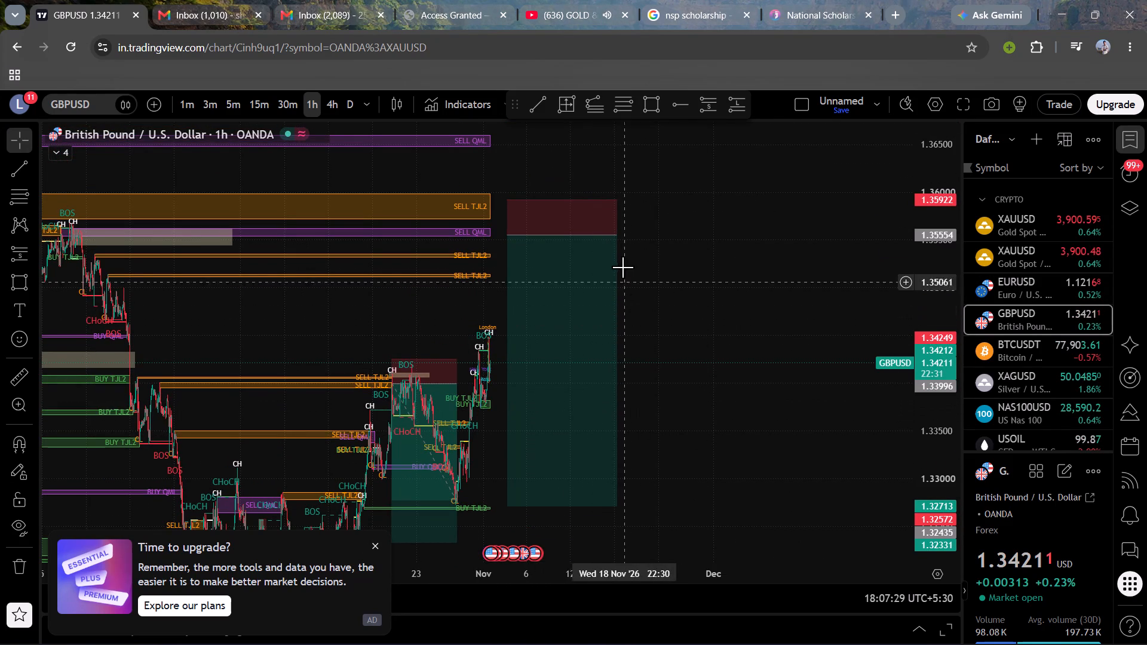
drag(615, 235, 599, 236)
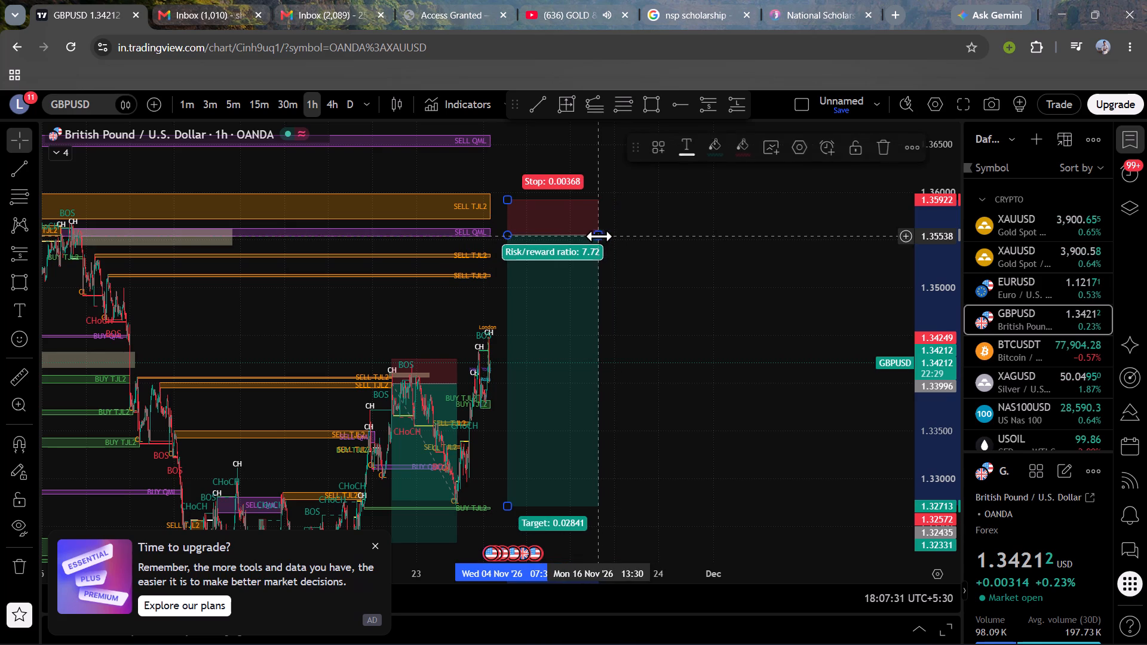
Place a GBPUSD long position with entry 1.32753, running from 3 November 19:30 to about 07:30 on 12 November.
drag(673, 358, 694, 315)
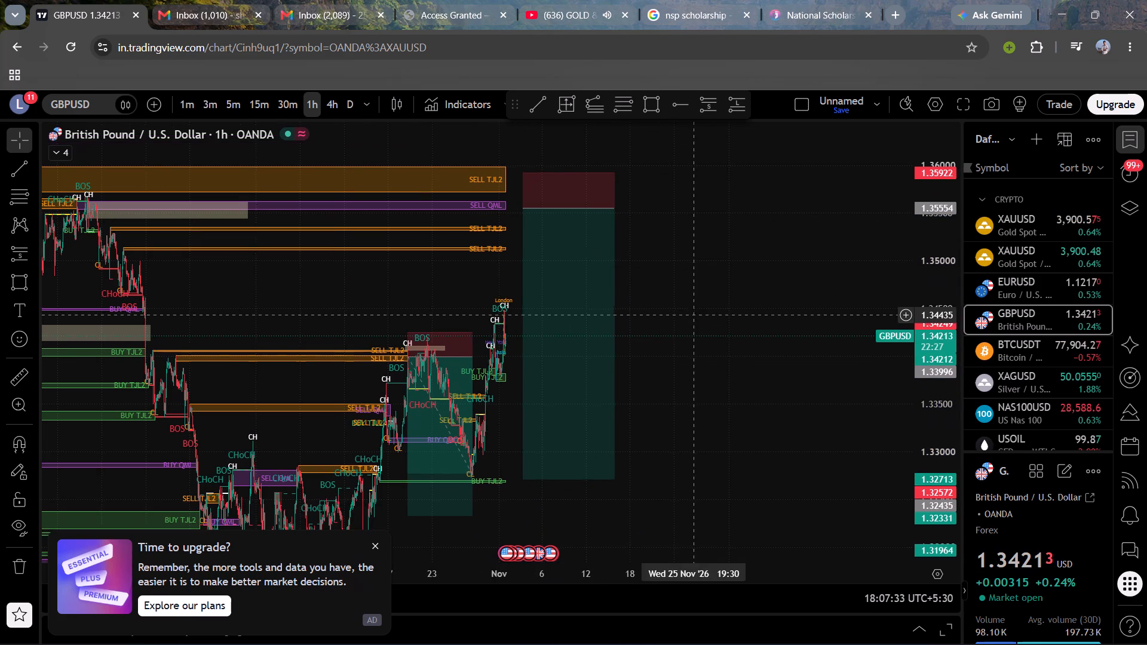
drag(694, 315, 693, 315)
click(736, 107)
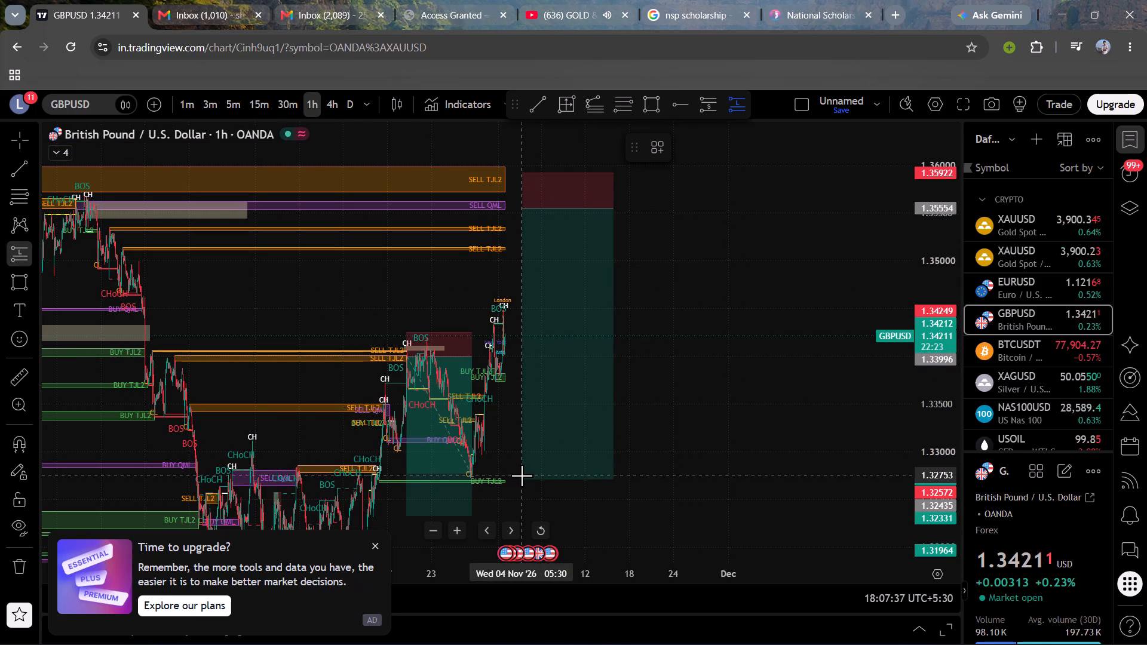
click(517, 475)
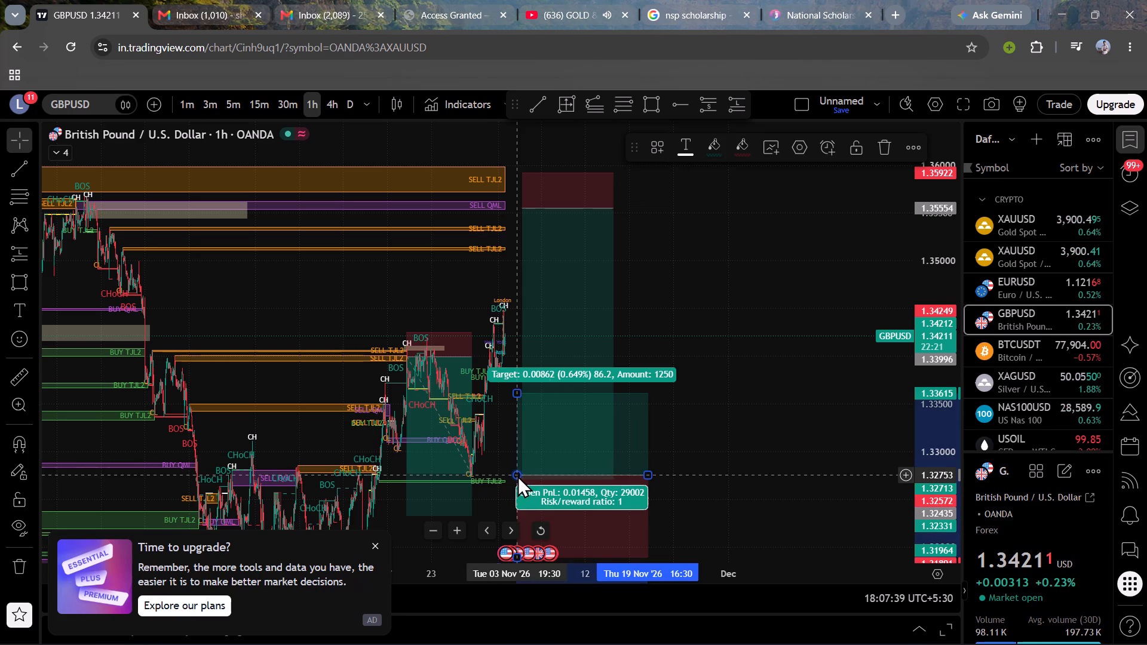
drag(720, 445, 809, 306)
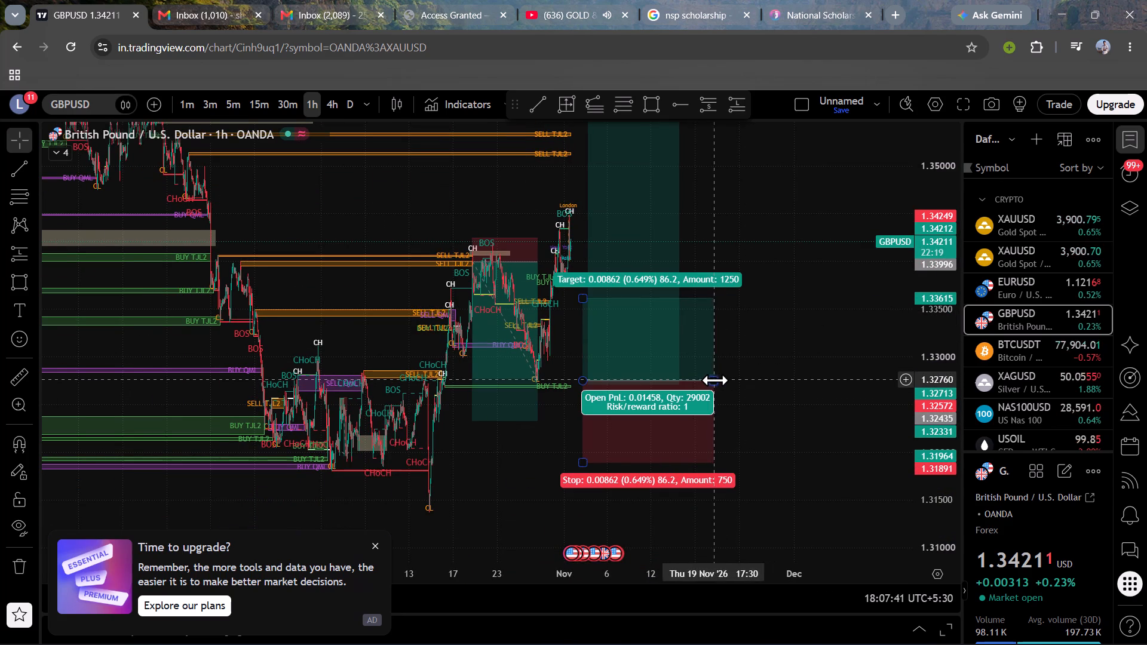
drag(714, 380, 654, 388)
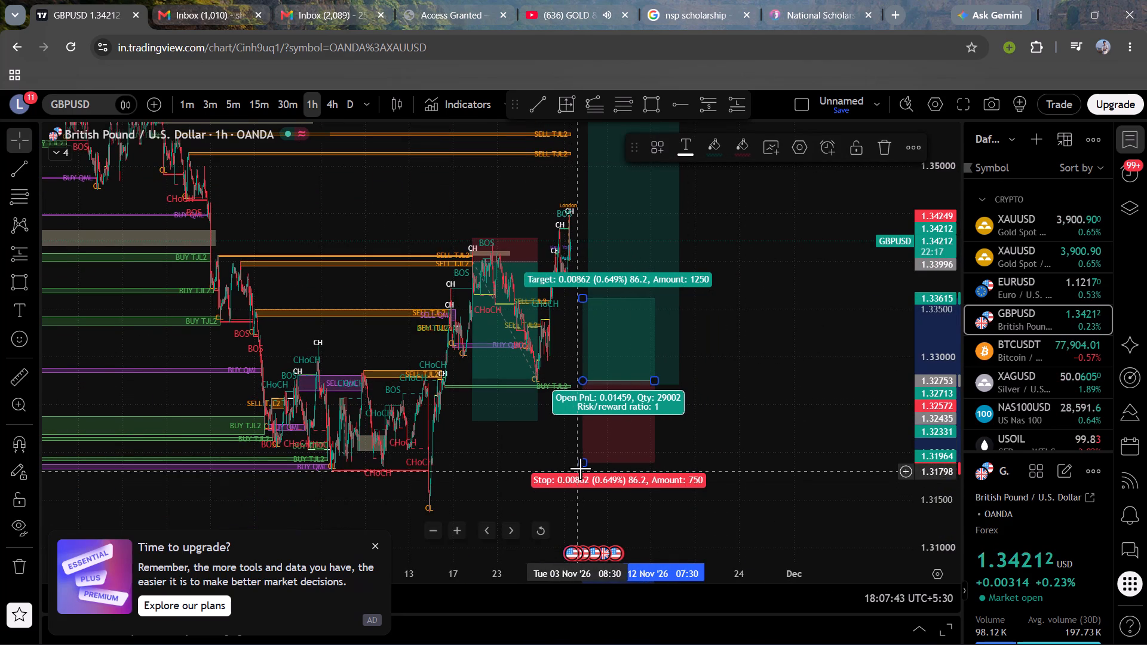
Set the GBPUSD long position's stop to 1.32455 and its target to 1.34521, around the recent high.
drag(581, 460, 566, 404)
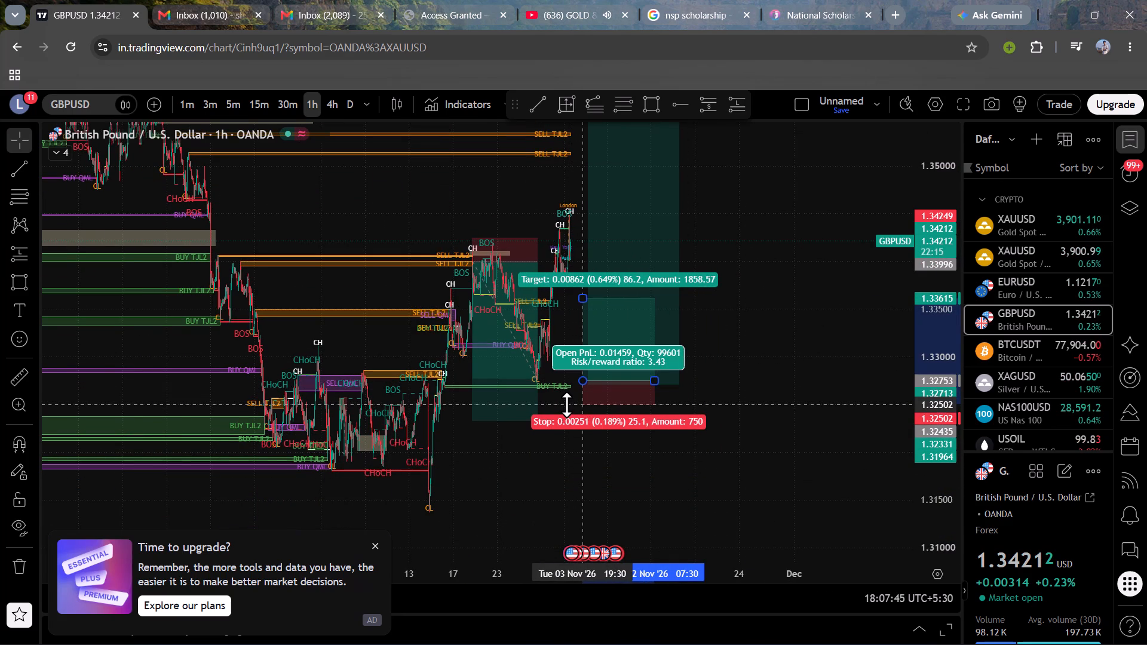
drag(566, 404, 562, 408)
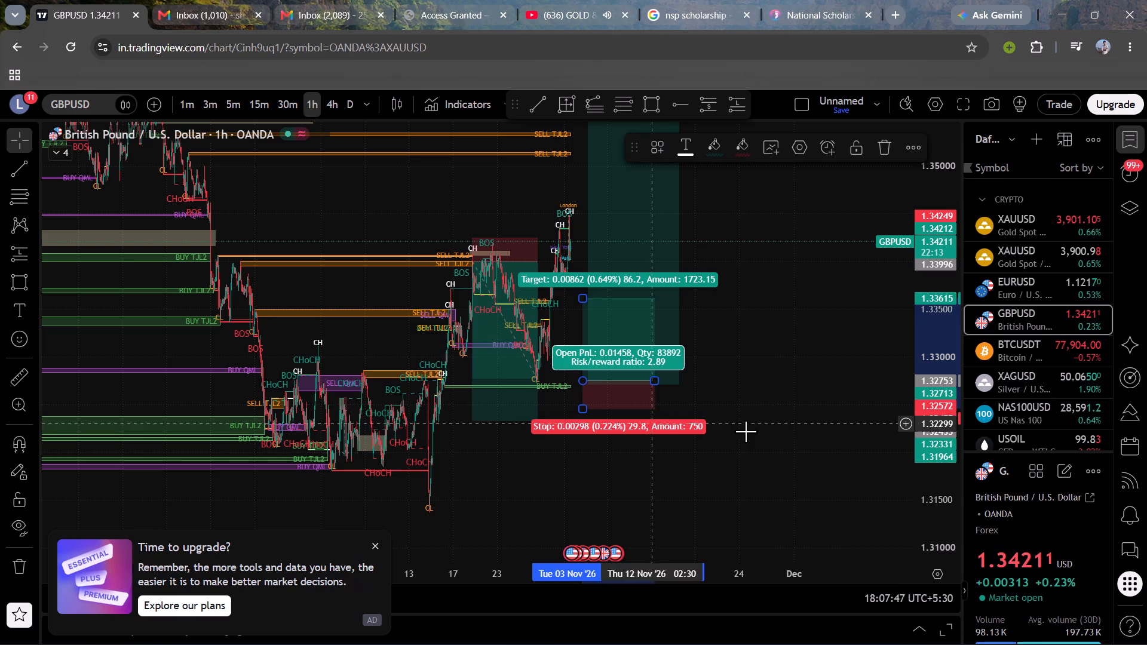
click(788, 424)
drag(787, 362, 743, 457)
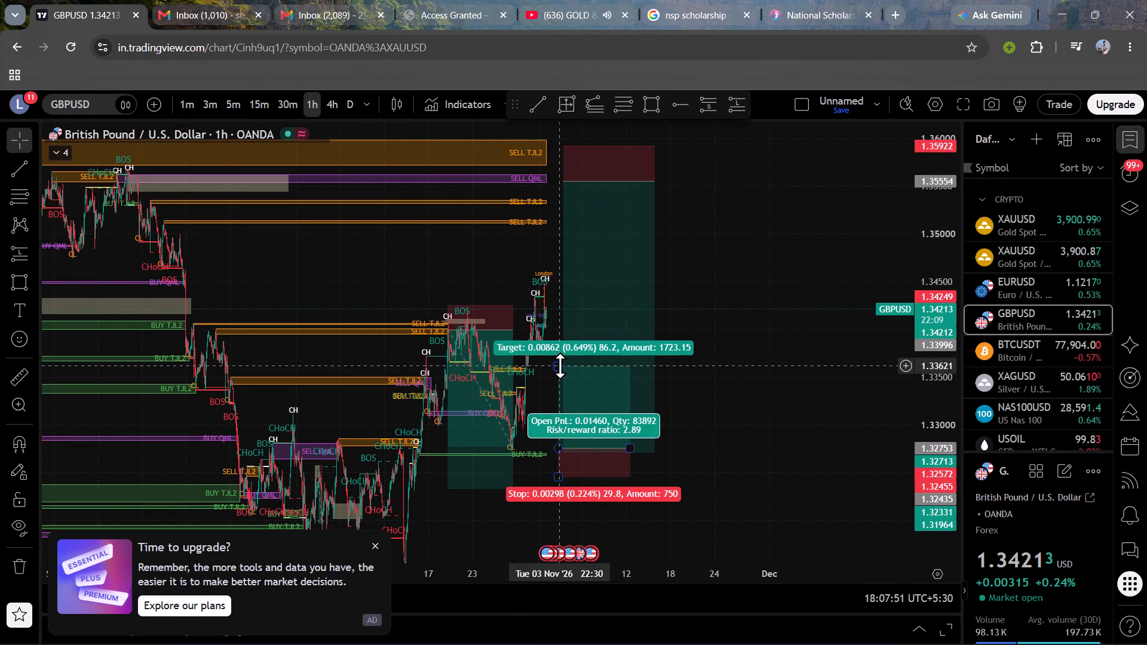
drag(560, 365, 562, 285)
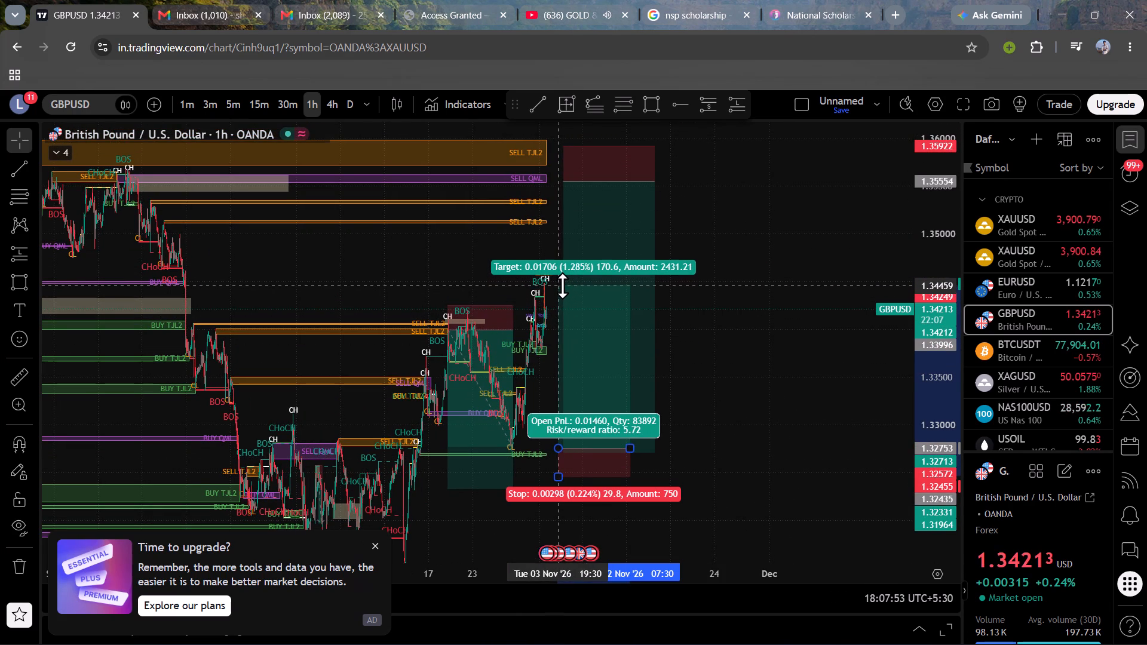
drag(562, 285, 563, 279)
click(427, 189)
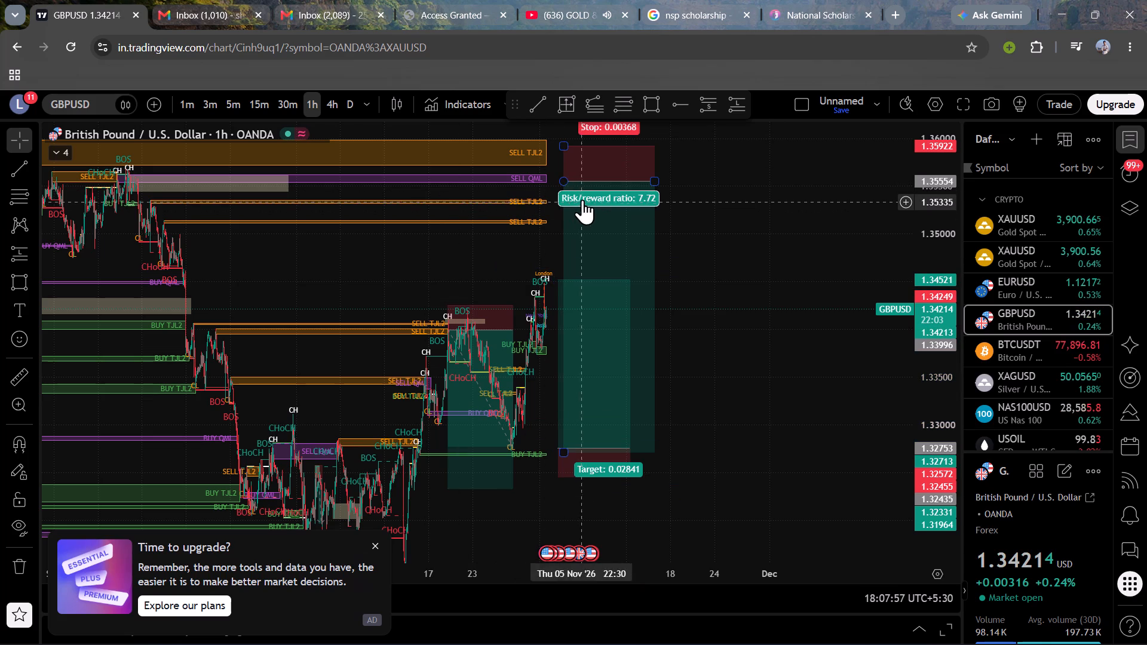
Move the GBPUSD short position's start to 01:30 on 6 November and set its target to 1.32792.
drag(566, 180, 583, 181)
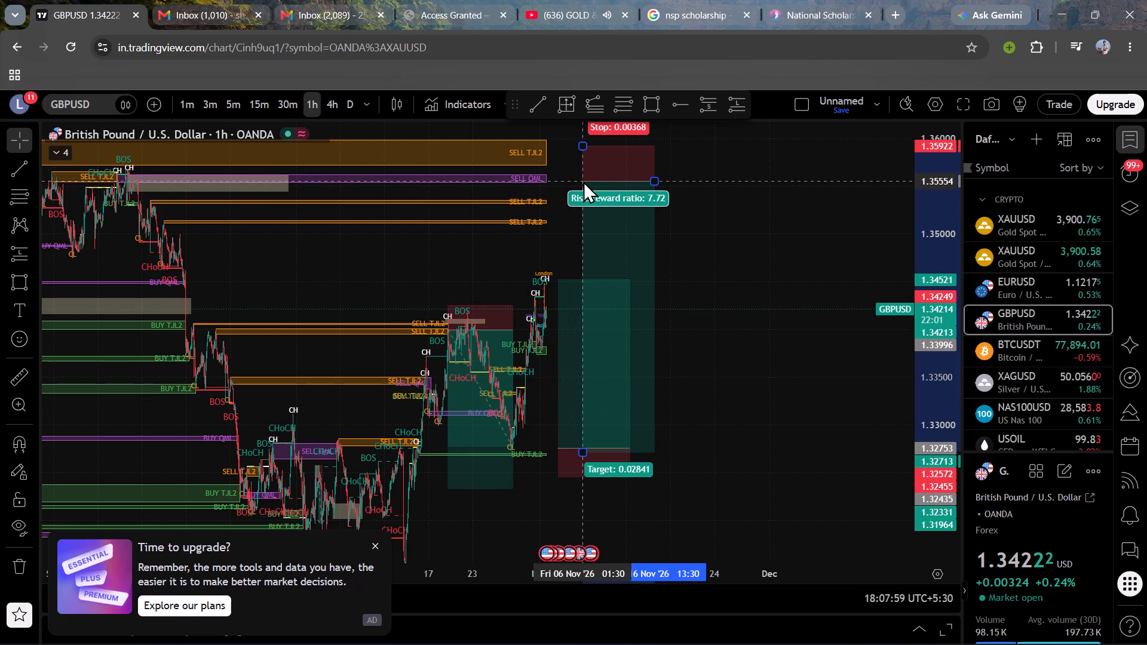
drag(583, 181, 584, 181)
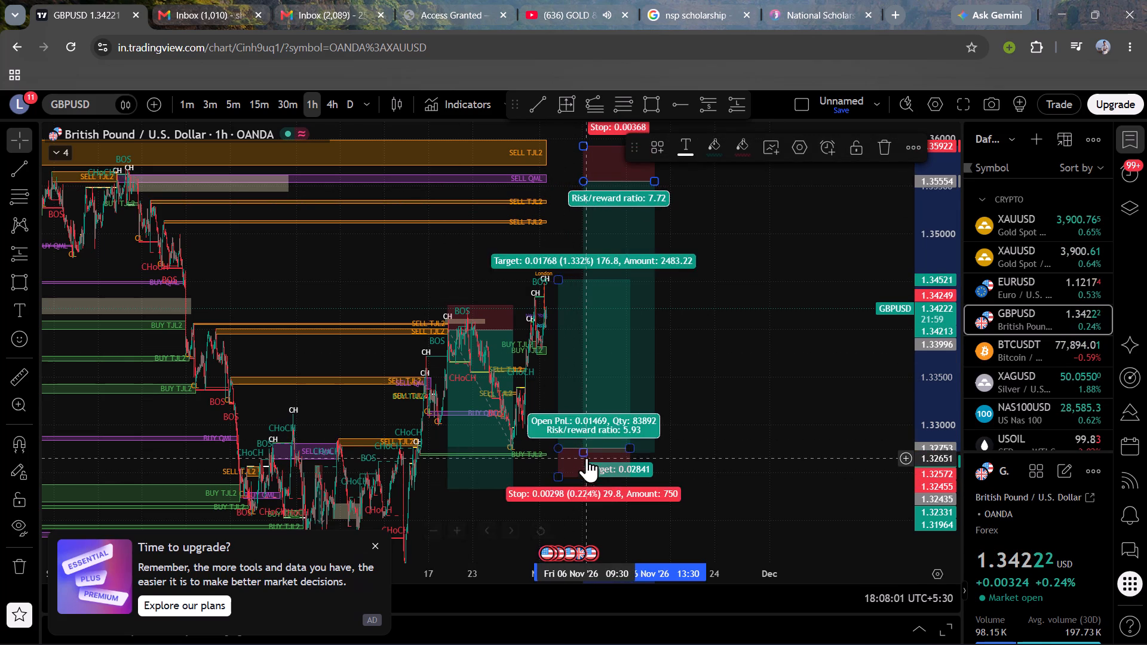
drag(586, 452, 583, 444)
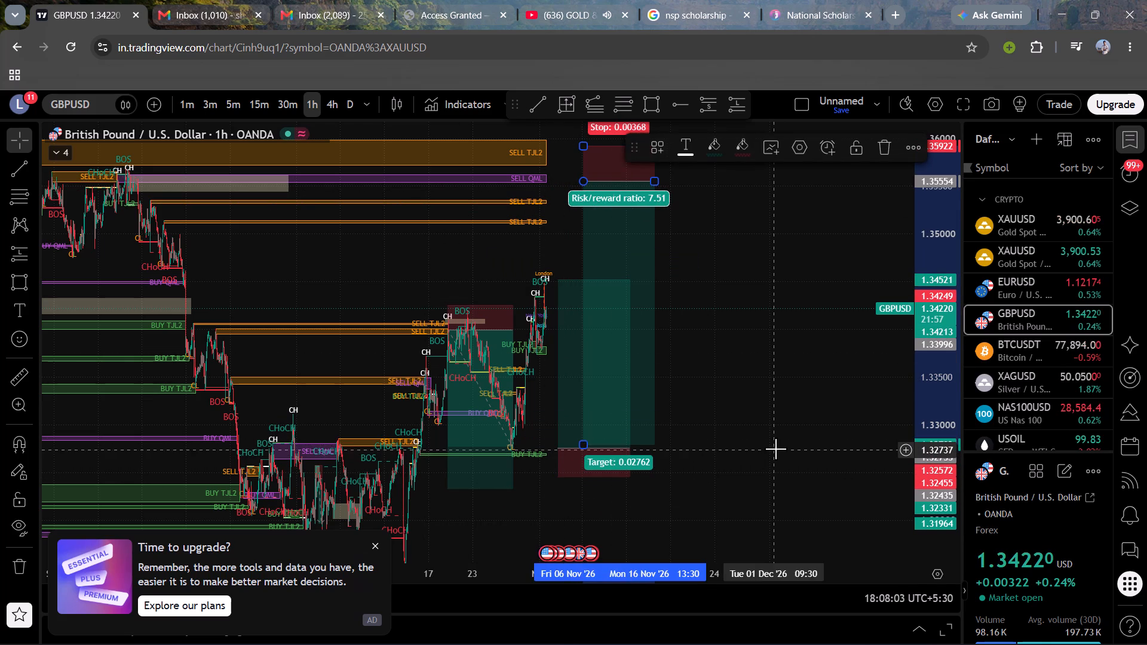
click(775, 449)
drag(757, 444, 683, 475)
Switch to the EURUSD chart and examine the recent 1h price action below the 1.12314 and 1.12562 levels.
click(1034, 291)
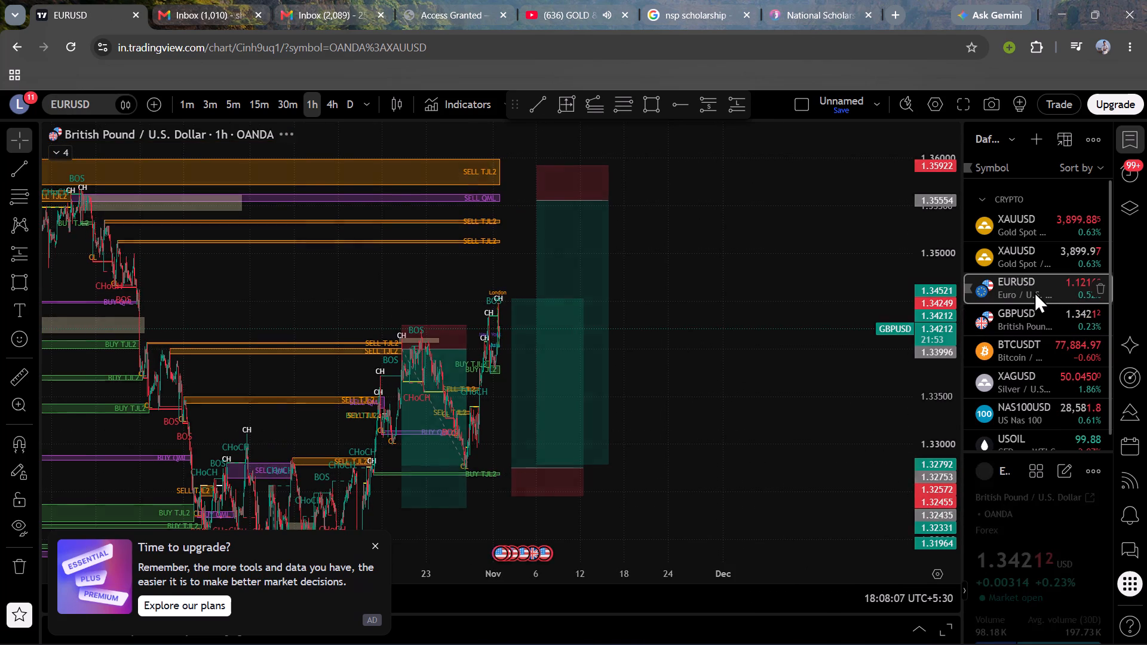
drag(780, 383, 934, 434)
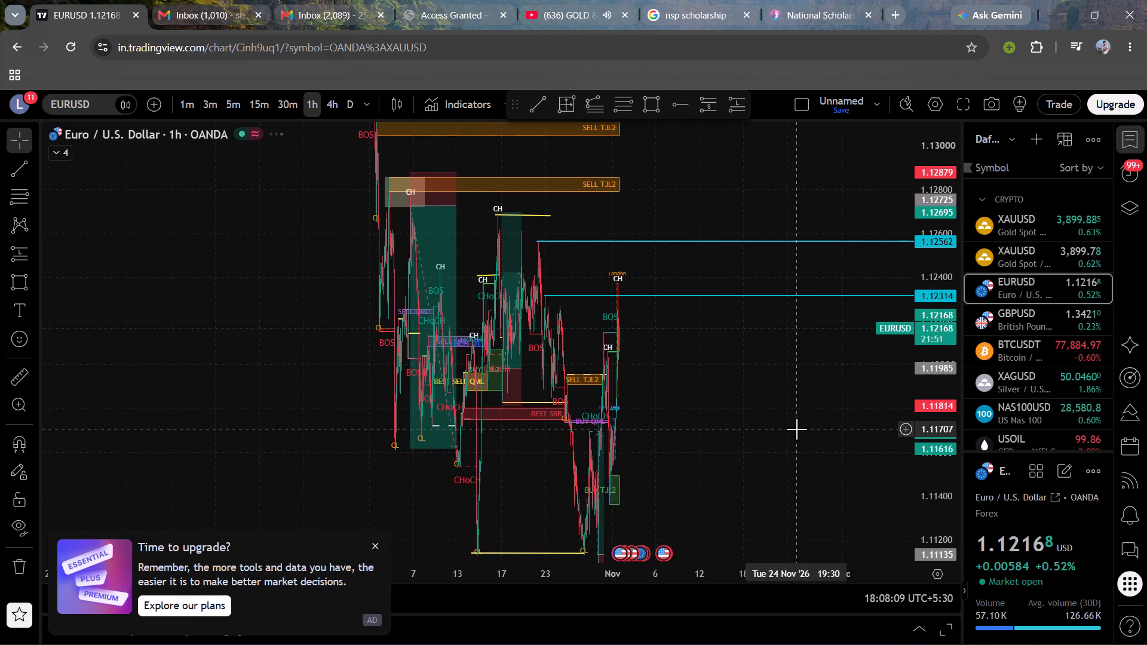
scroll(796, 429, right, 2)
scroll(796, 429, up, 2)
drag(821, 439, 779, 380)
scroll(779, 380, up, 2)
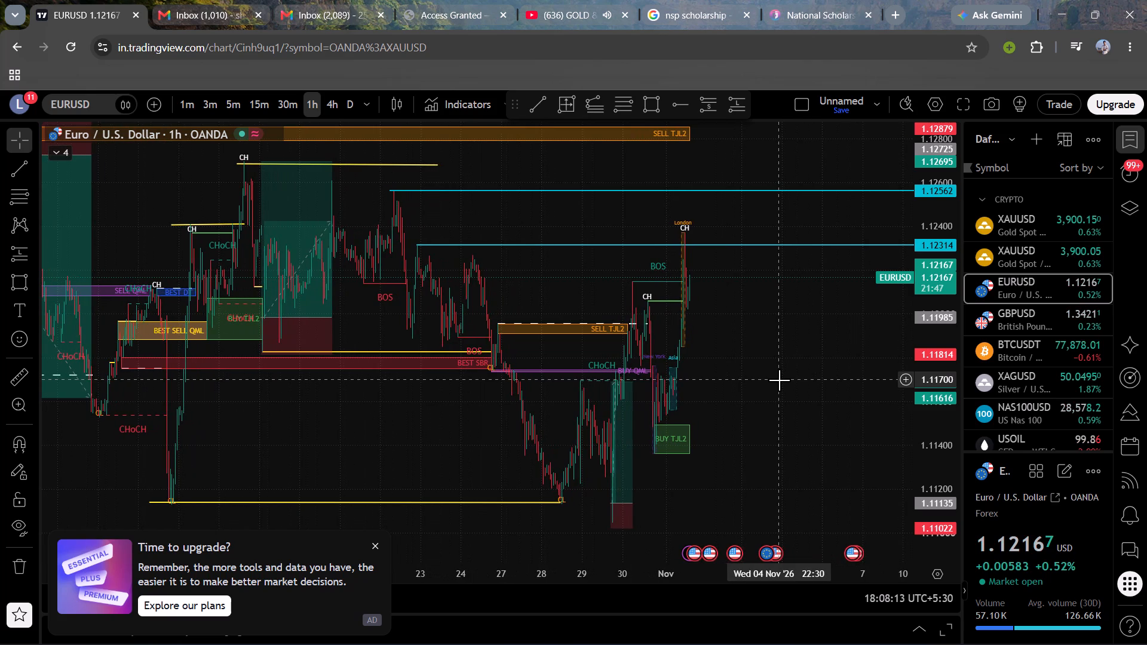
scroll(779, 380, left, 1)
drag(751, 367, 675, 385)
scroll(683, 273, up, 2)
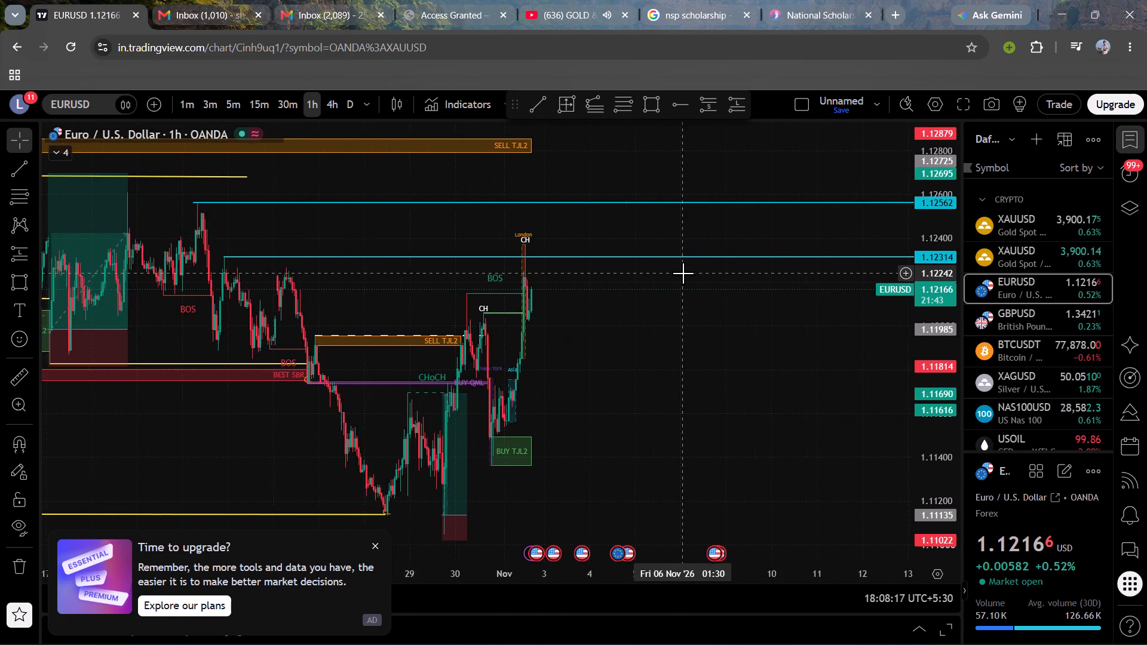
scroll(683, 273, up, 1)
scroll(683, 273, right, 1)
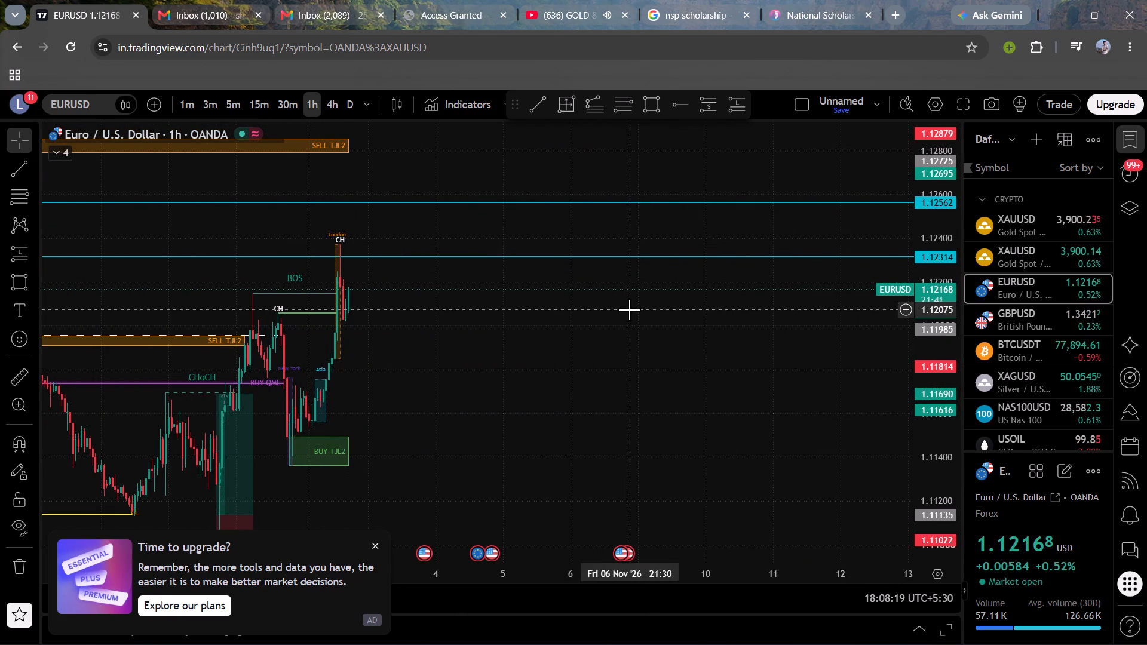
scroll(629, 309, down, 3)
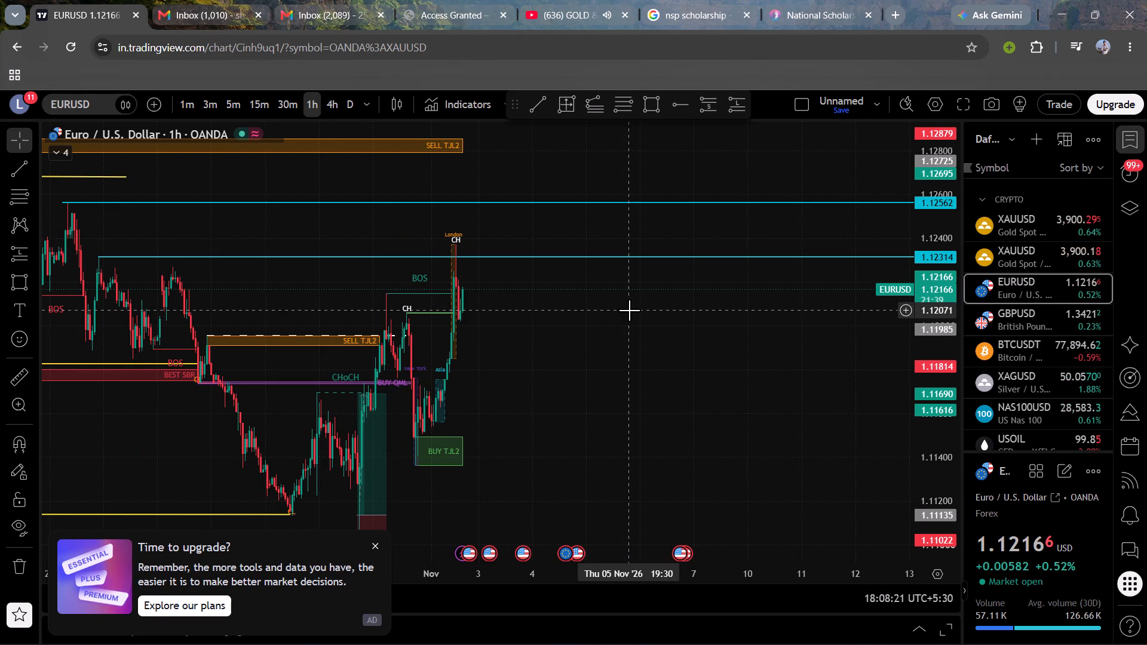
scroll(629, 310, right, 1)
scroll(629, 310, up, 5)
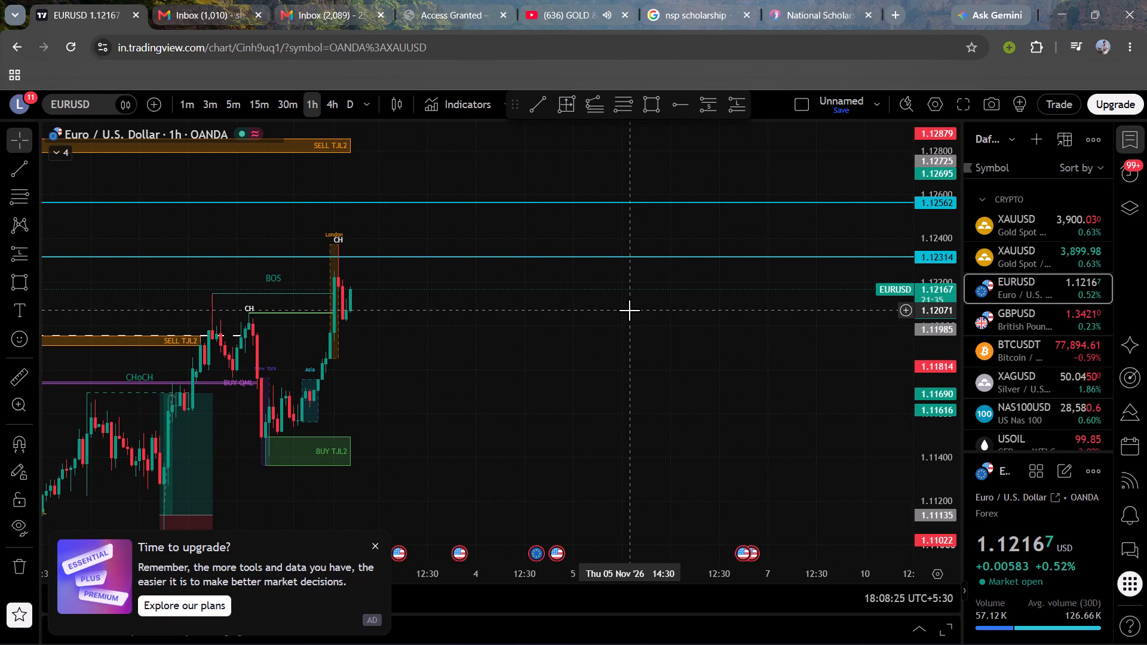
scroll(629, 310, down, 3)
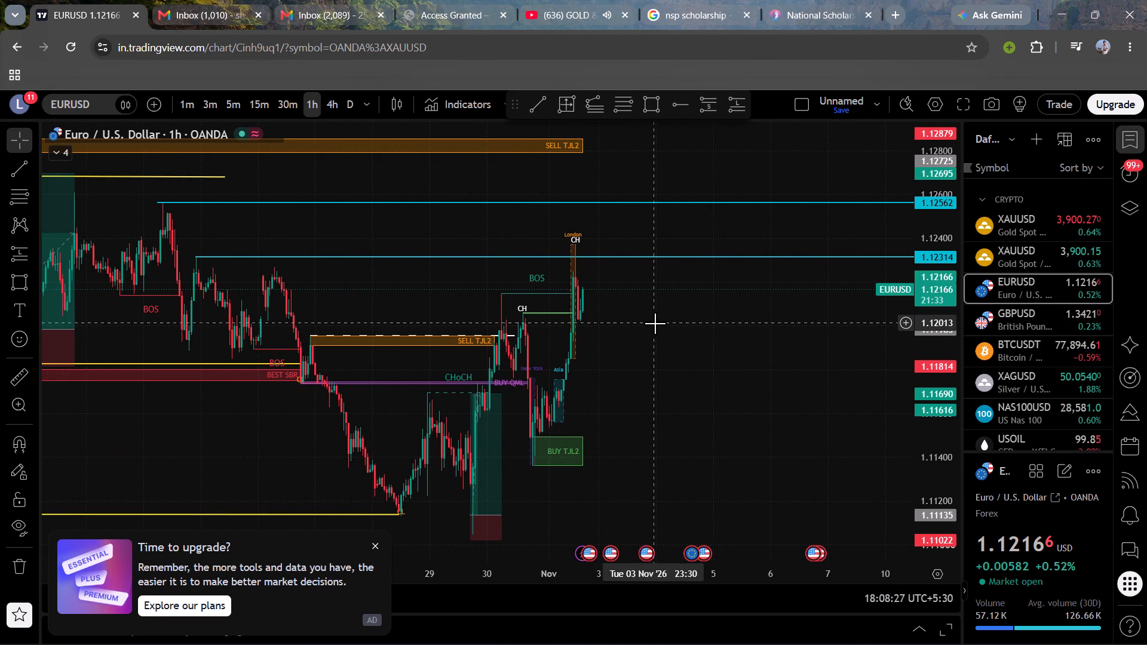
Place a EURUSD short position with entry 1.12177, running from 2 November 17:30 to 4 November 14:30.
scroll(655, 323, up, 2)
click(701, 112)
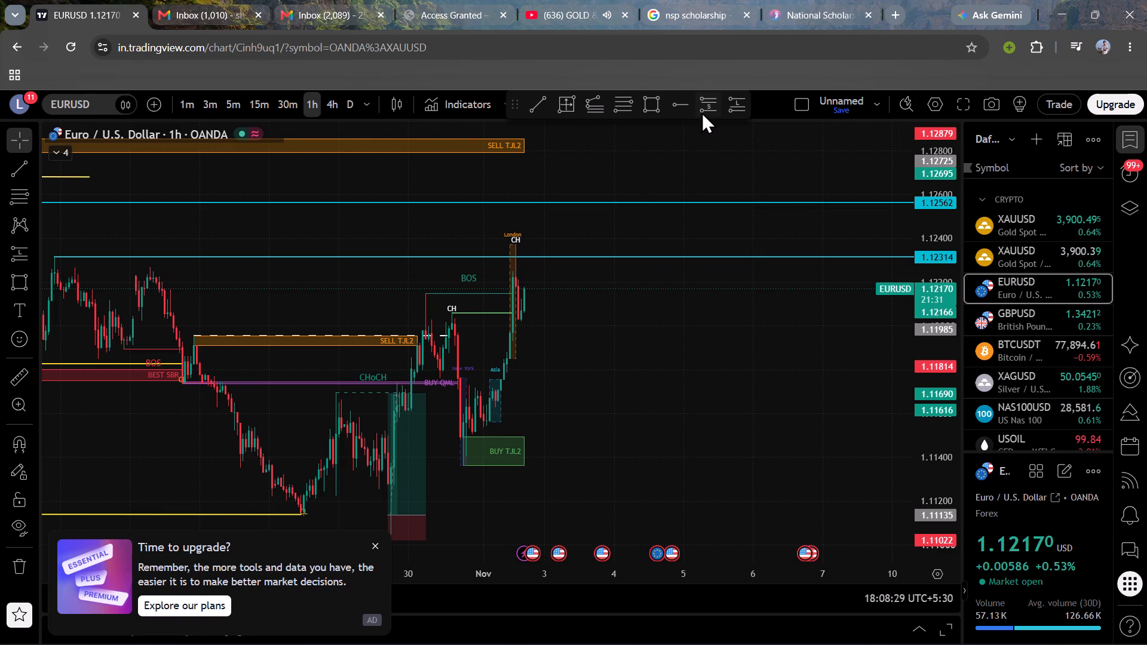
click(523, 287)
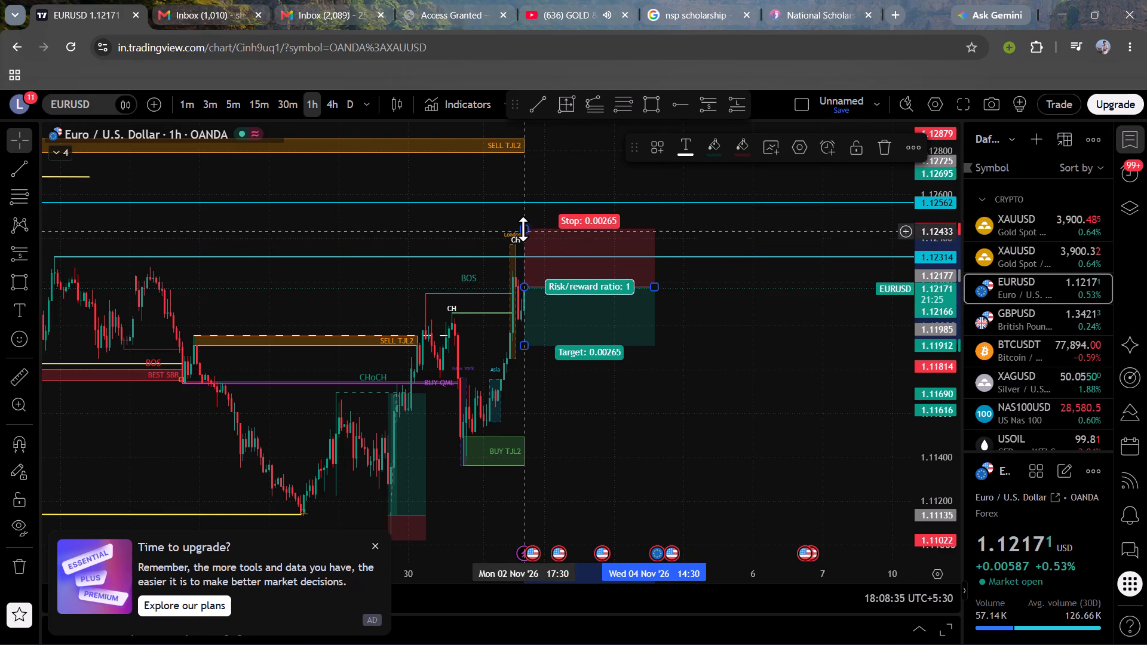
Set the EURUSD short position's stop to 1.12406 and its target to 1.11471, inside the BUY TJL2 zone.
drag(522, 229, 496, 237)
drag(522, 347, 522, 392)
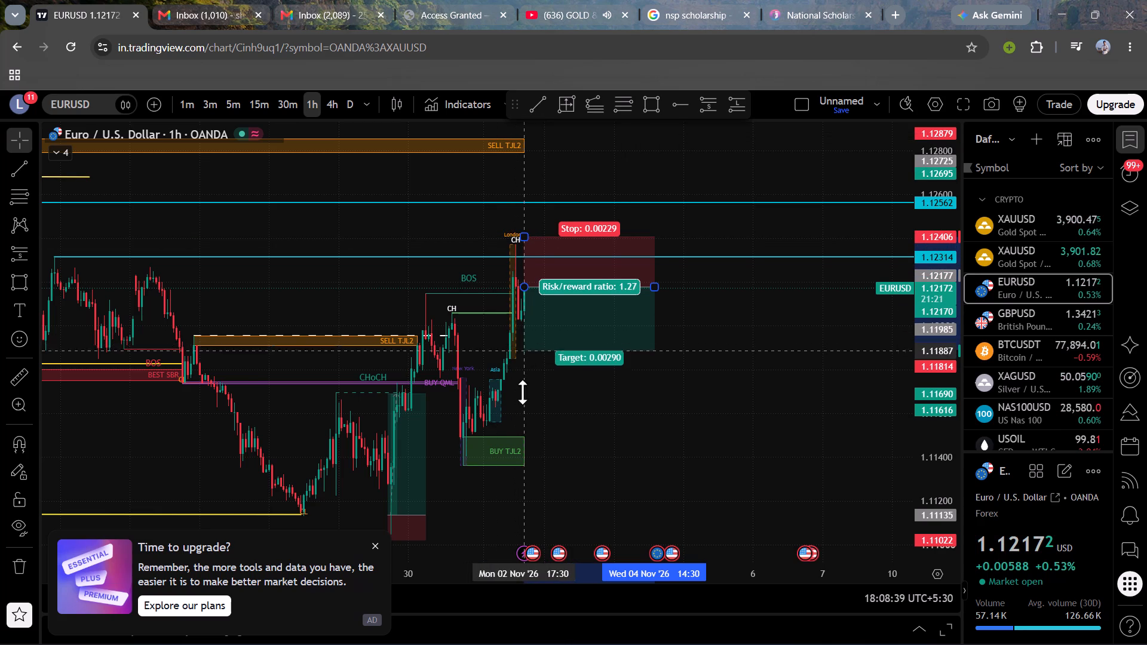
drag(522, 392, 566, 433)
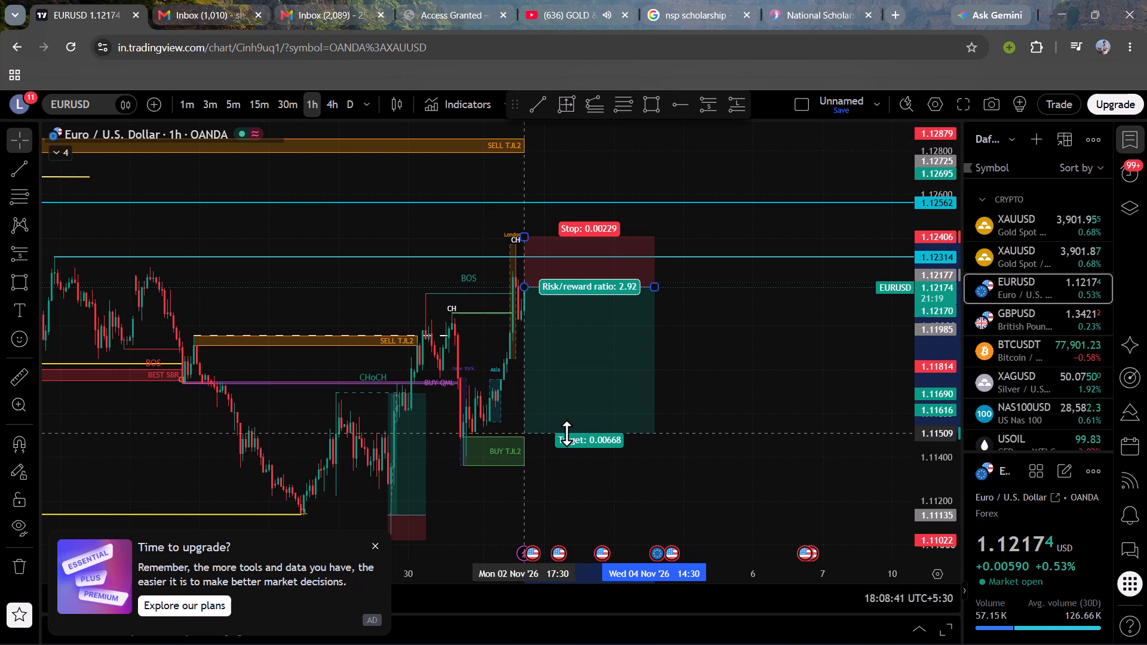
drag(566, 433, 567, 440)
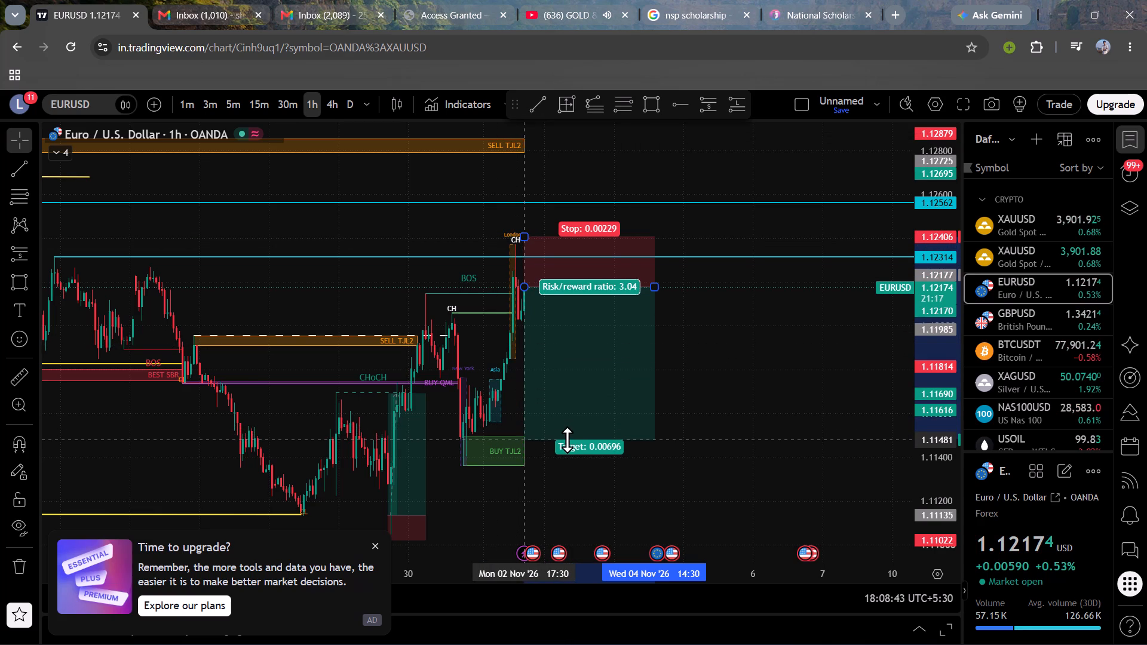
drag(567, 440, 567, 437)
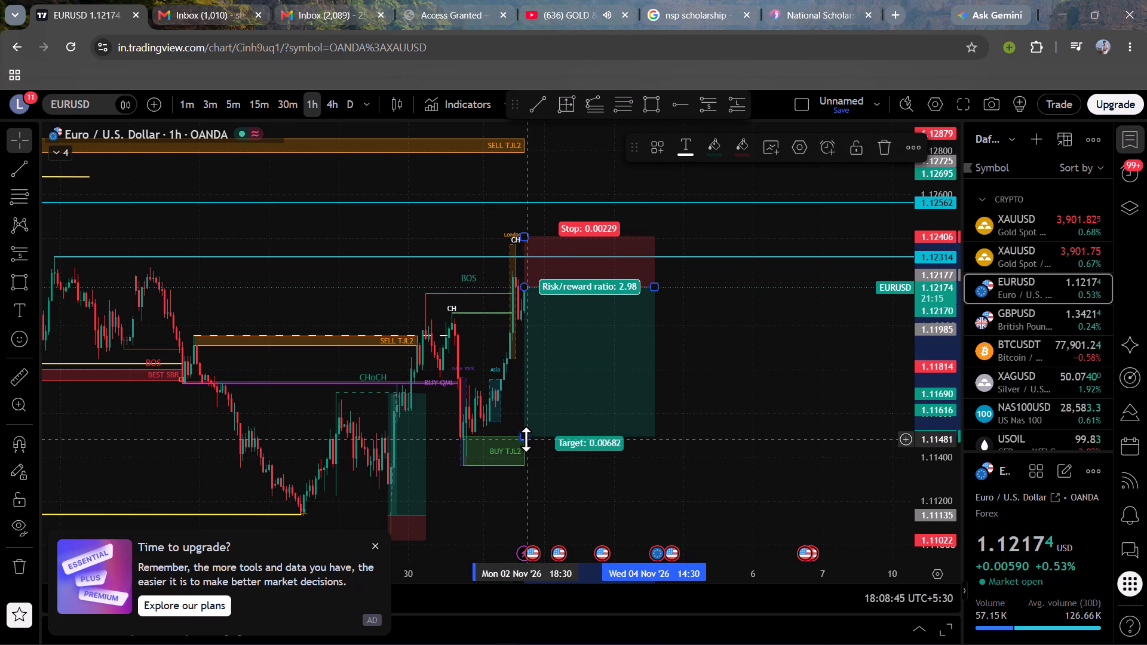
click(526, 439)
click(714, 404)
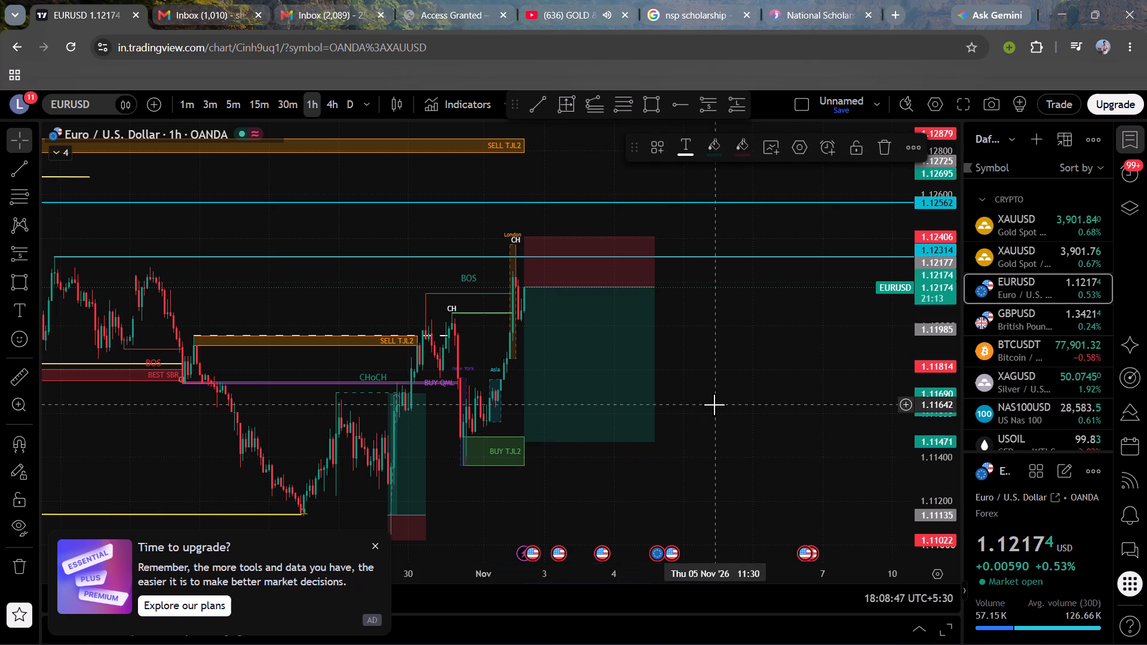
Examine the EURUSD structure around the new short position, including earlier zones and the older long position near the 1.11135 low.
drag(714, 404, 810, 449)
scroll(810, 449, down, 5)
scroll(808, 463, up, 1)
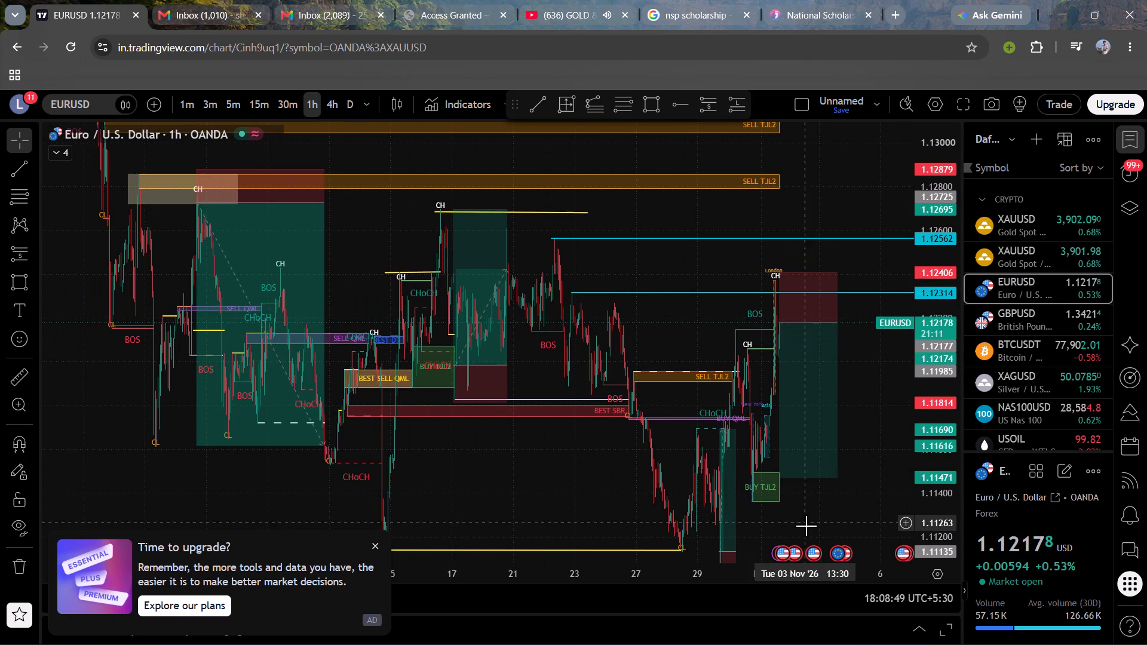
scroll(806, 526, up, 1)
scroll(695, 340, up, 1)
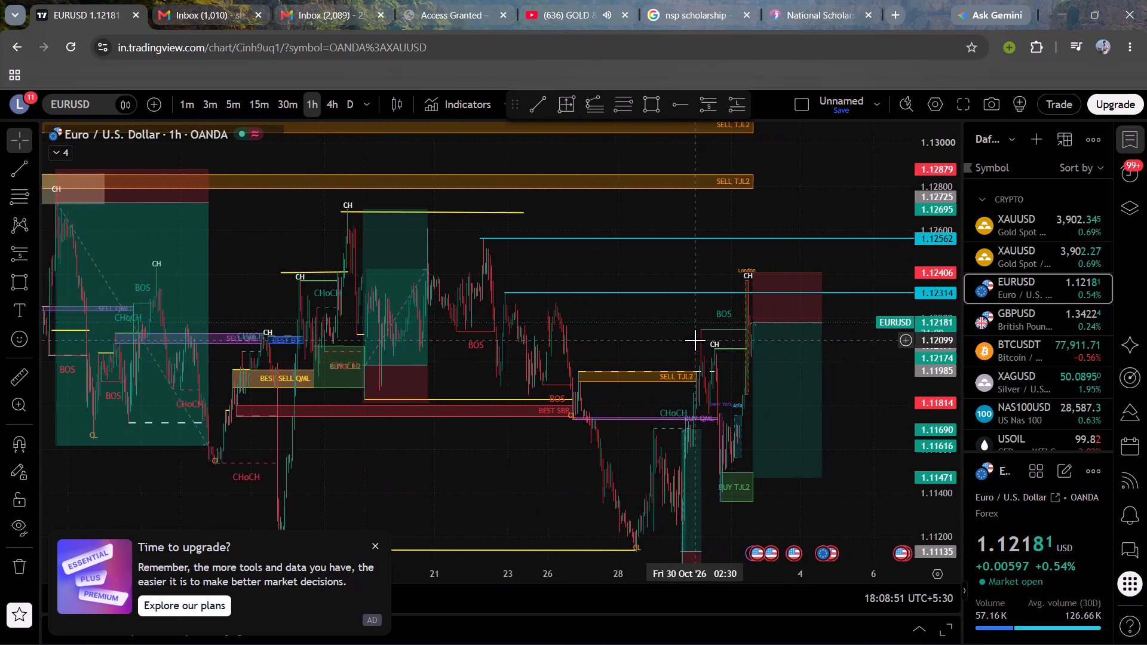
scroll(695, 340, up, 1)
drag(628, 324, 634, 364)
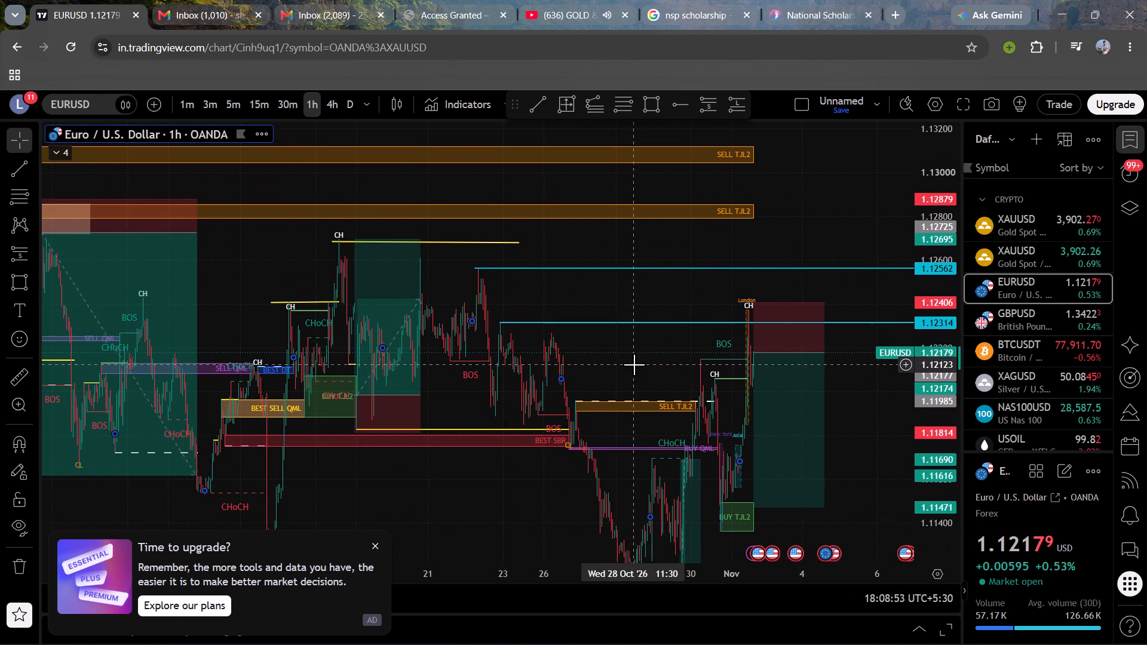
click(621, 303)
drag(633, 364, 610, 178)
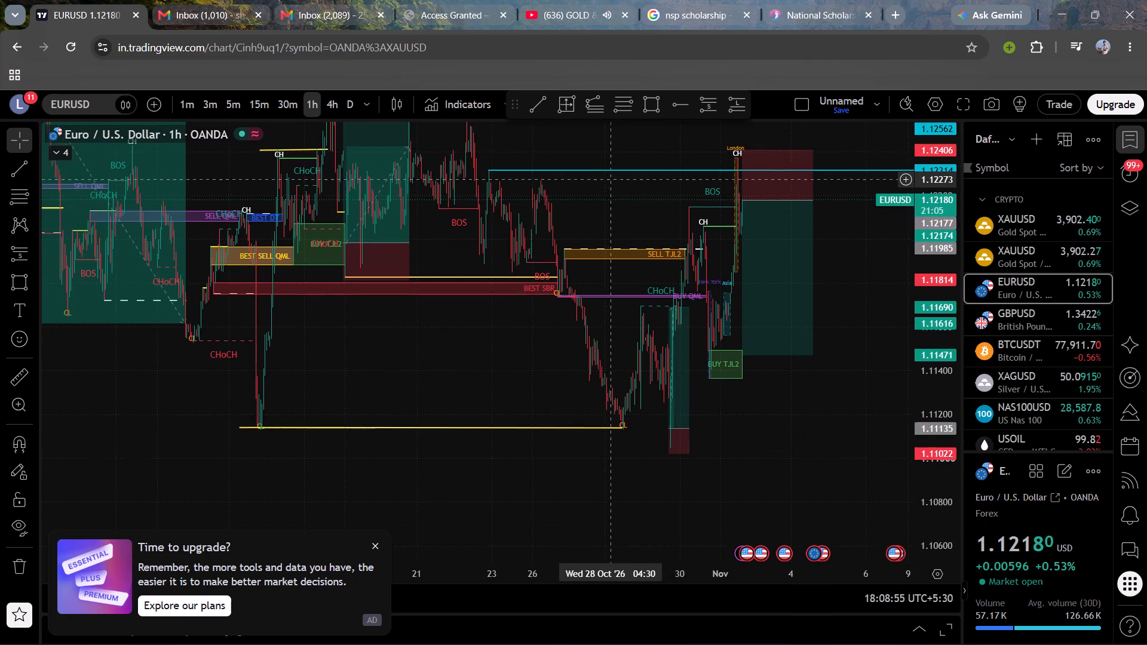
drag(610, 178, 609, 178)
scroll(663, 333, up, 3)
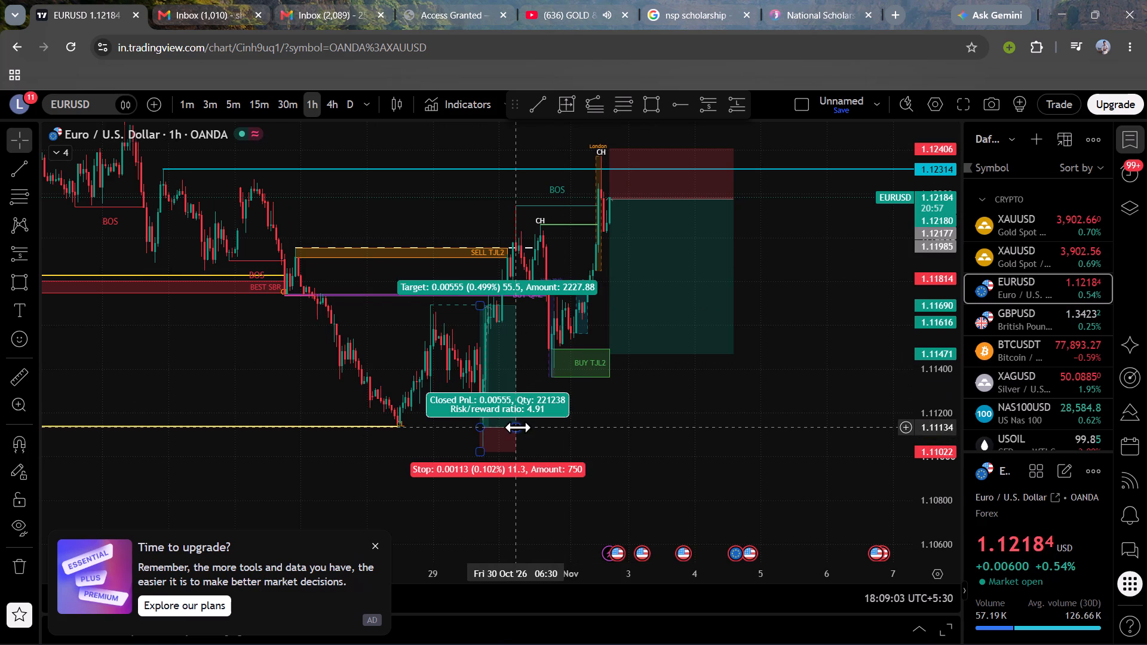
drag(787, 258, 713, 283)
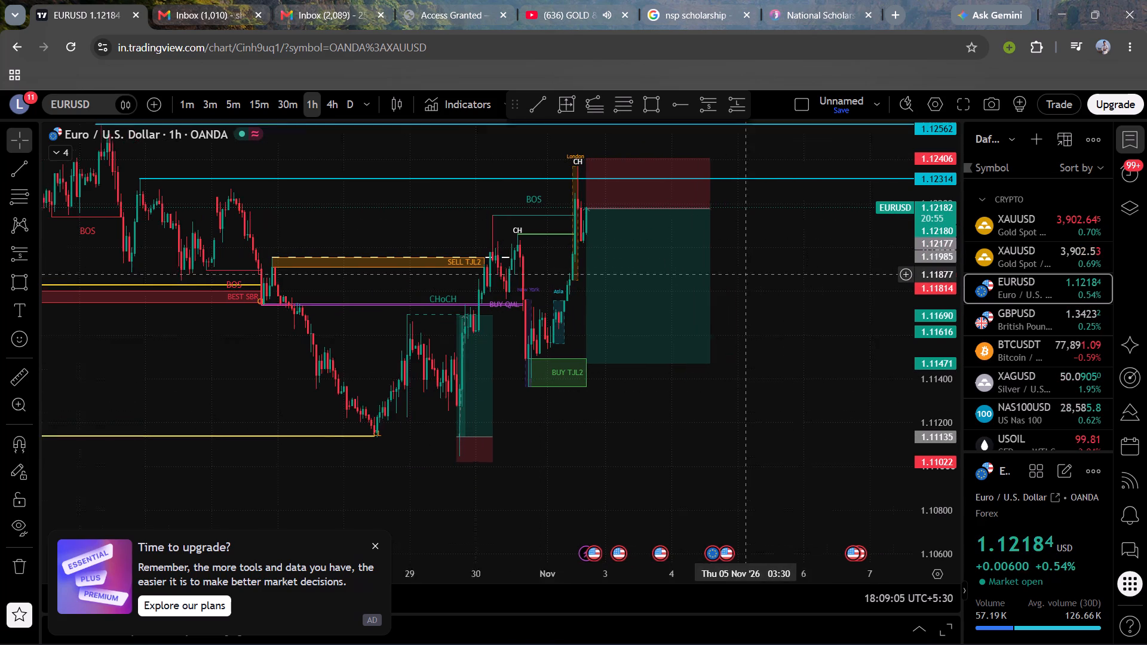
drag(713, 283, 684, 293)
Switch to the OANDA gold (XAUUSD) chart.
click(1042, 253)
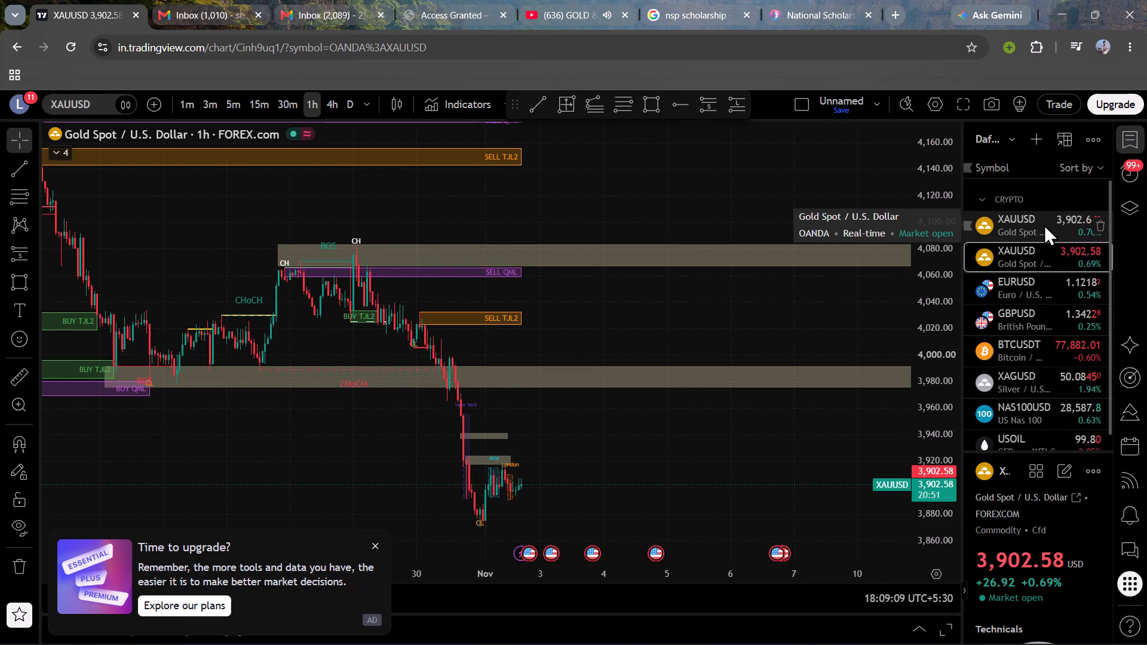
click(1044, 224)
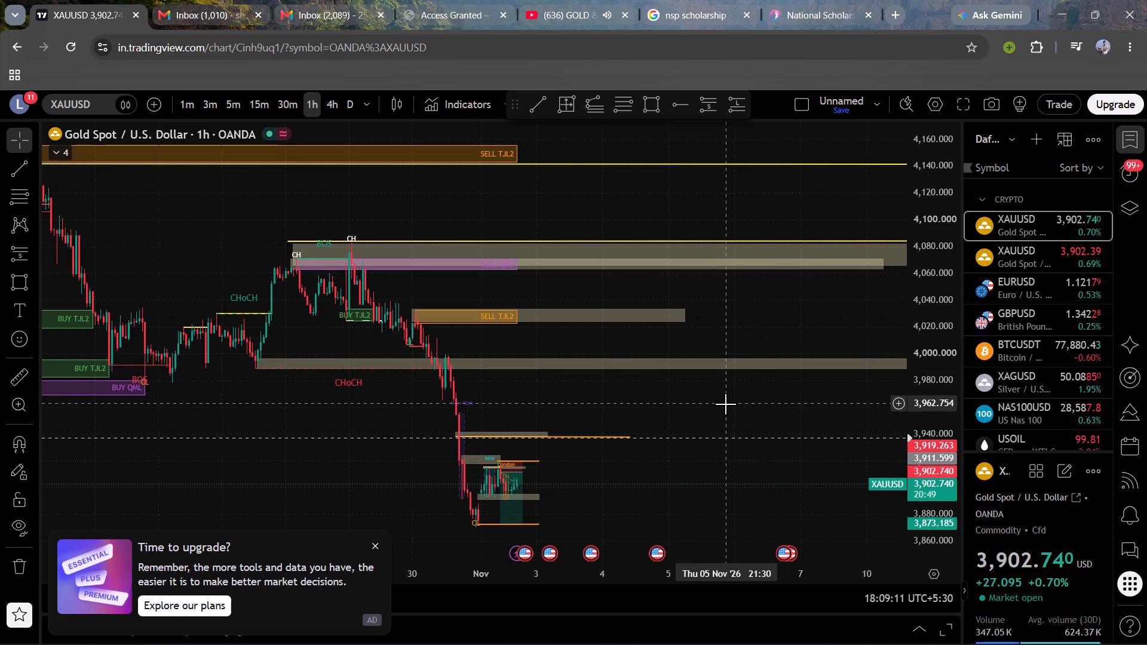
drag(725, 404, 738, 257)
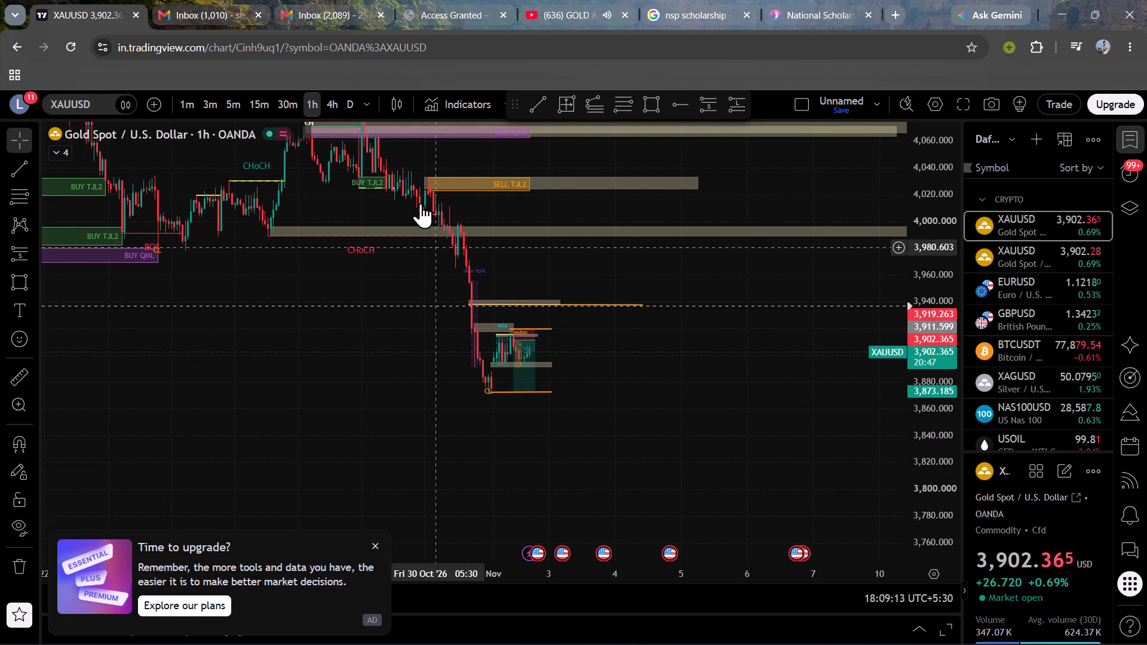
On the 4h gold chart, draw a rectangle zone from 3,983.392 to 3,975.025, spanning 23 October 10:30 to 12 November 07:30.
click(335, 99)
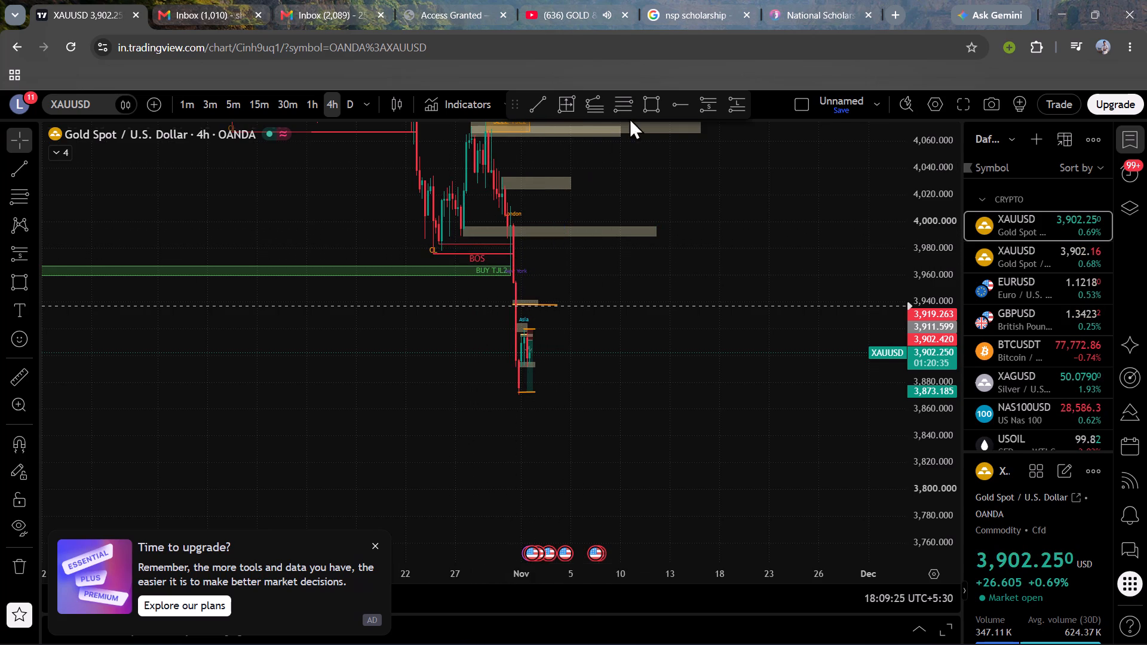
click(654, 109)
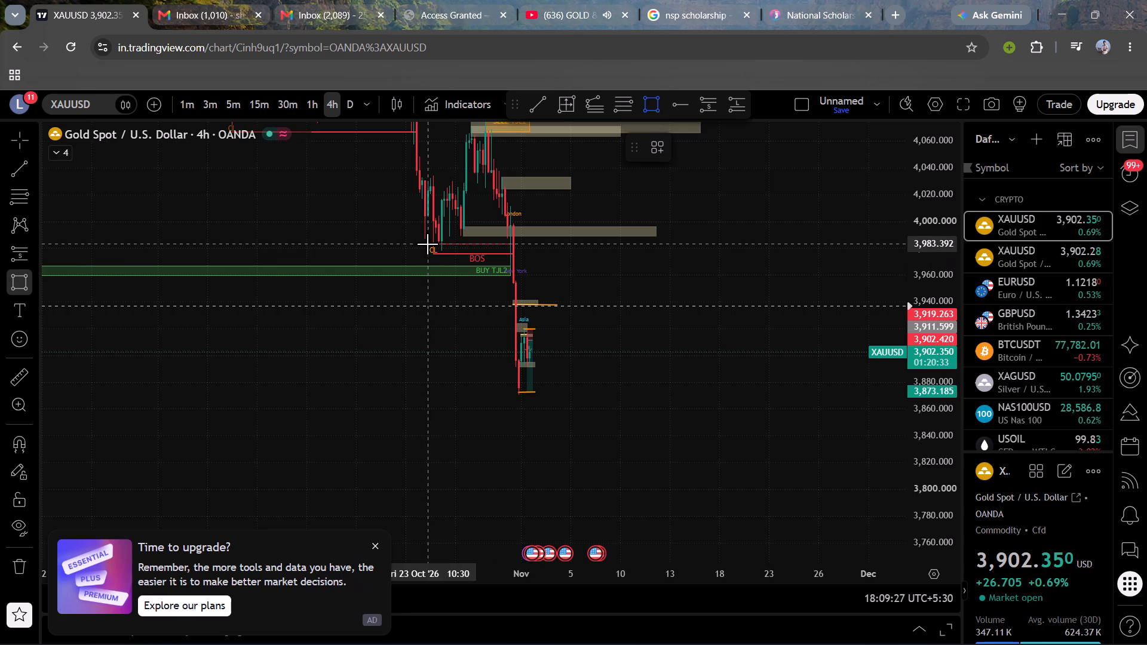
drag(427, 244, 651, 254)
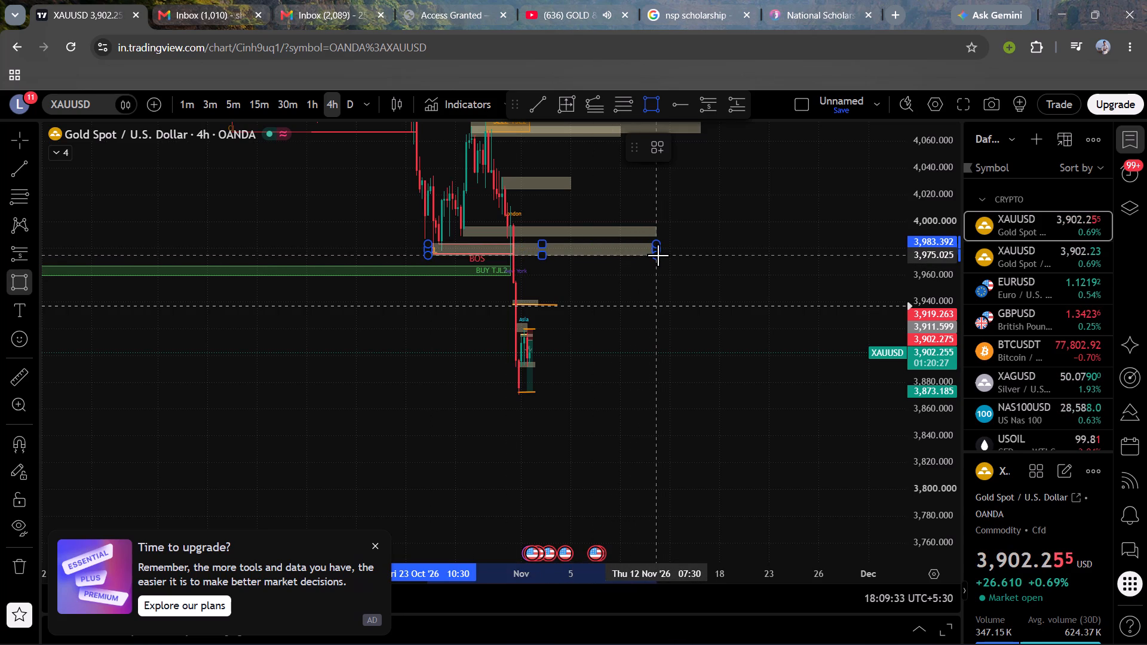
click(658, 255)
Check the new 3,975–3,983 gold zone against price on the 1h and 30m timeframes.
click(312, 104)
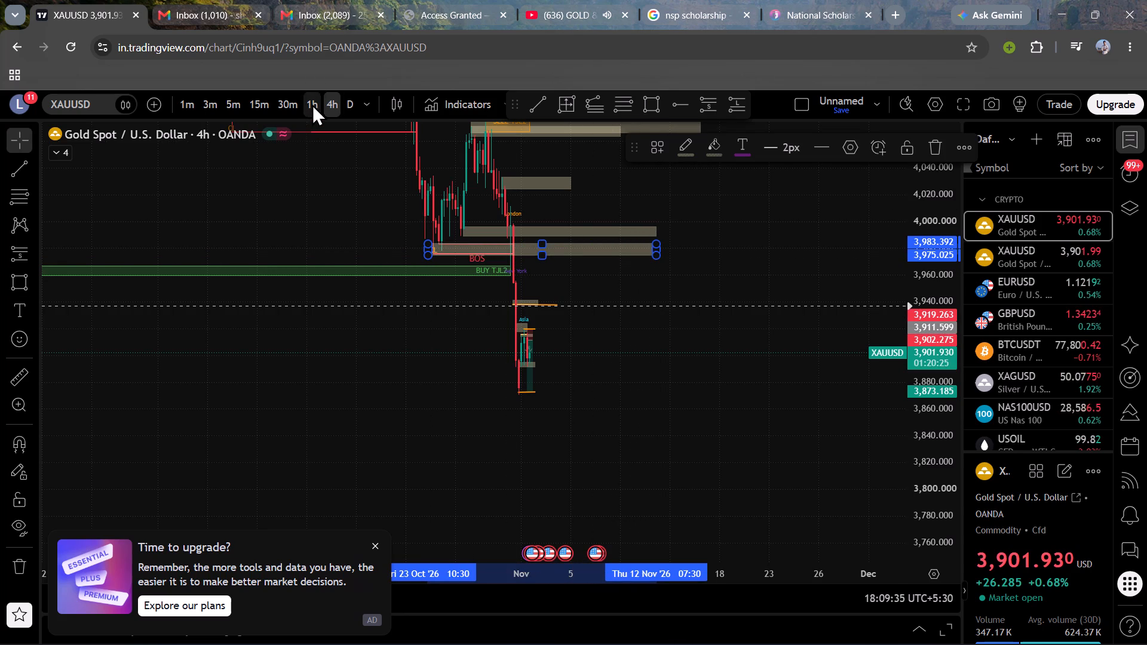
drag(657, 386, 780, 531)
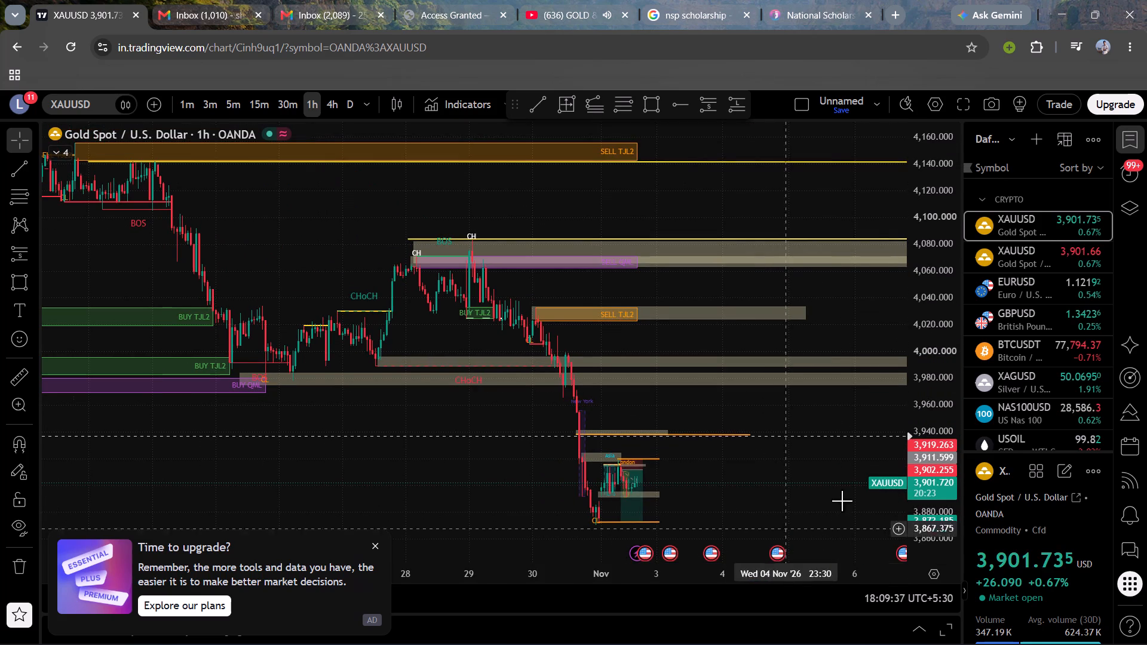
scroll(939, 435, up, 2)
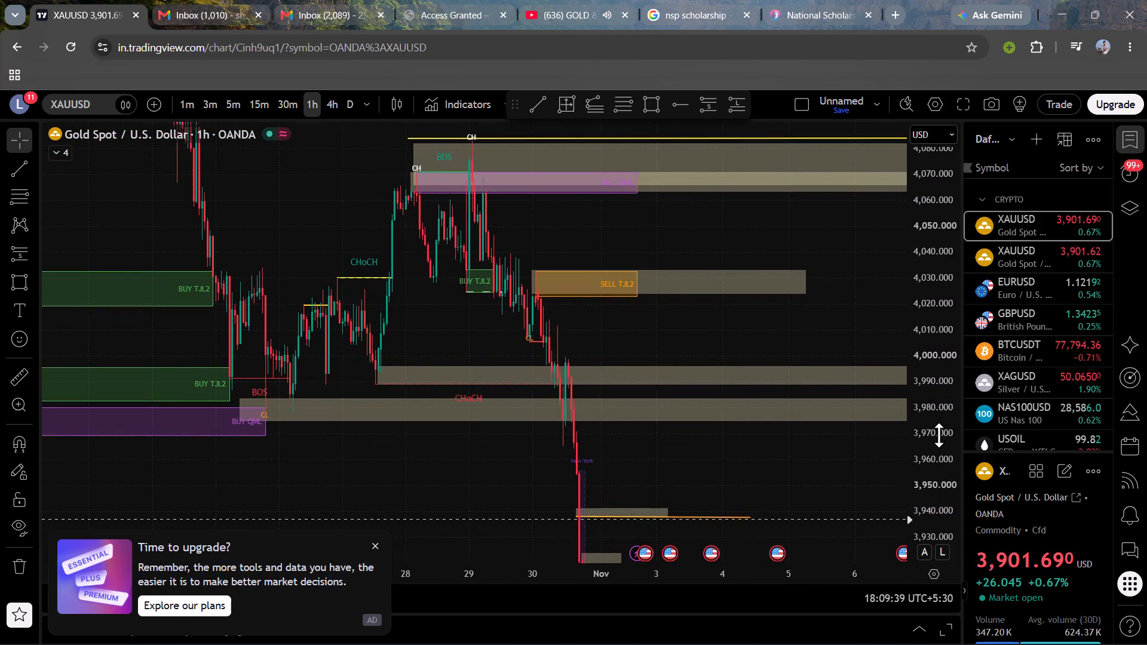
scroll(939, 435, up, 2)
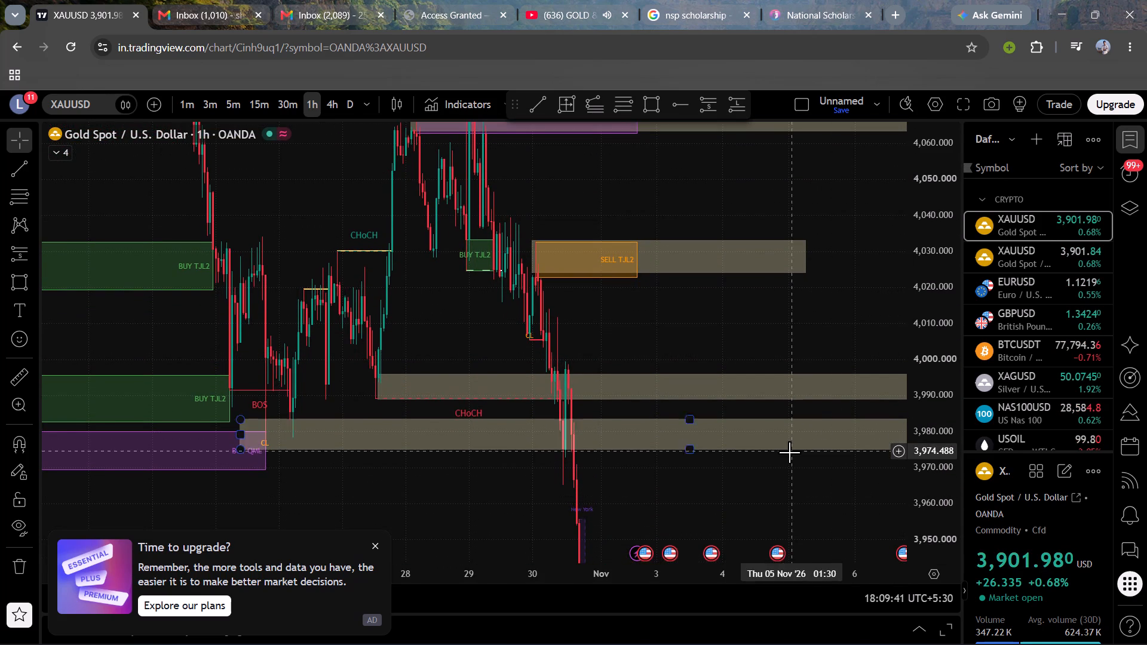
drag(761, 472, 806, 374)
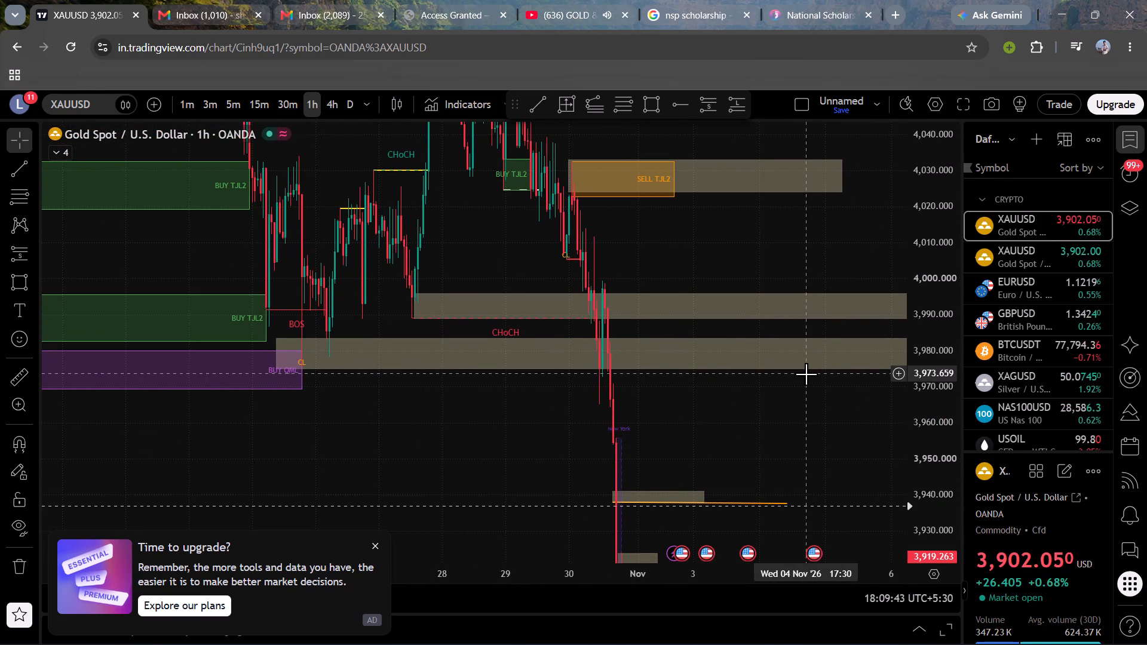
click(740, 367)
click(278, 110)
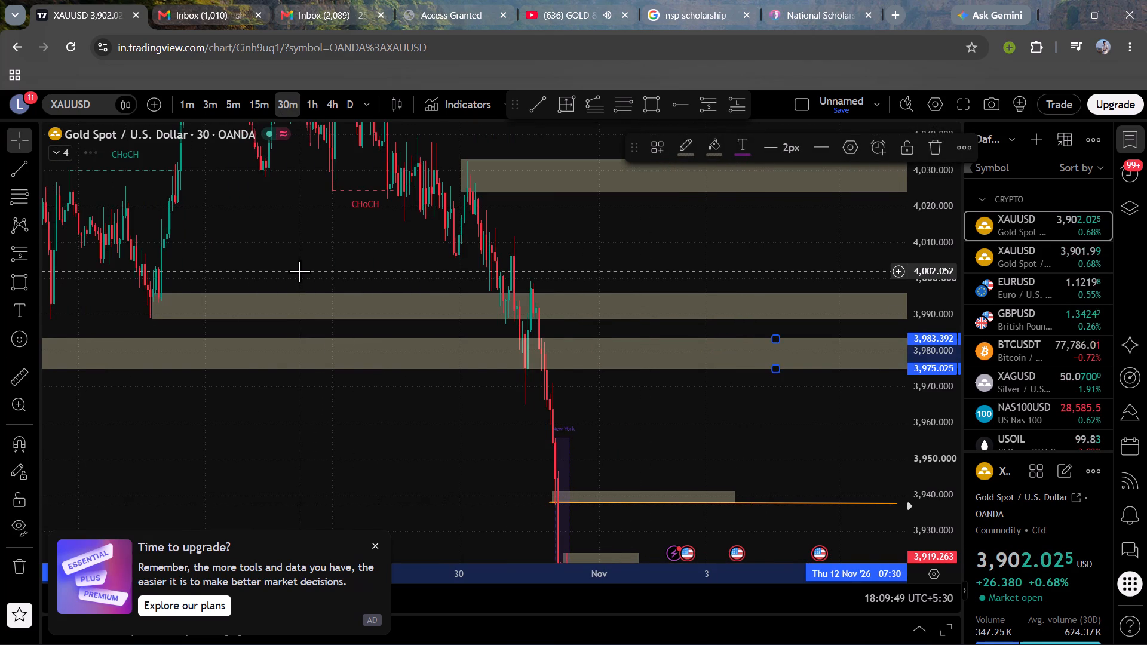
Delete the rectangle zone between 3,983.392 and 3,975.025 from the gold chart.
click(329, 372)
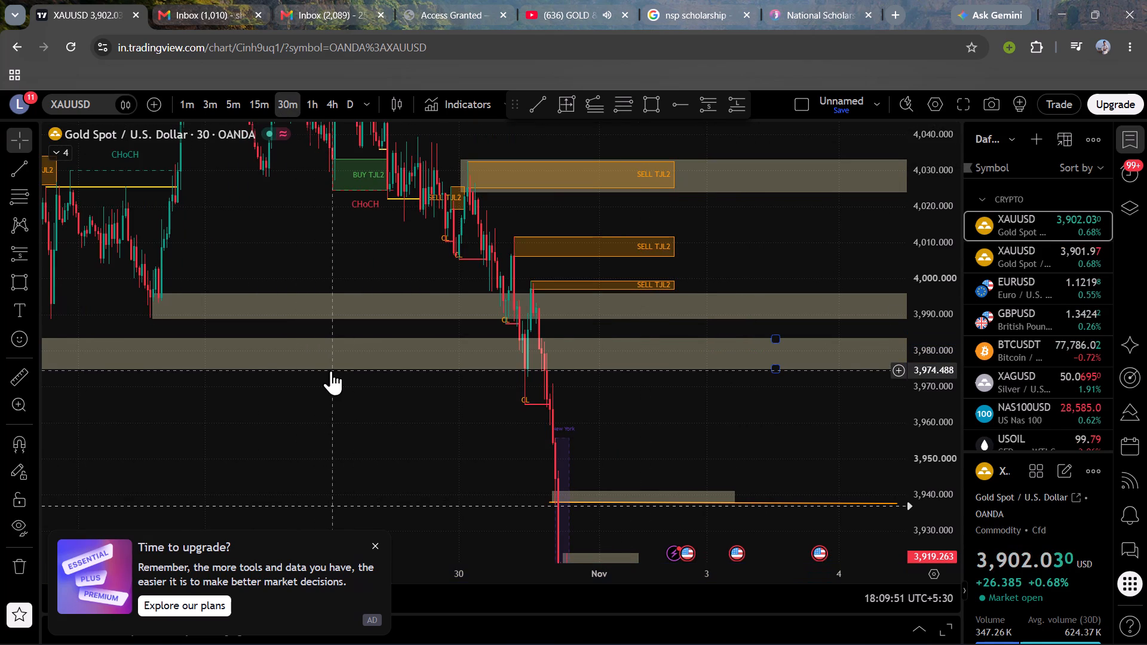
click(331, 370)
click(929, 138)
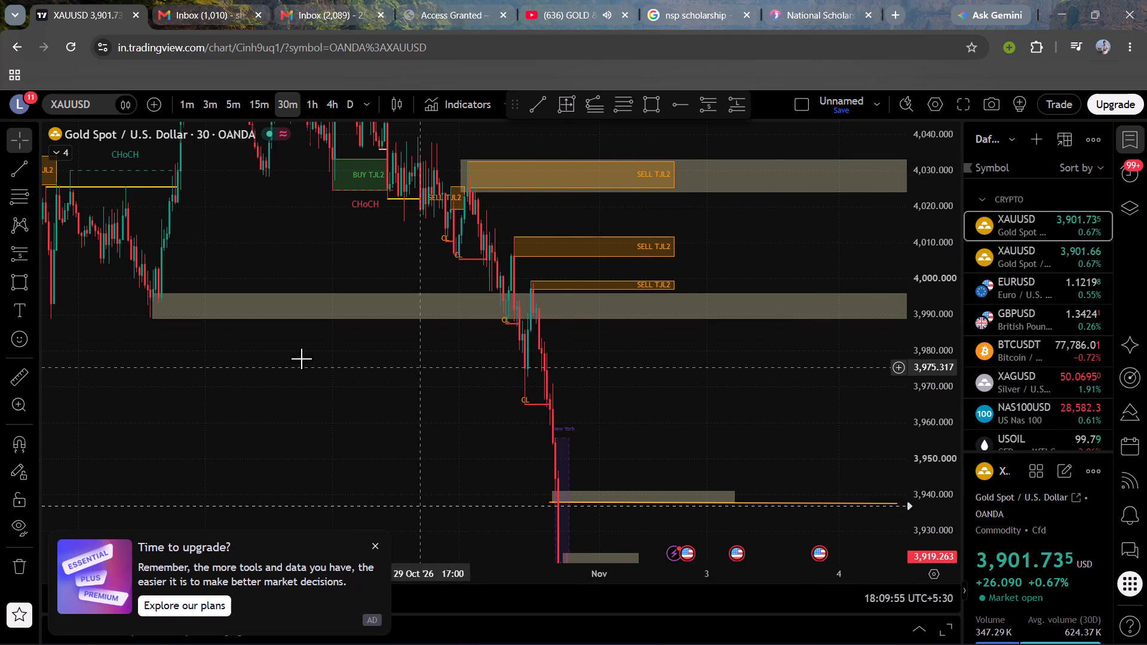
Select the 3,988.988–3,995.747 zone on the 30m gold chart to inspect its origin, and hide the watchlist.
click(152, 302)
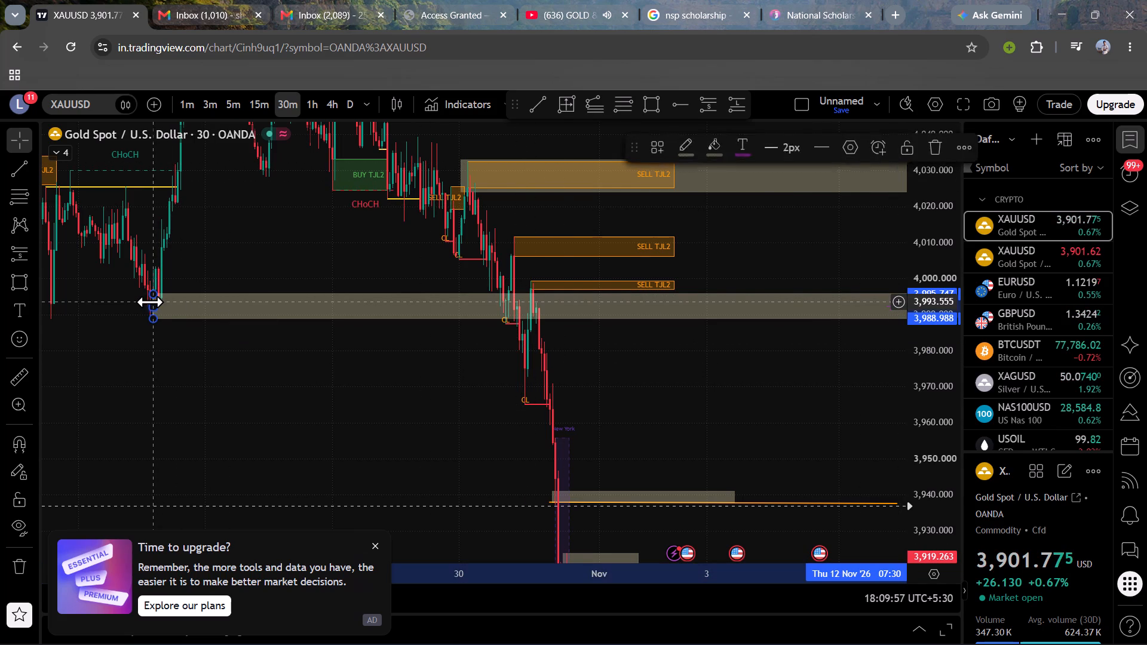
scroll(289, 378, right, 3)
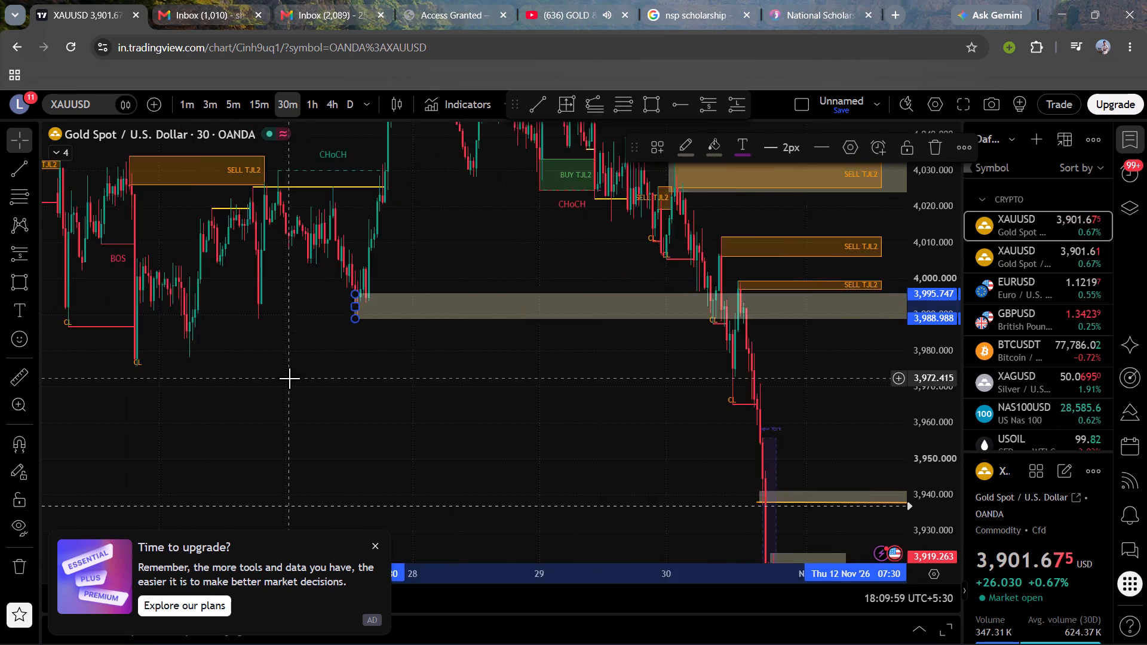
scroll(289, 378, up, 2)
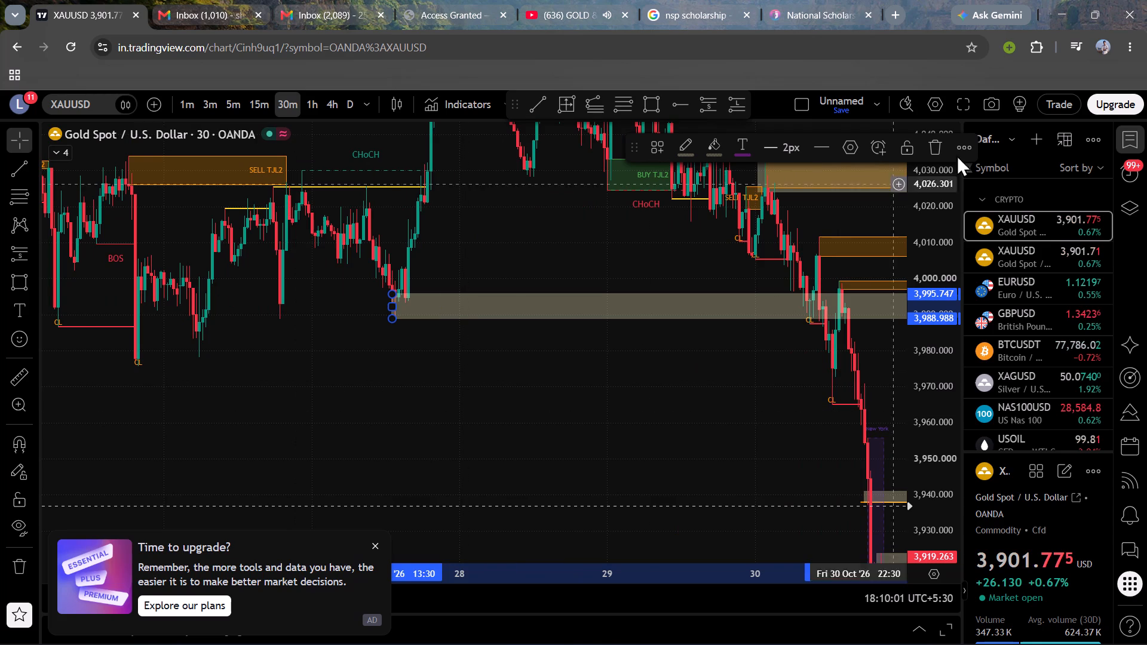
click(1128, 130)
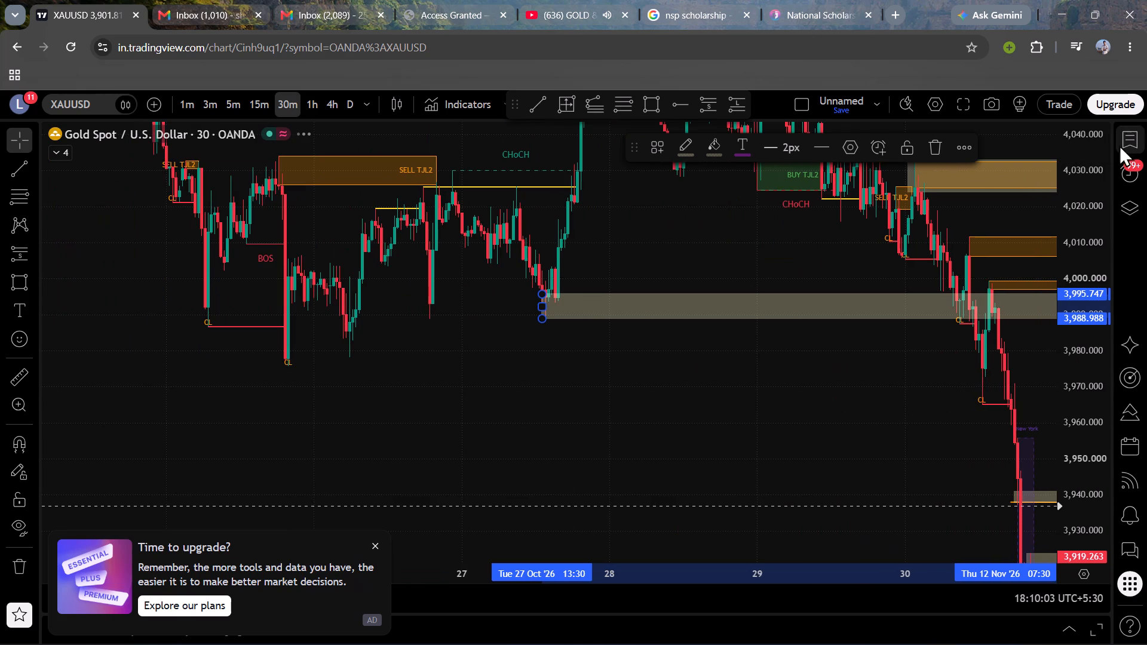
Step the gold chart down from 30m to 15m and 5m, examining the zones from 4,030 down to current price.
drag(781, 270, 560, 296)
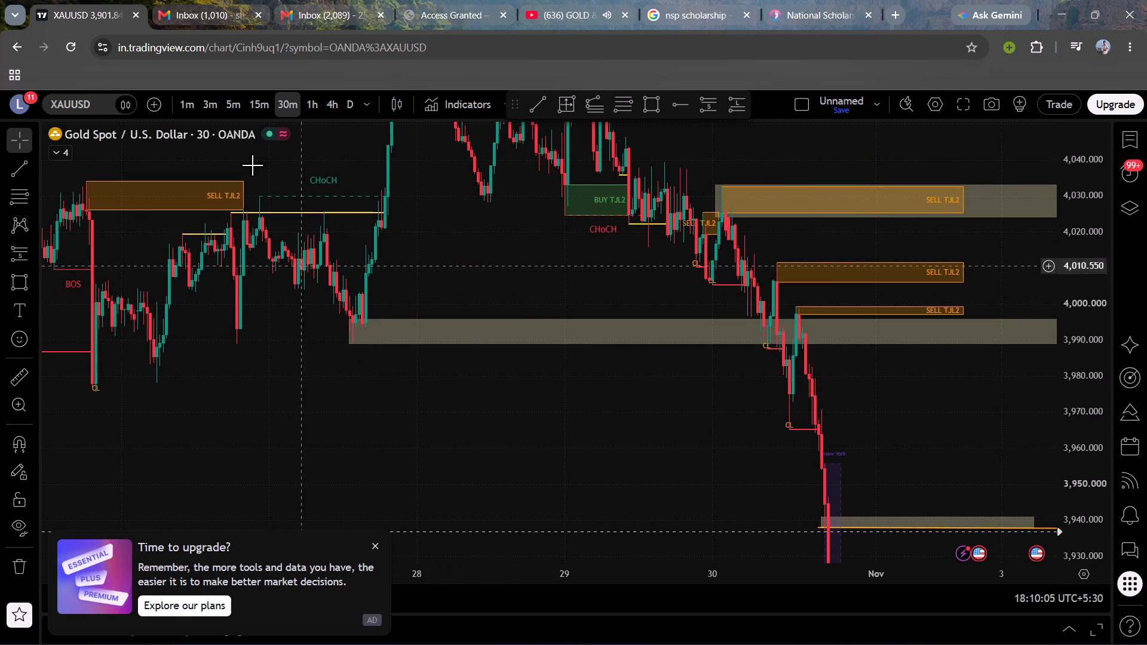
click(254, 101)
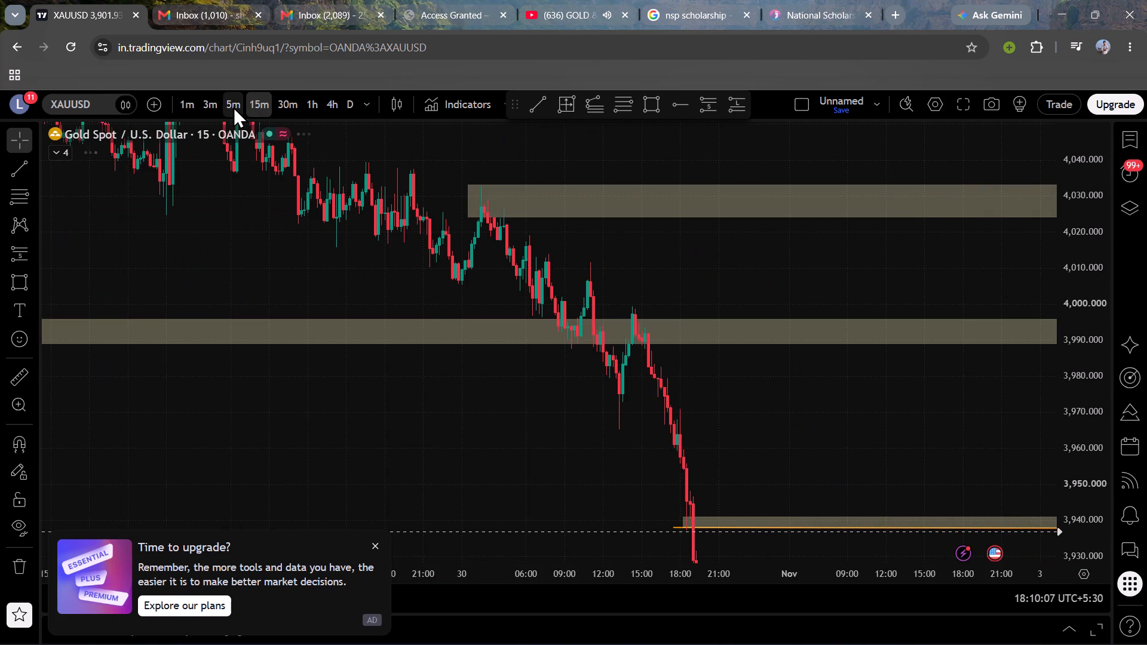
scroll(444, 397, down, 1)
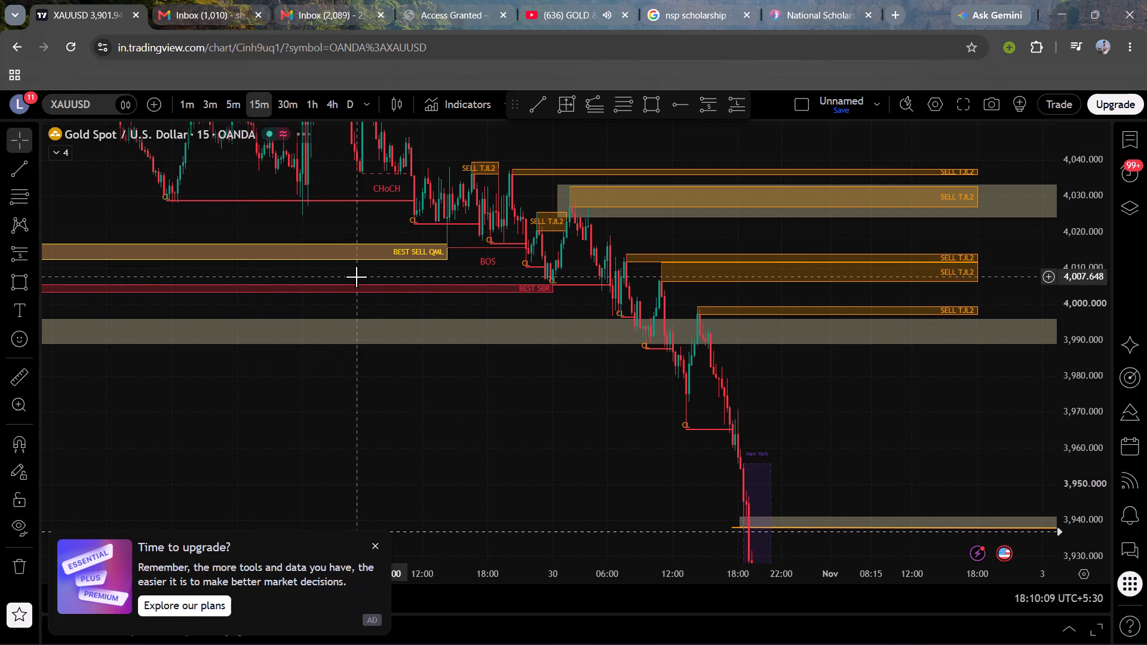
click(237, 101)
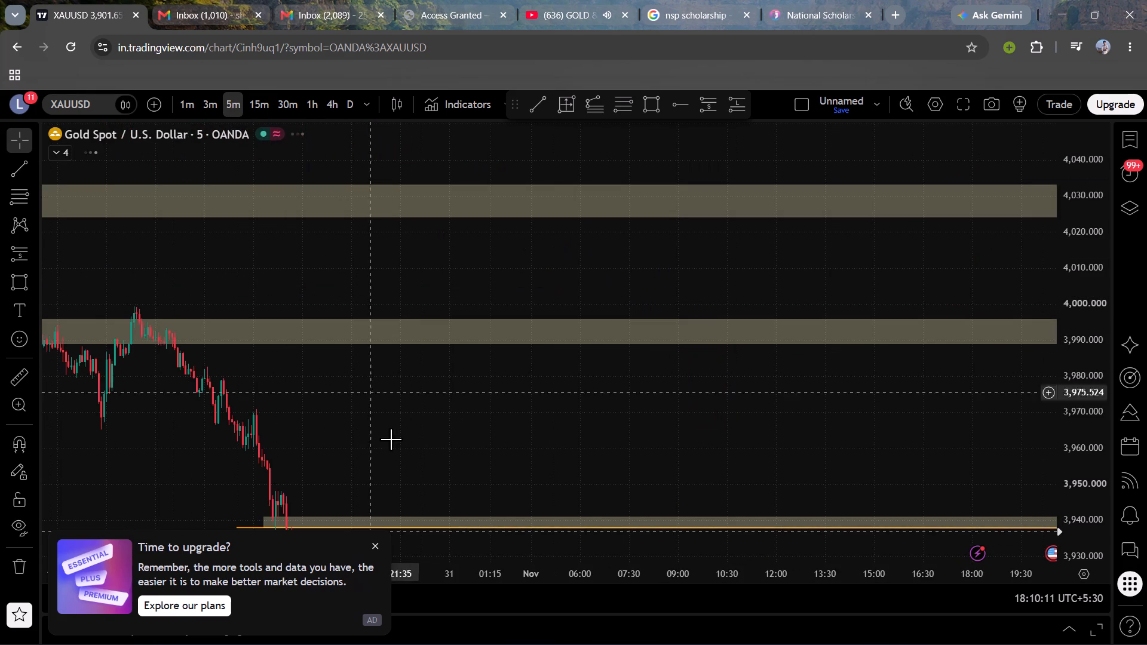
drag(401, 441, 476, 227)
drag(552, 248, 482, 201)
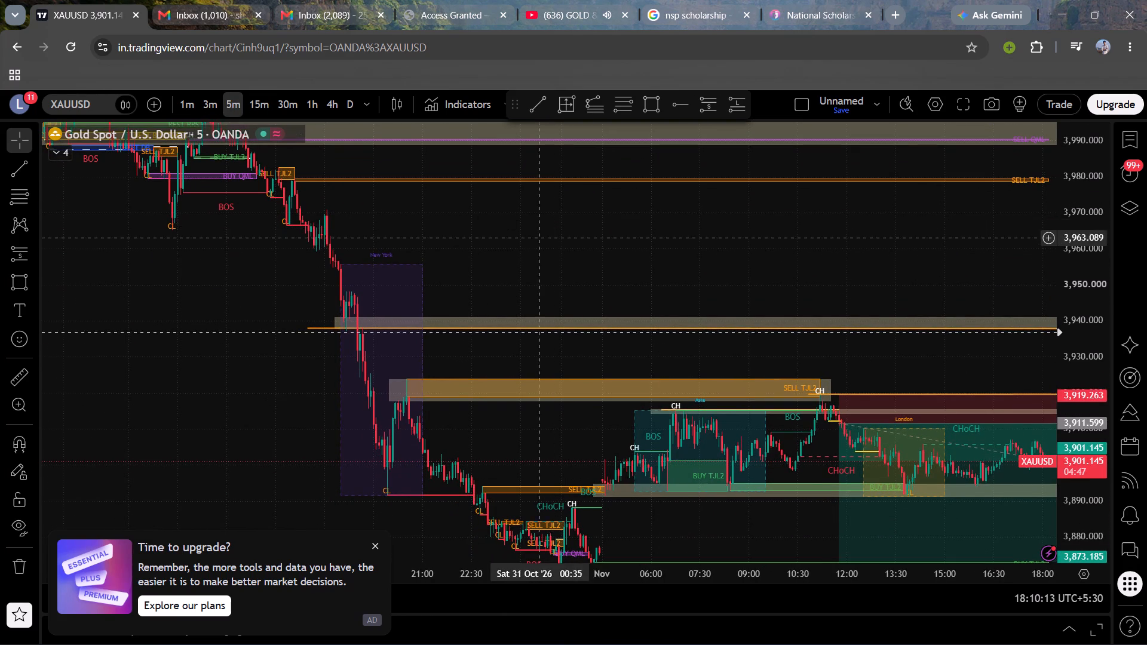
drag(482, 201, 348, 149)
scroll(492, 228, left, 2)
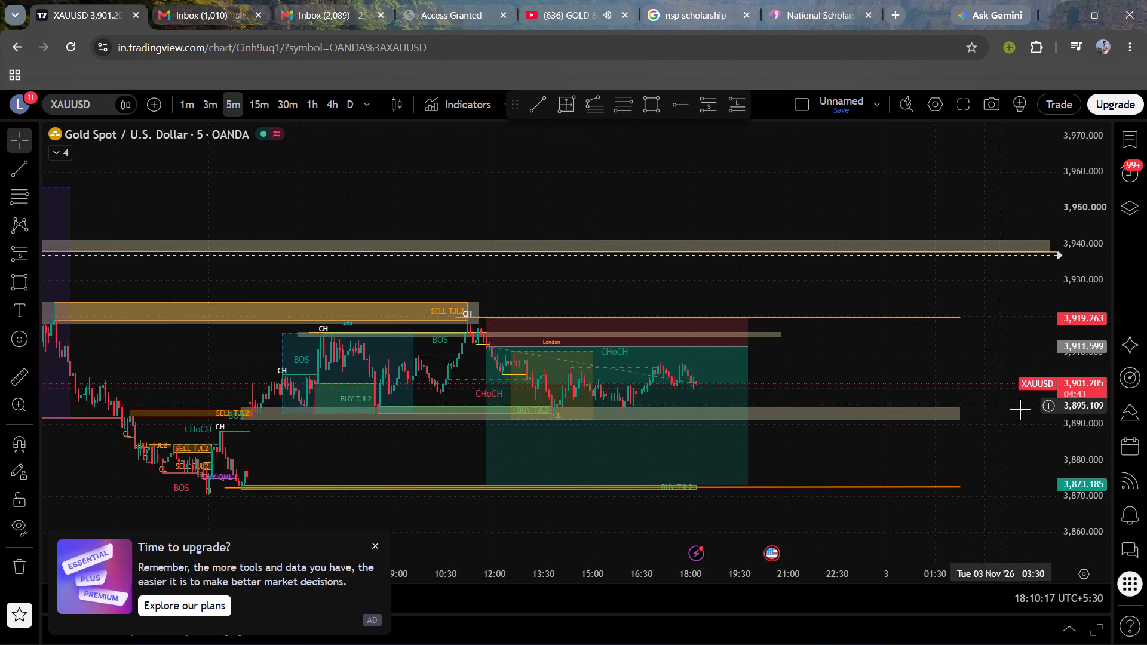
Delete the rectangle zone between 3,894.671 and 3,891.331 from the 5m gold chart.
scroll(1065, 408, up, 7)
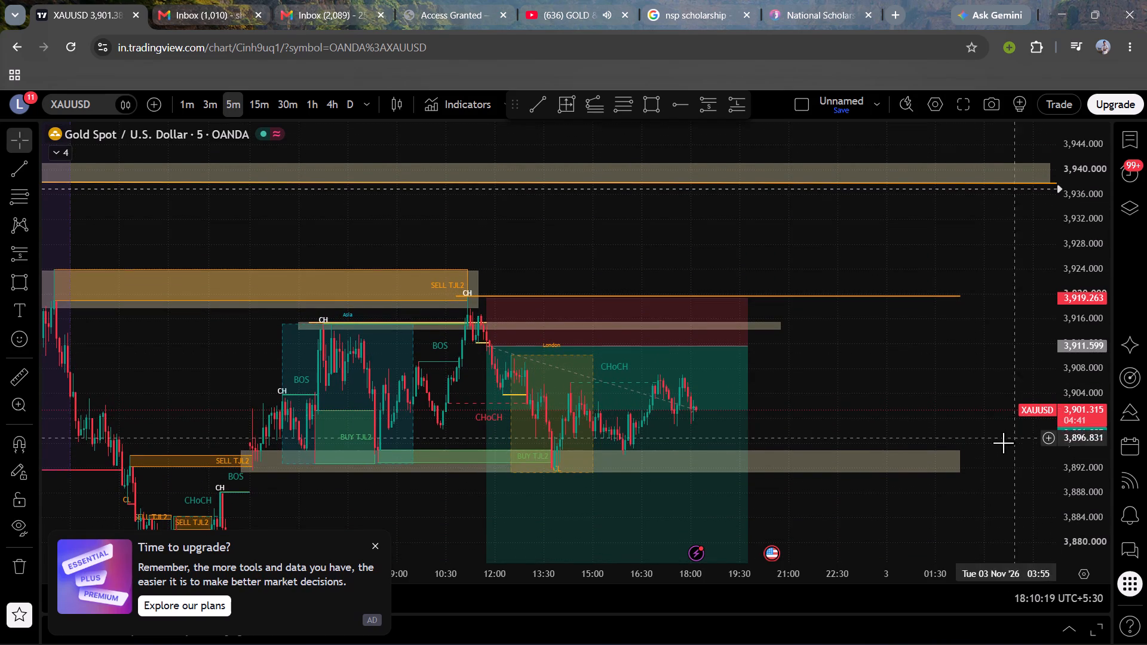
click(959, 456)
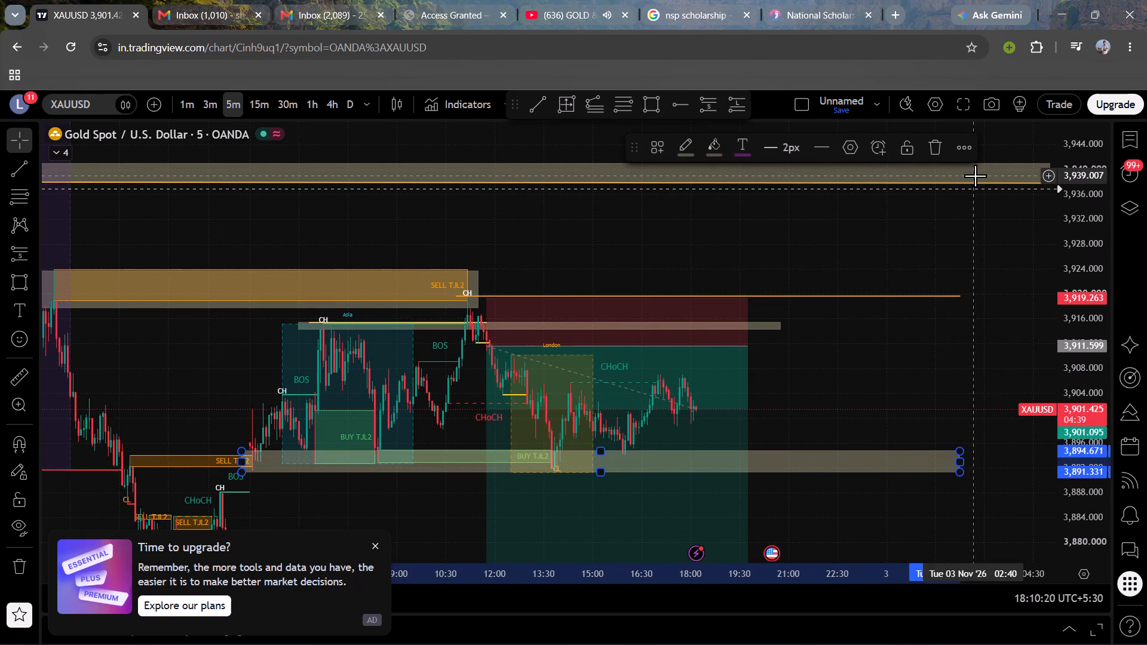
click(934, 140)
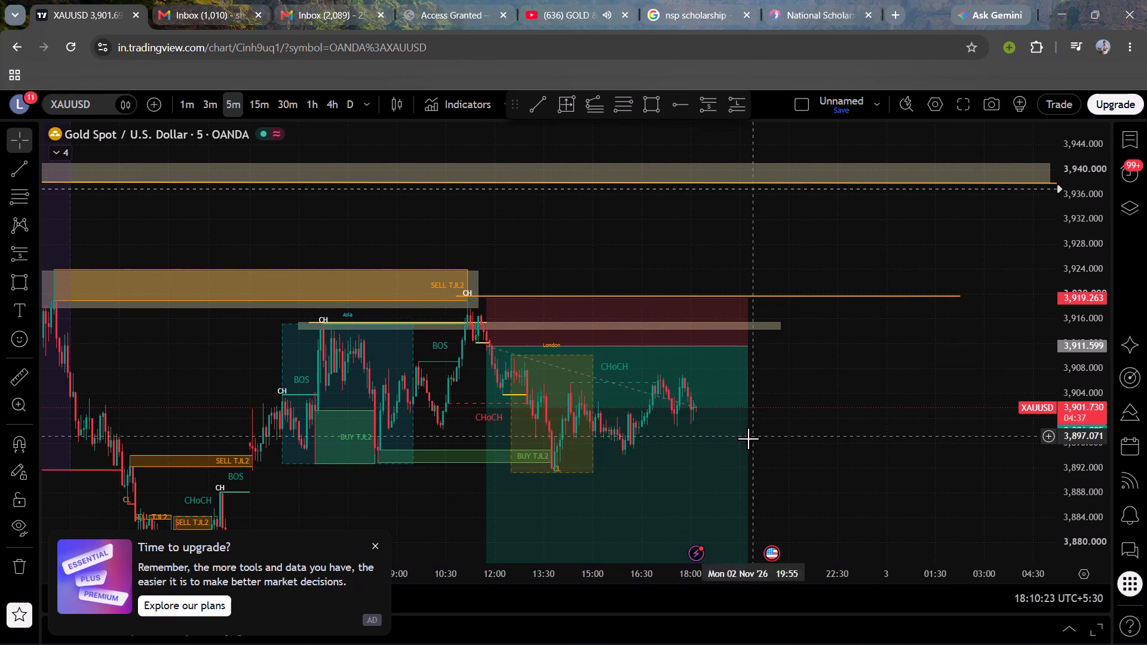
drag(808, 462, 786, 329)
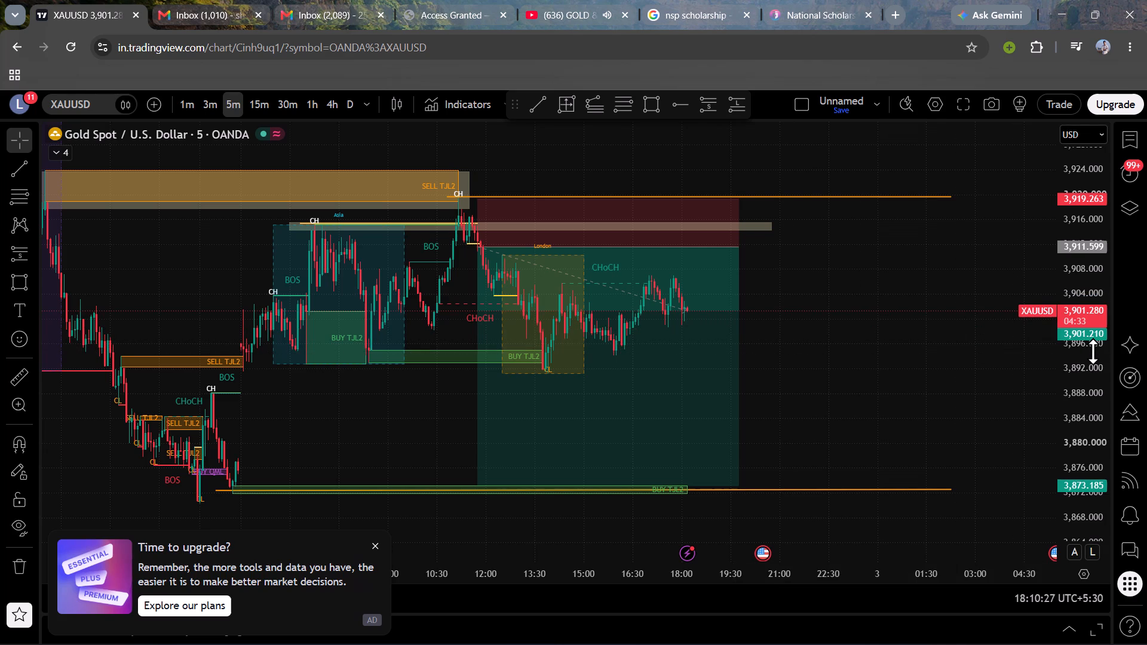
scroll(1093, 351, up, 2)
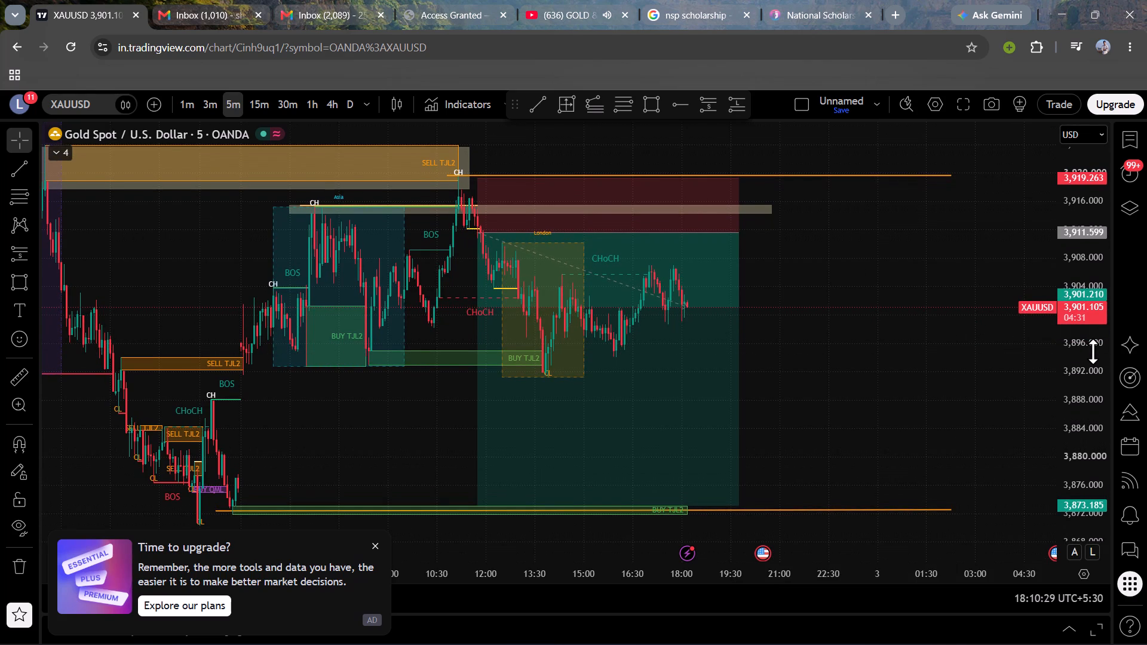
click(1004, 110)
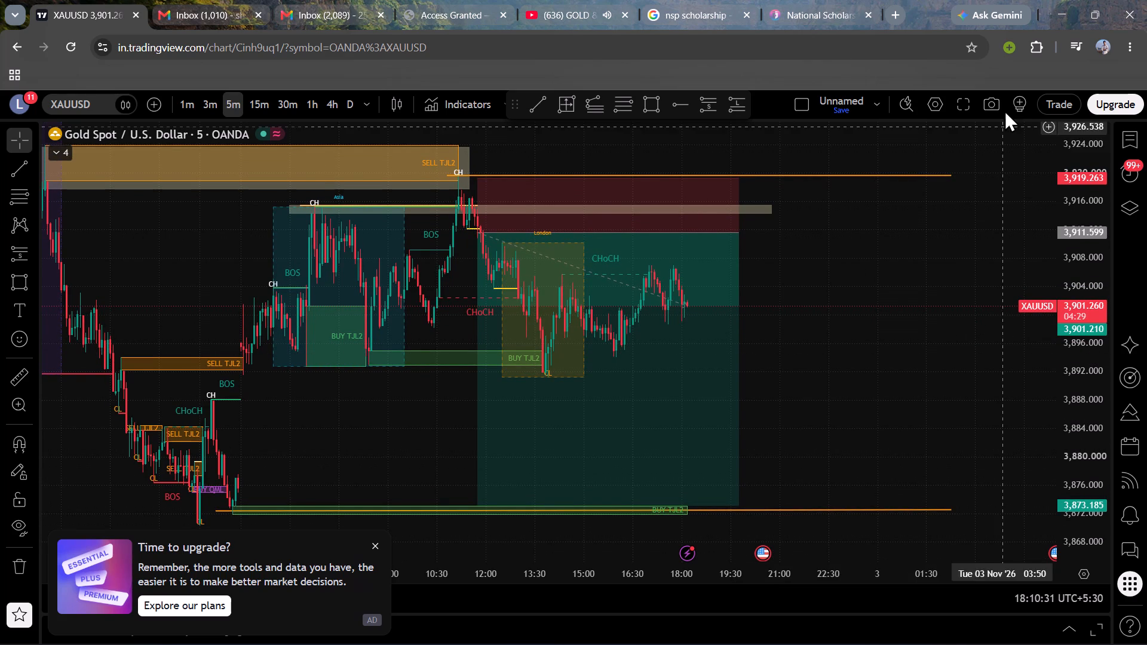
Dismiss the National Scholarship Portal logout notice, and close the portal and NSP scholarship search tabs.
click(798, 0)
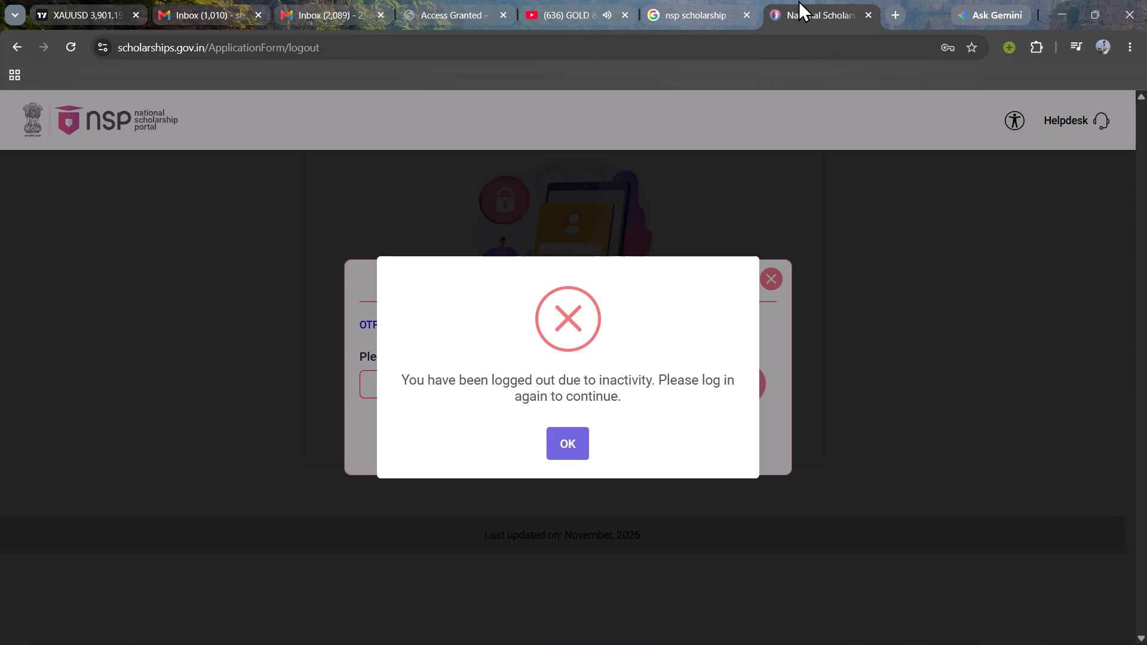
click(553, 449)
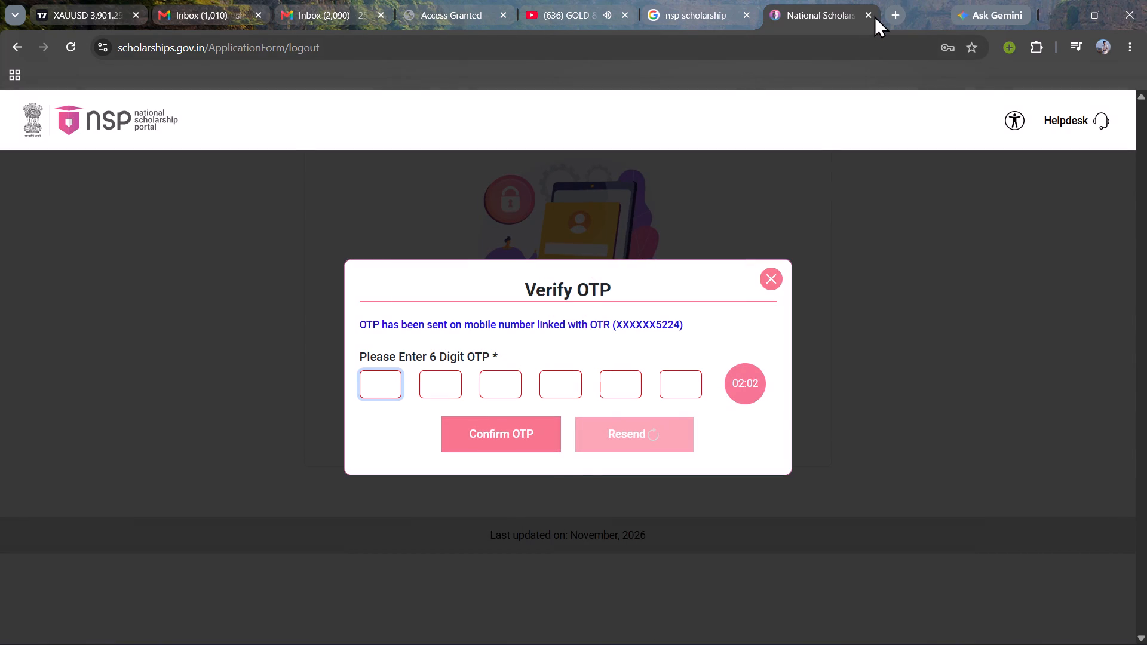
click(873, 14)
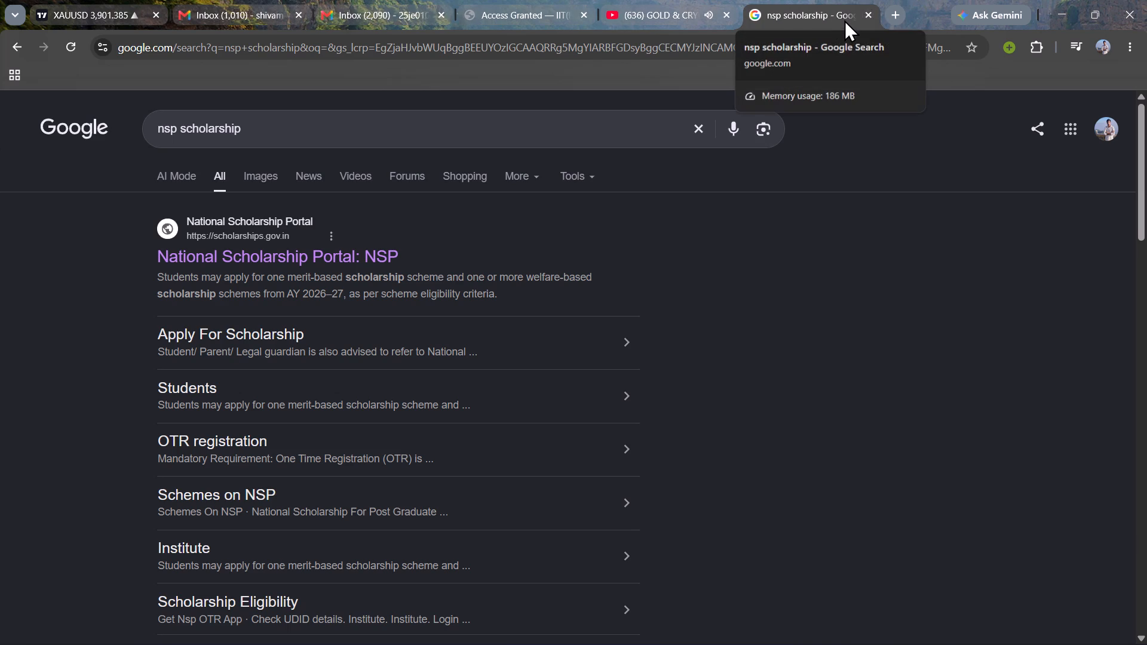
click(865, 15)
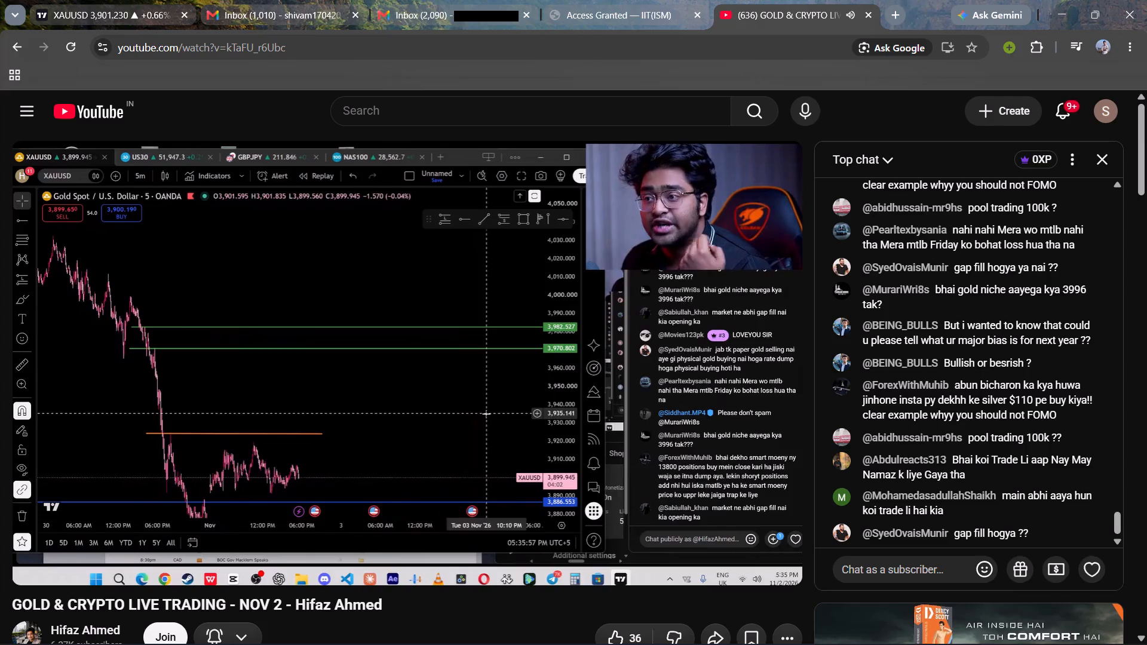
Return to the 5m gold chart and examine the 30 October sell-off and its zones between 3,940 and 4,000.
click(108, 0)
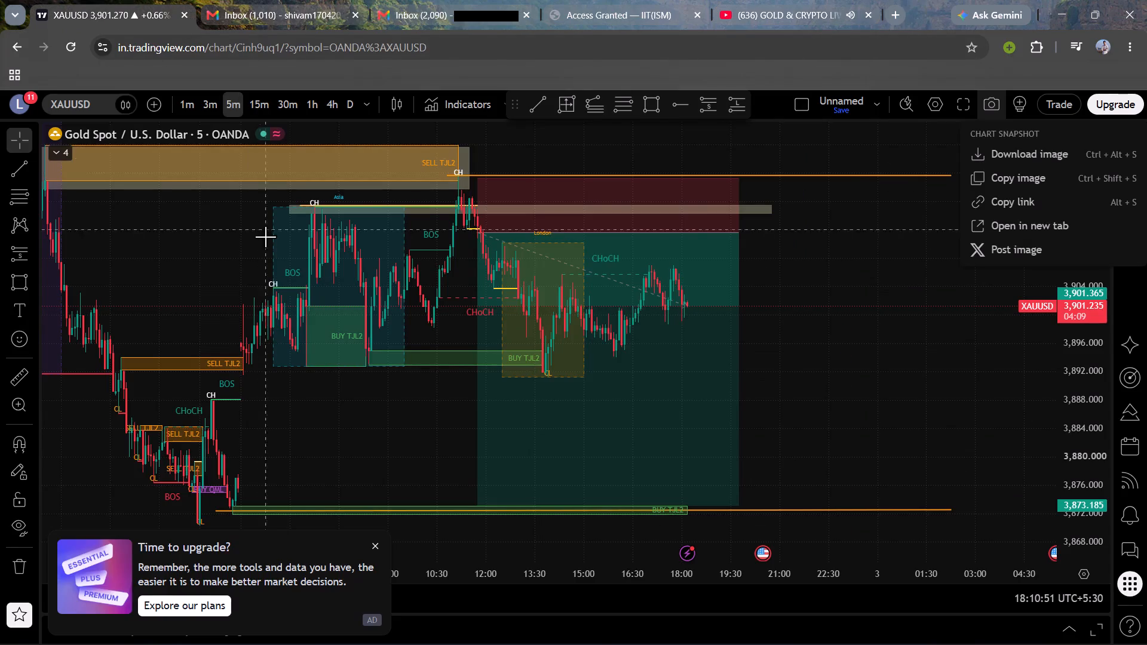
drag(180, 265, 473, 599)
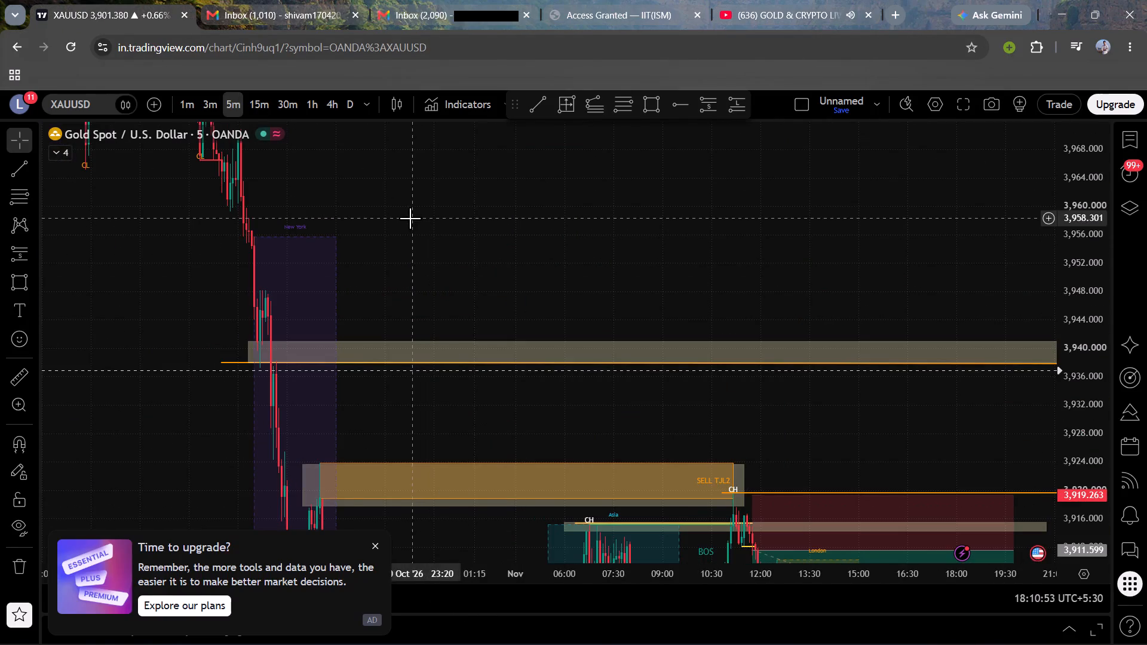
drag(410, 218, 361, 474)
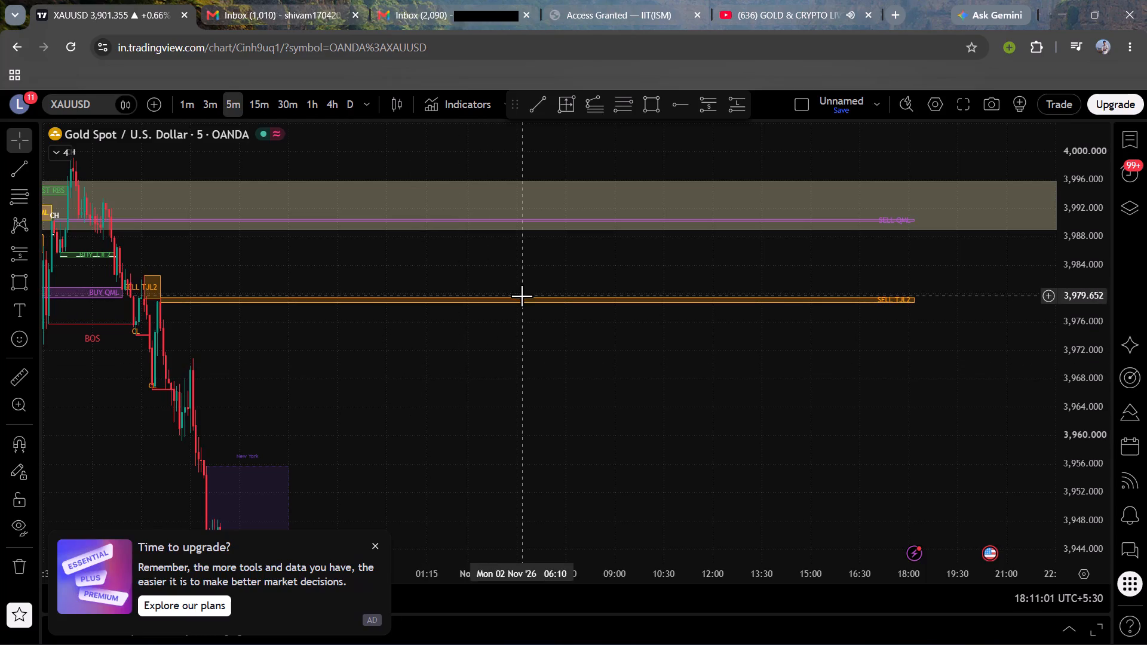
drag(500, 358, 858, 318)
scroll(725, 347, up, 5)
scroll(1054, 361, down, 3)
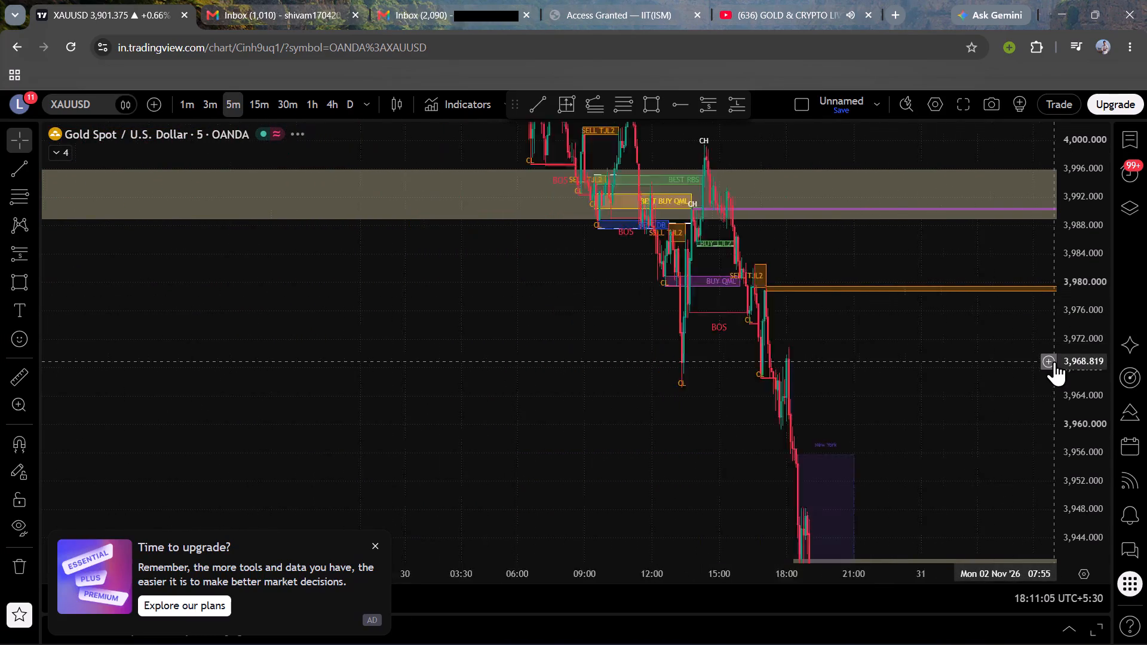
scroll(1054, 361, up, 8)
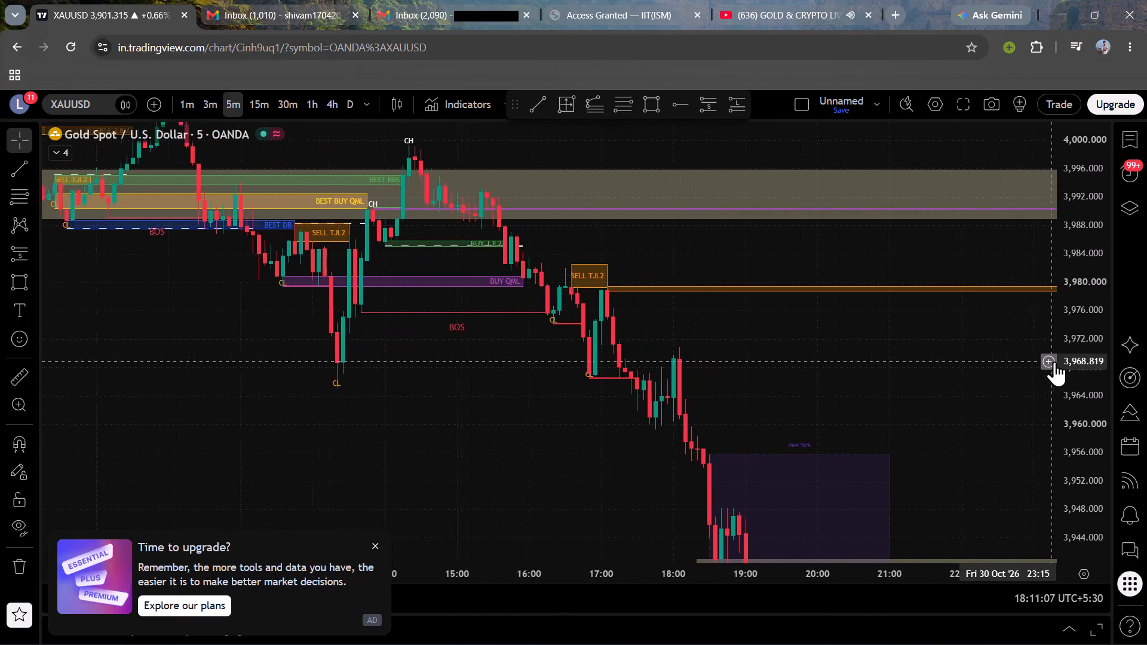
scroll(1103, 370, down, 4)
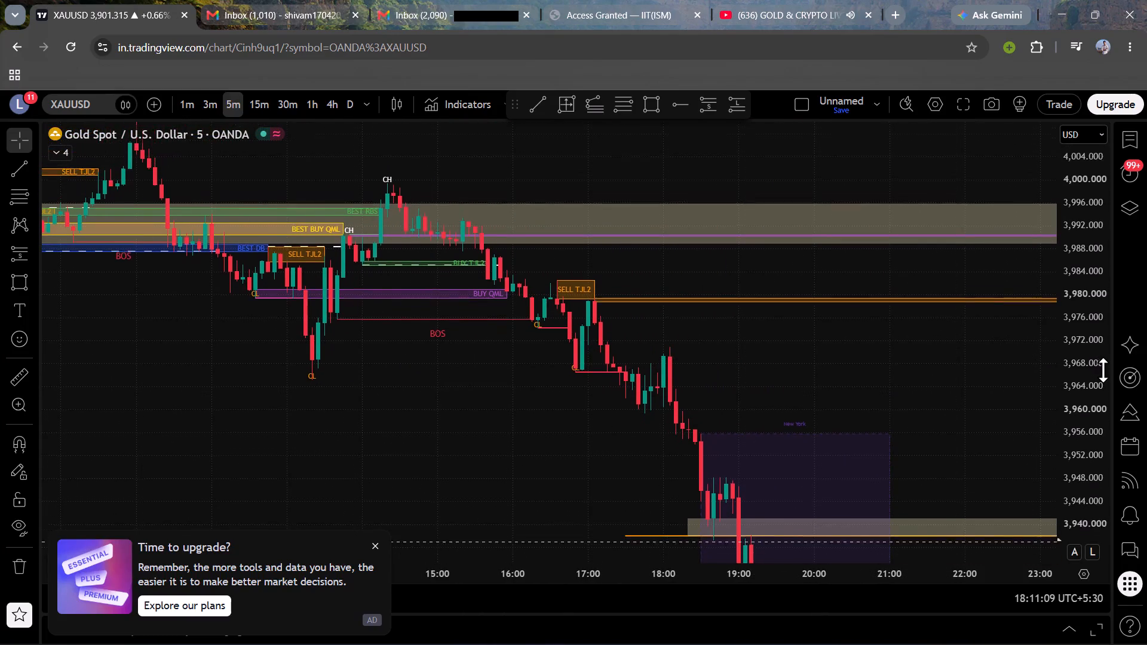
scroll(1103, 370, down, 1)
drag(919, 345, 769, 281)
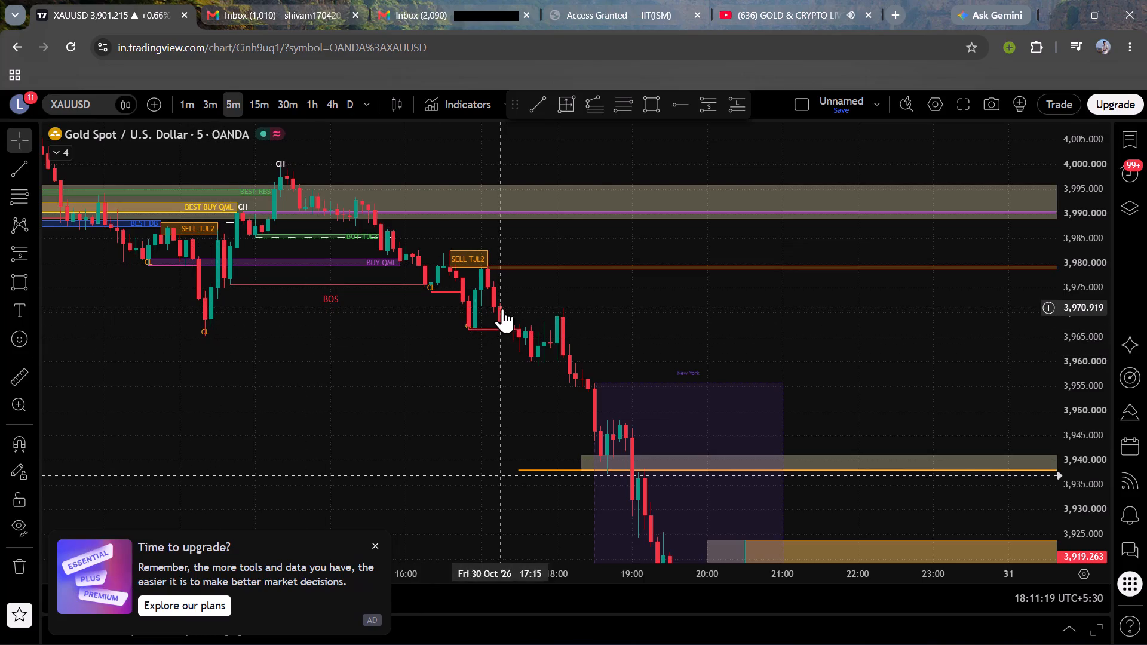
drag(553, 307, 394, 341)
scroll(394, 341, down, 2)
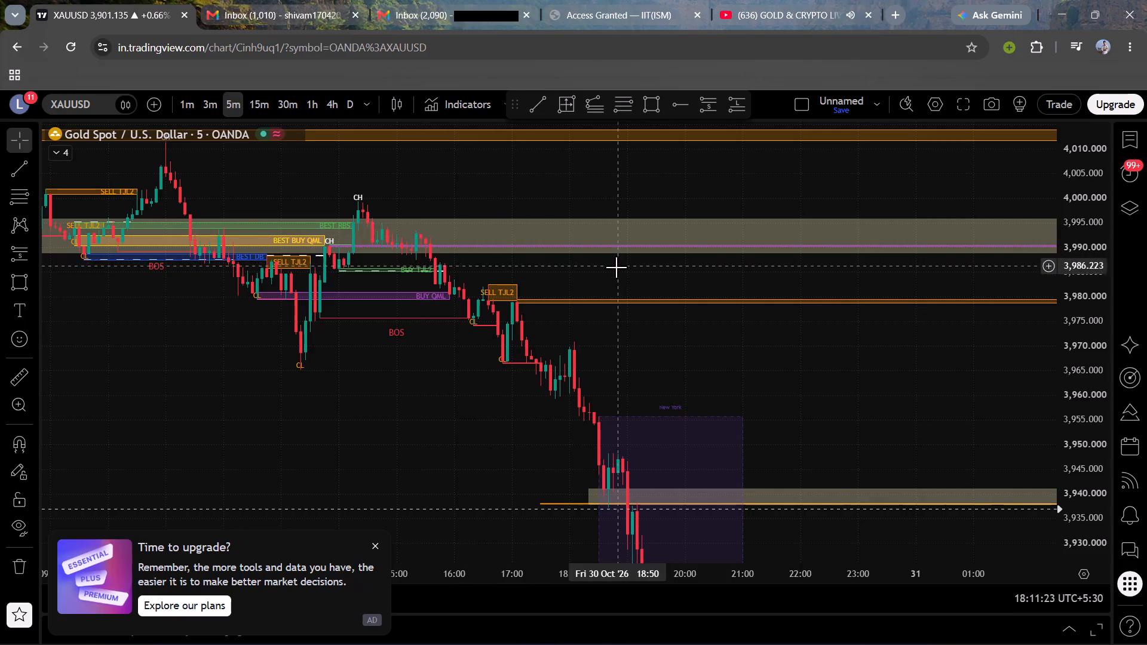
Examine the 2 November price action on the 5m gold chart around the short position, down to its 3,873.185 target.
drag(613, 269, 411, 203)
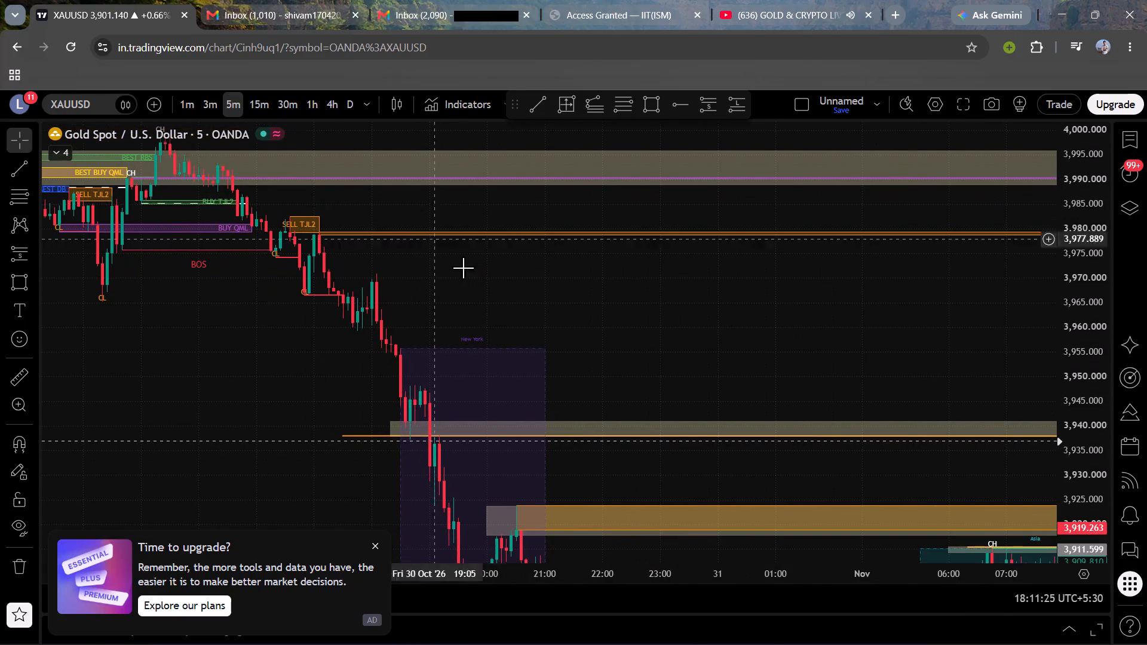
drag(465, 271, 319, 112)
scroll(555, 189, left, 5)
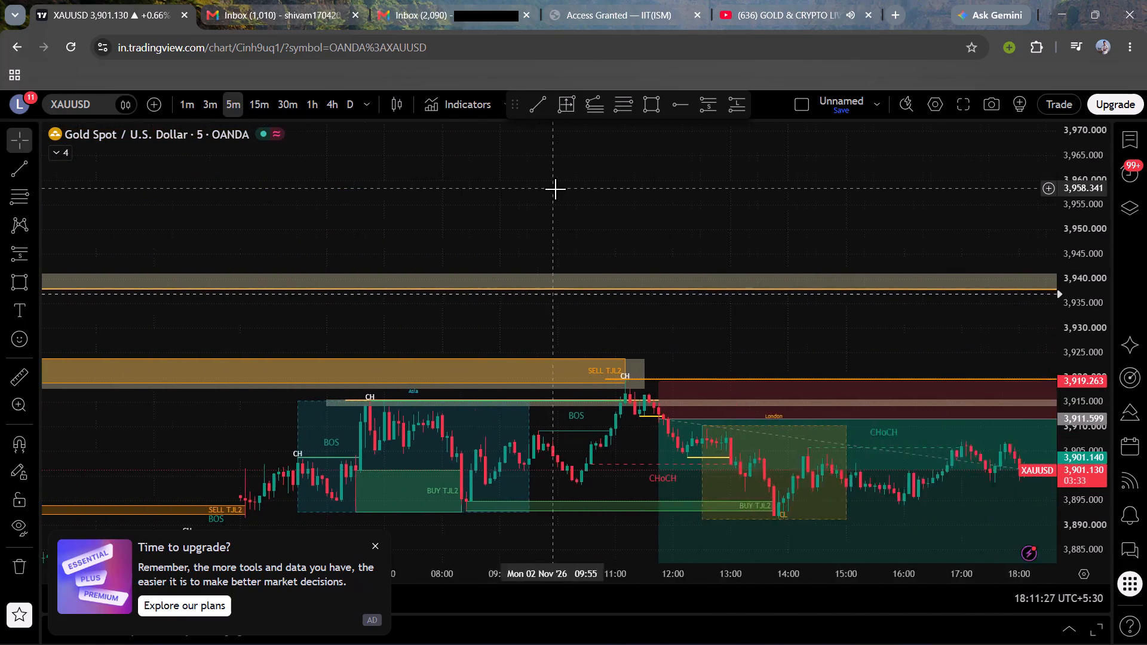
drag(526, 331, 607, 177)
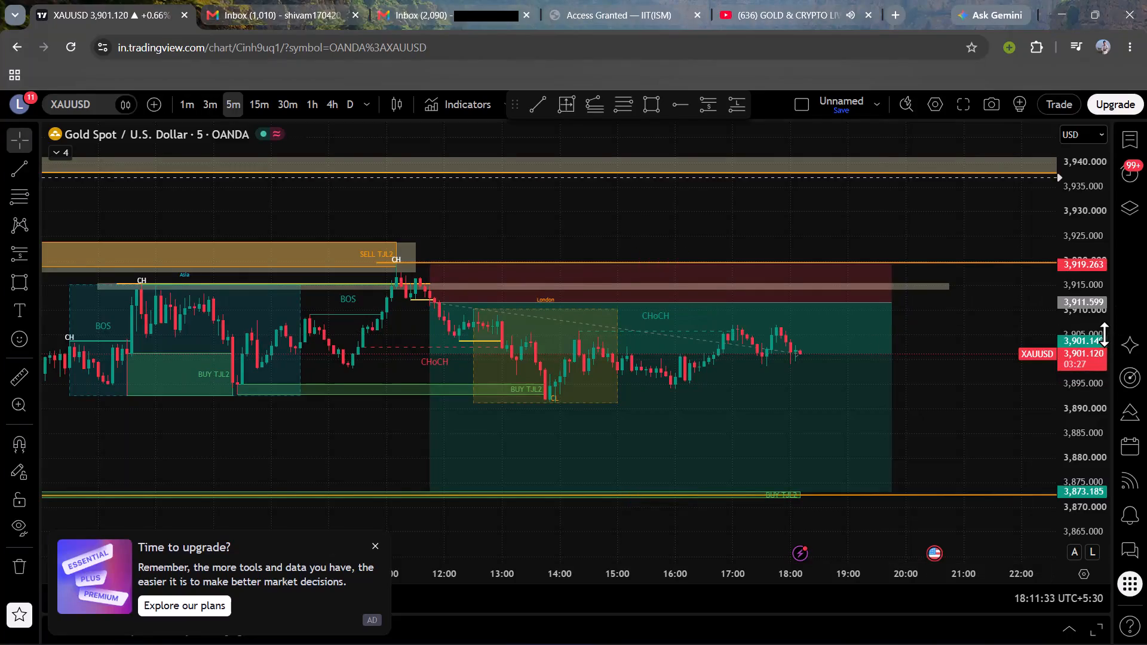
scroll(1103, 333, up, 7)
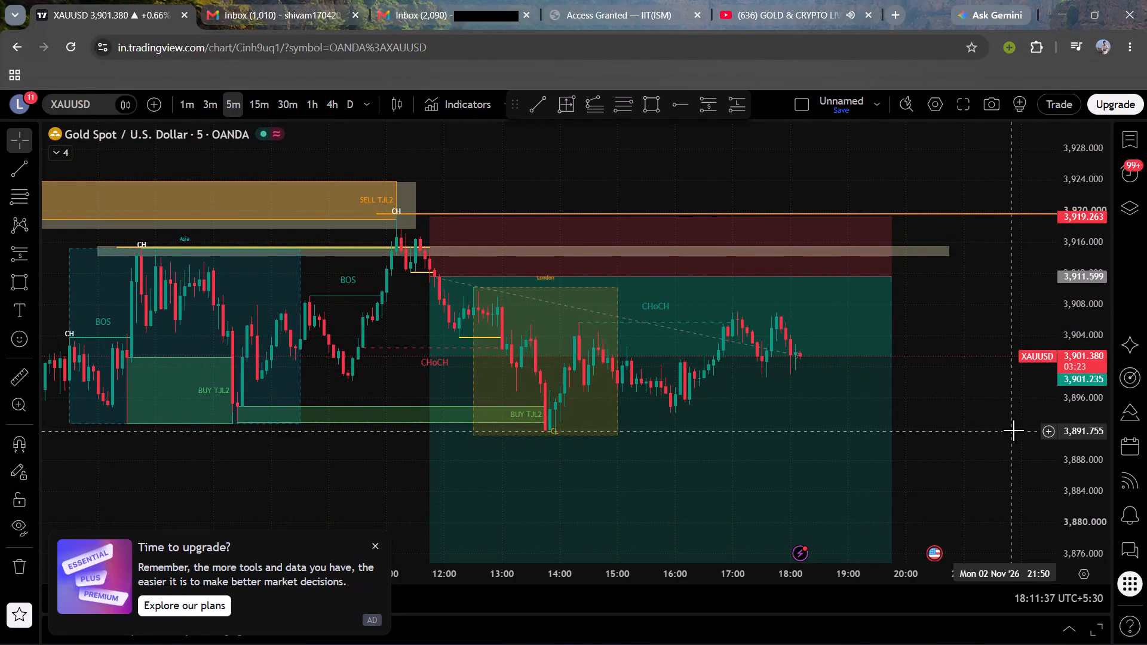
drag(1013, 430, 1032, 213)
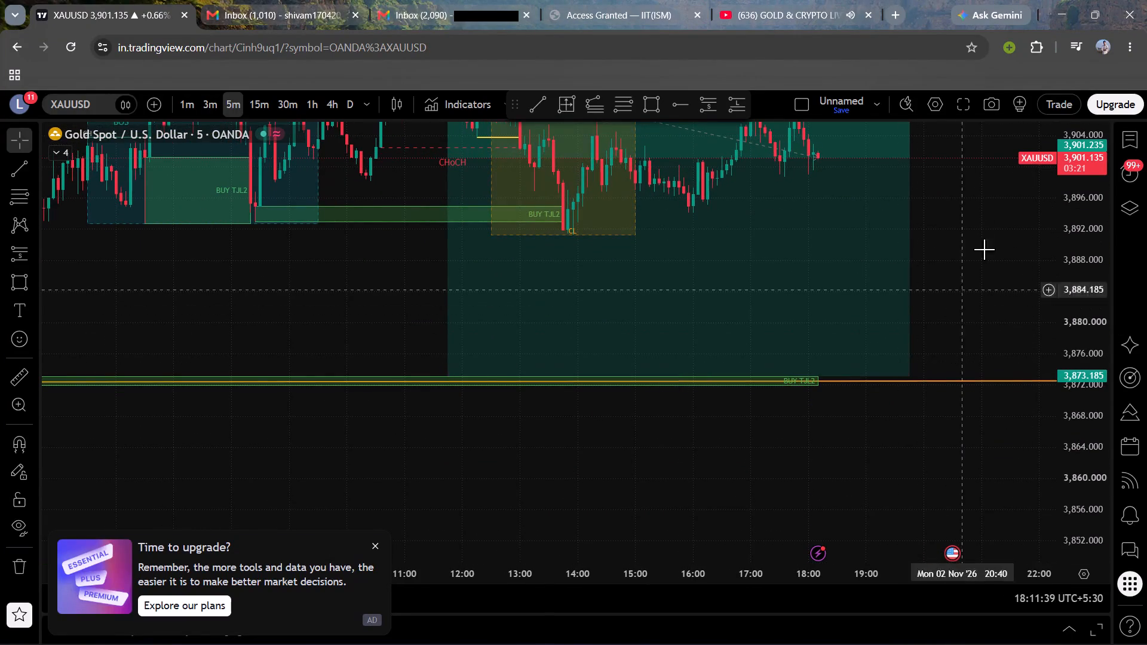
drag(992, 239, 866, 336)
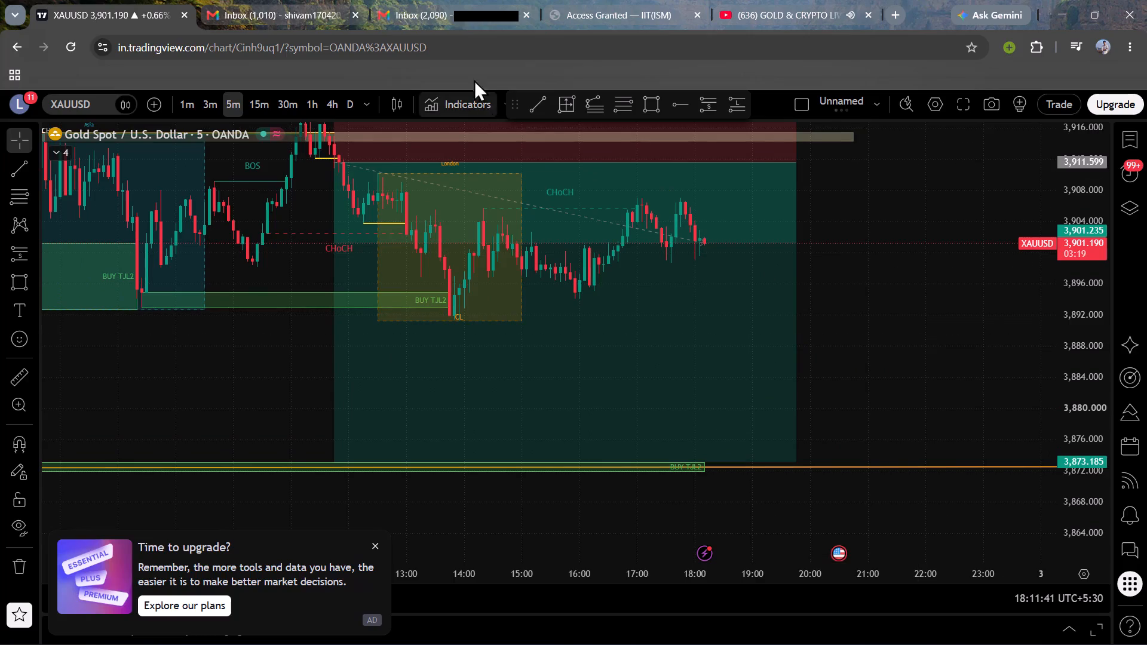
Watch the live gold trading stream's analysis and return to the gold chart.
click(772, 9)
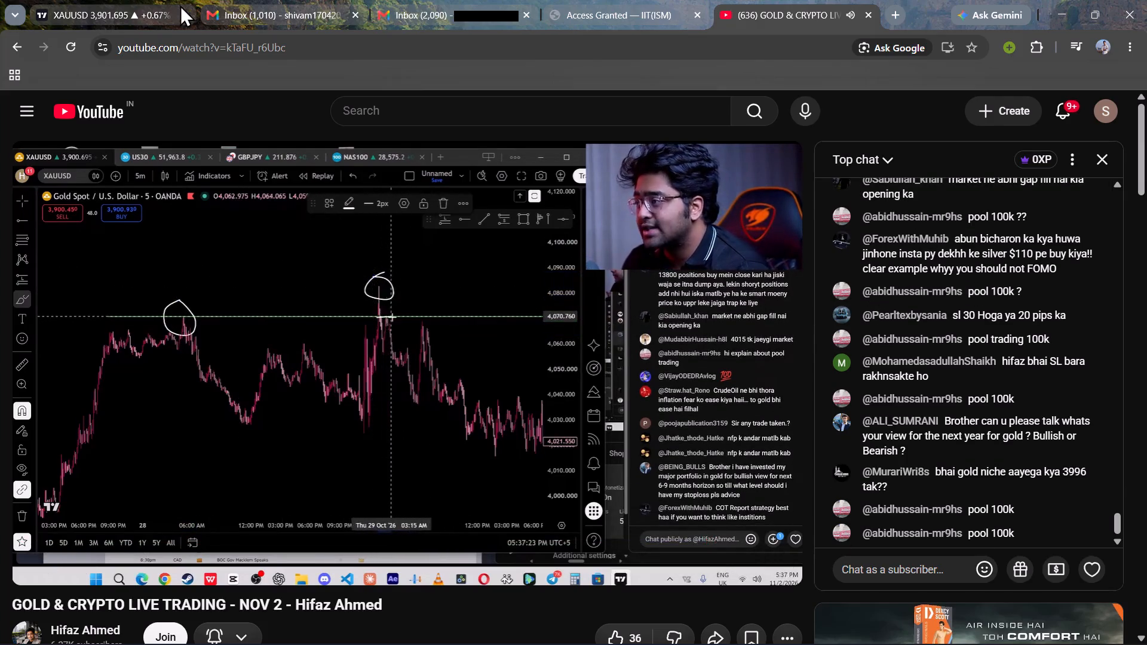
click(152, 5)
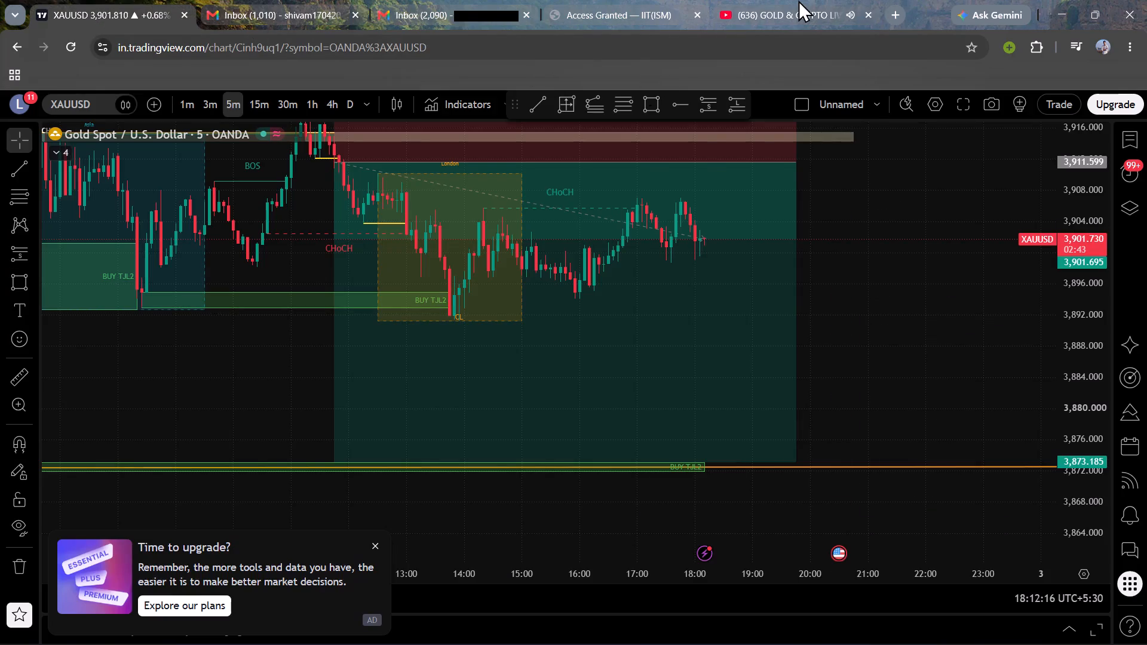
Close the YouTube live gold trading stream and open a new browser tab.
click(798, 0)
click(870, 13)
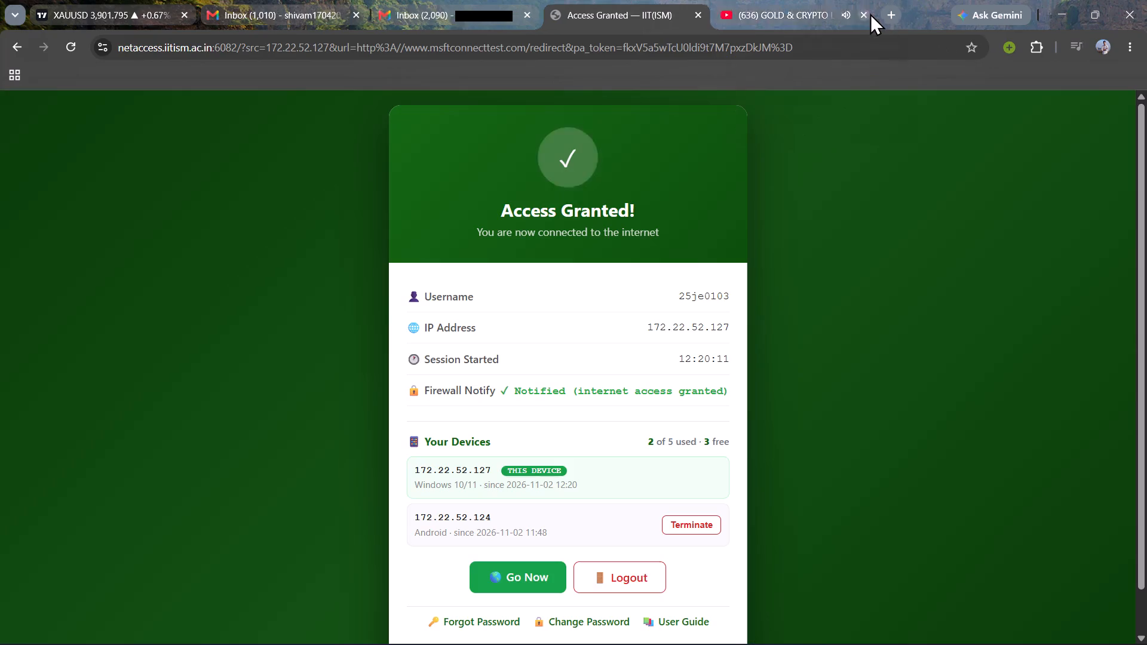
click(750, 19)
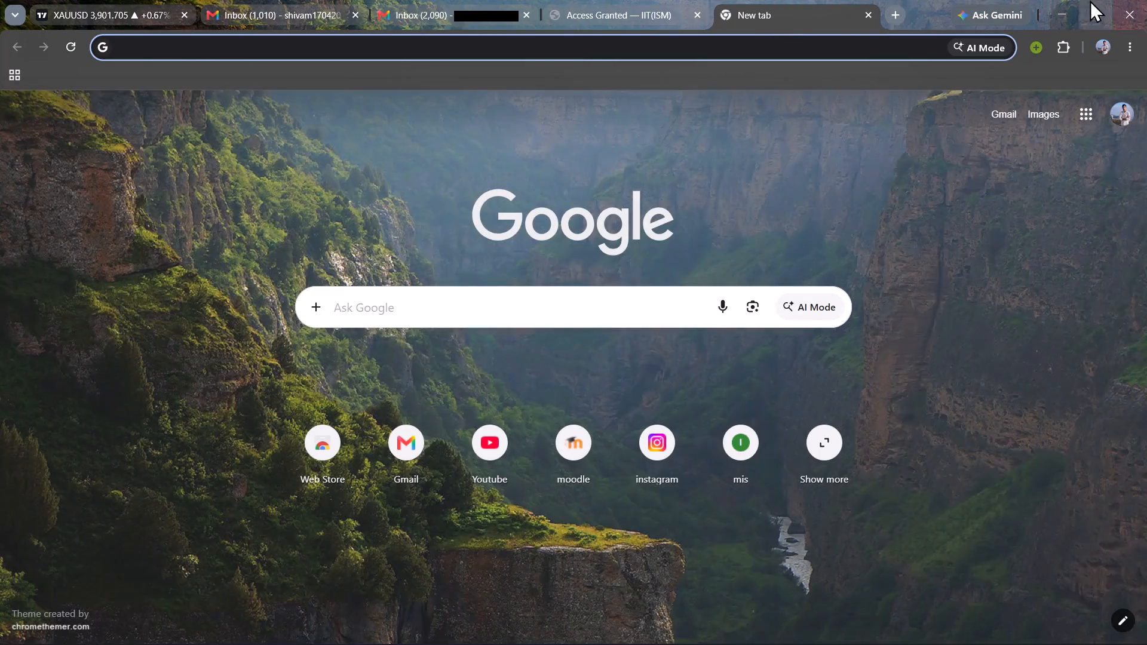
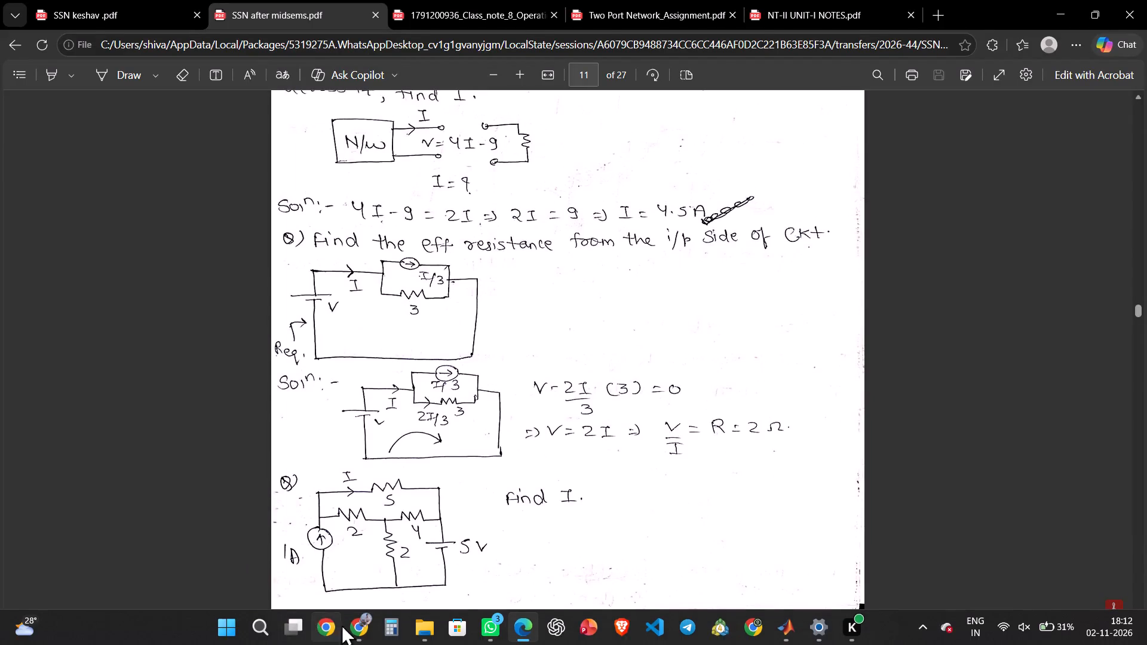
Switch from the circuit notes PDF in Edge to the Chrome window that holds the XAUUSD chart.
click(366, 636)
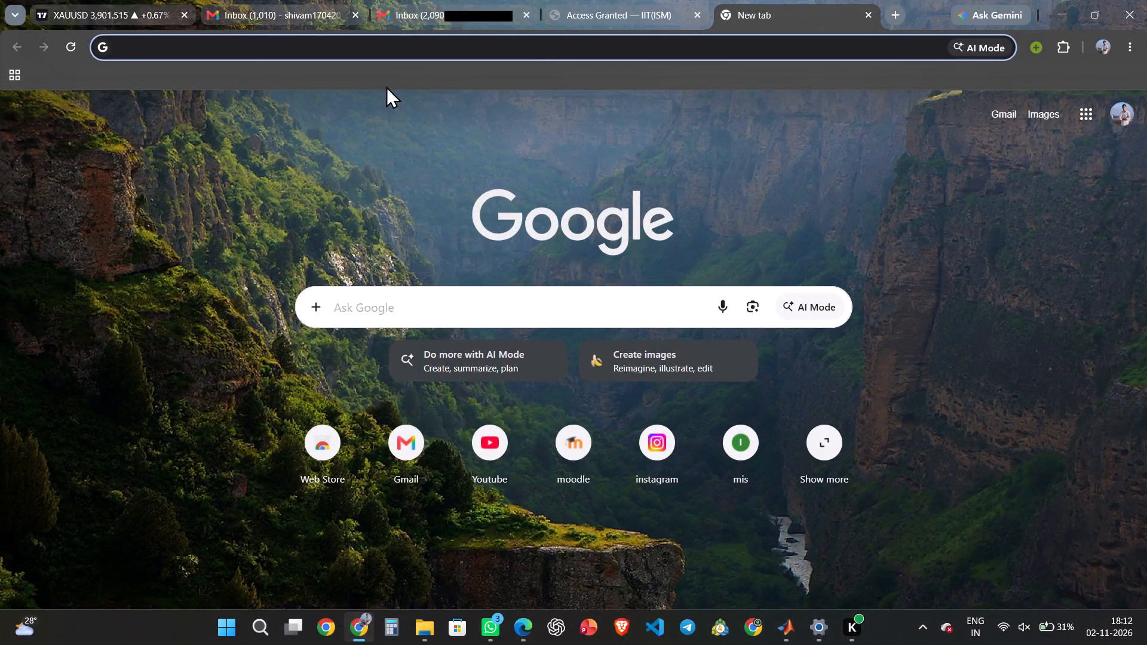
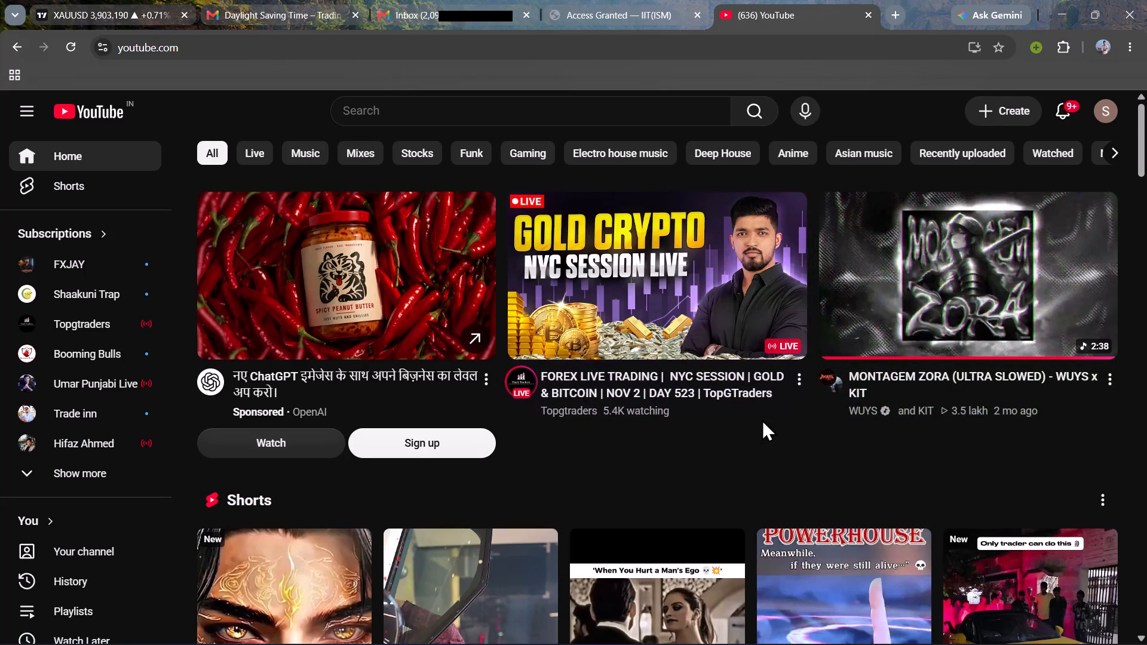
Open the Topgtraders NYC session gold and bitcoin live trading stream, day 523, from the YouTube home feed.
click(680, 321)
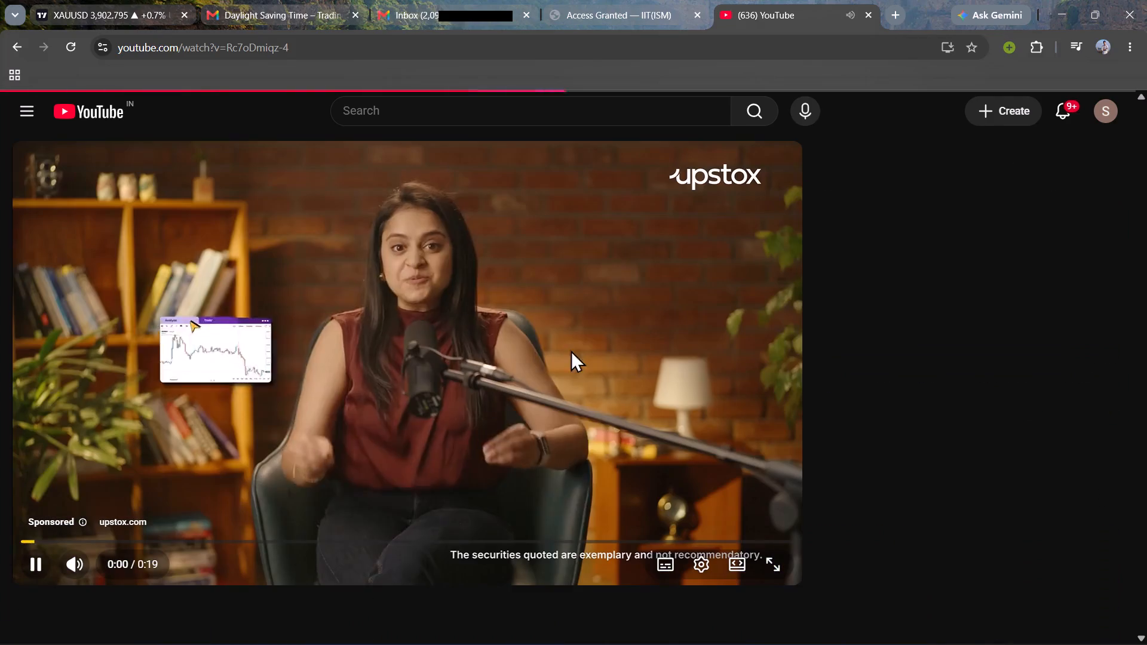
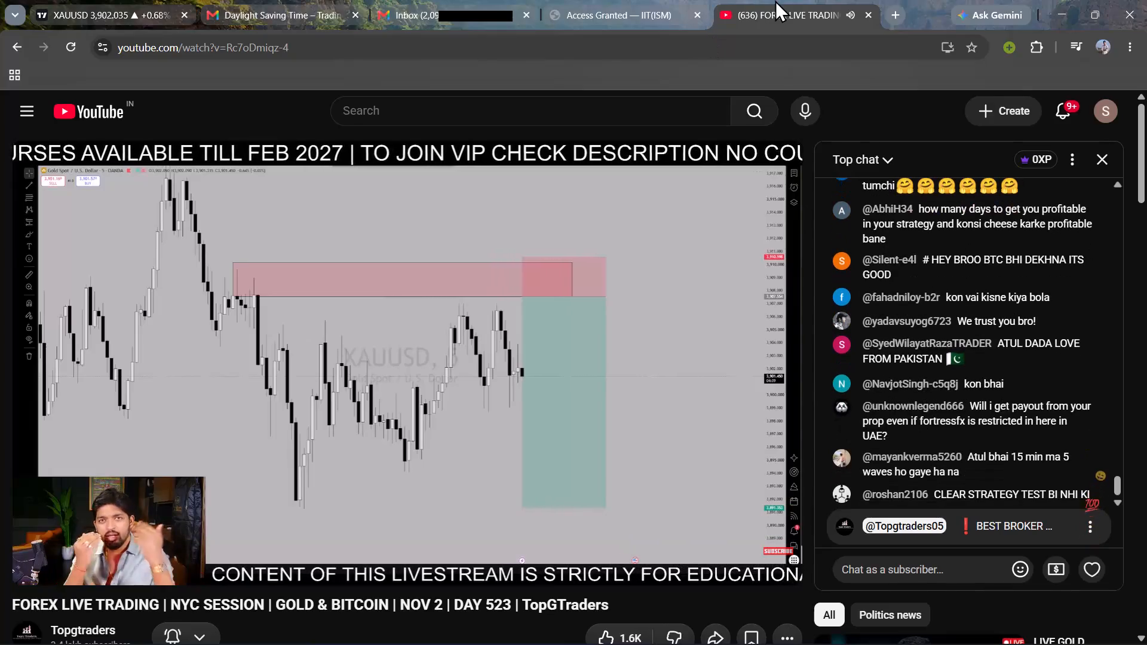
Open a new blank browser tab.
click(893, 10)
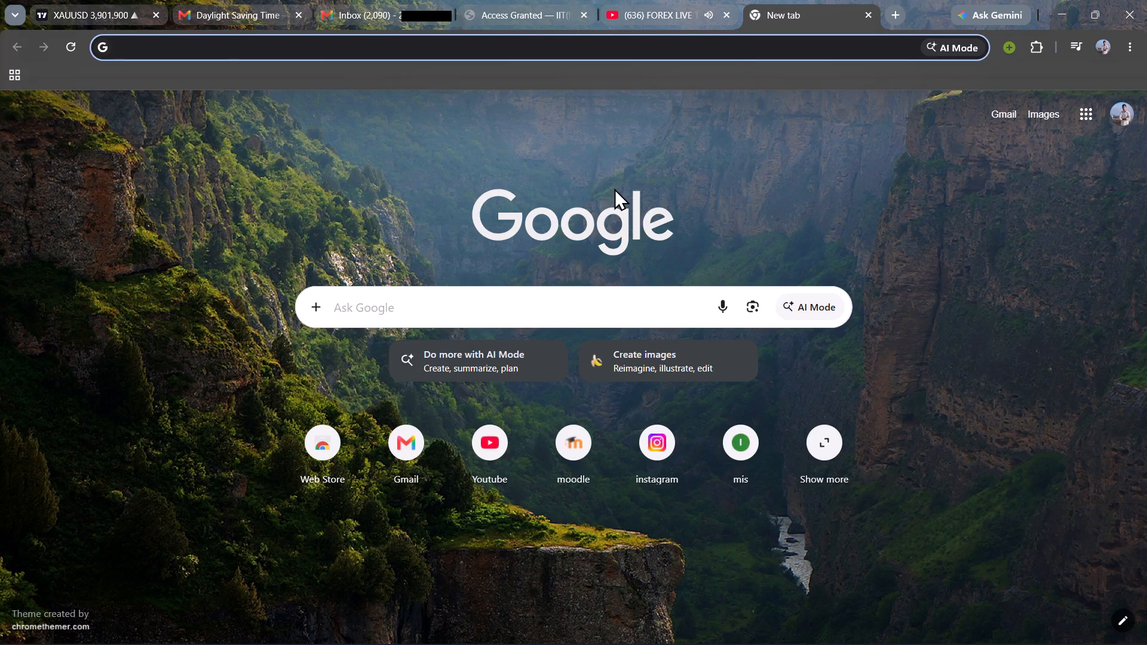
Set the OANDA XAUUSD chart to the 1-minute timeframe and inspect its latest price action against the marked sell zones.
click(112, 11)
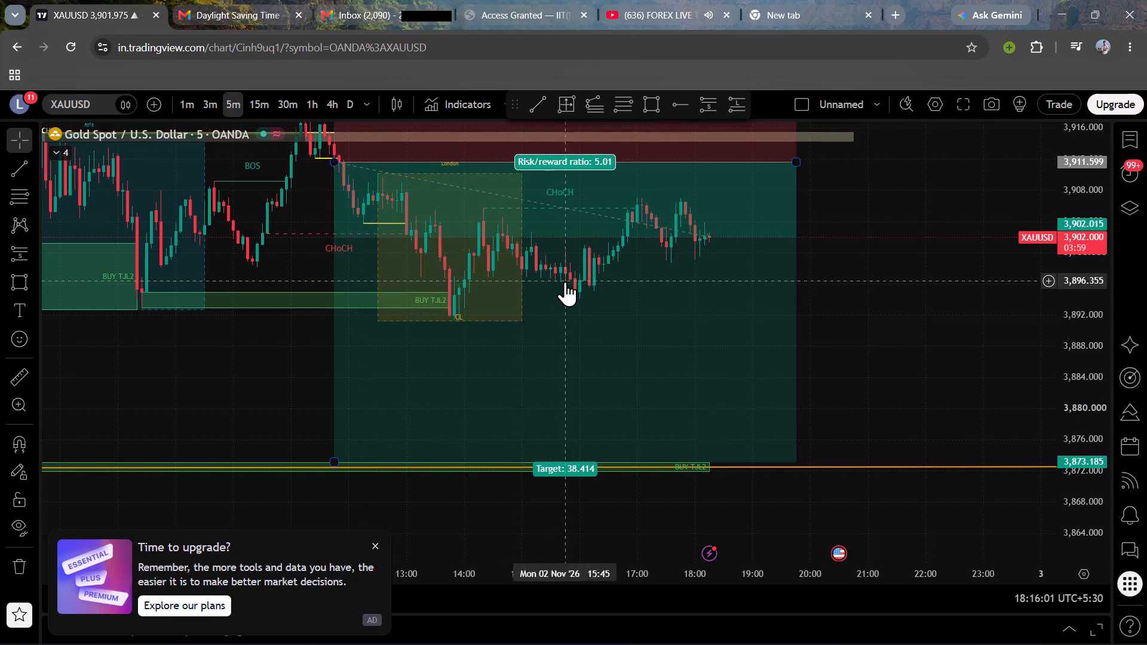
drag(892, 224, 826, 361)
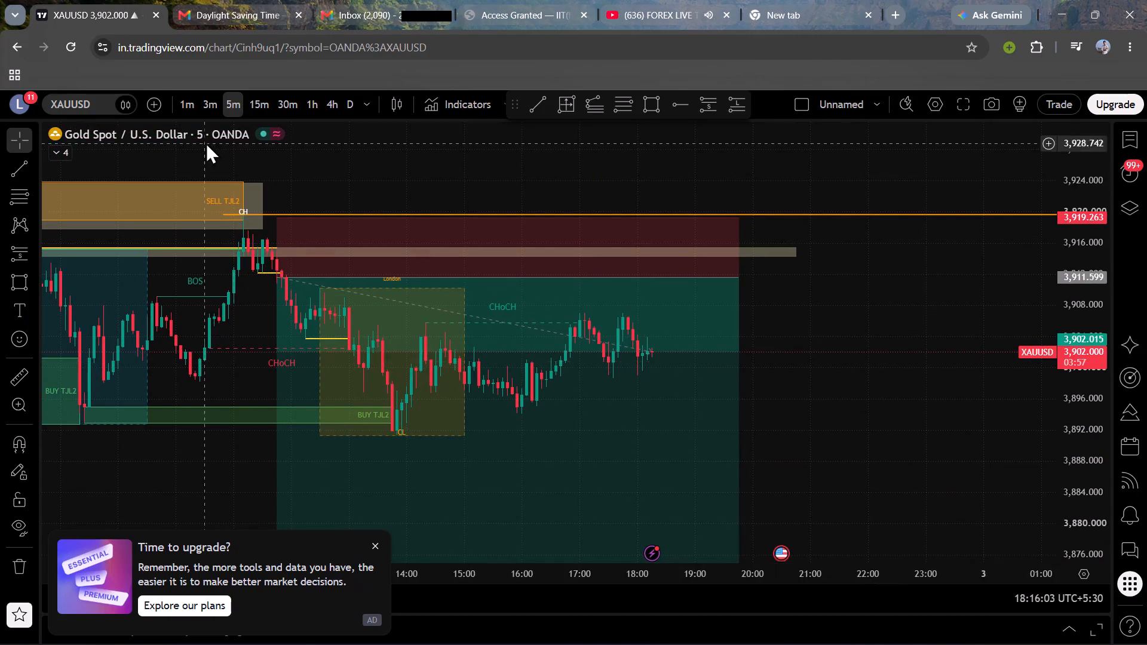
click(185, 109)
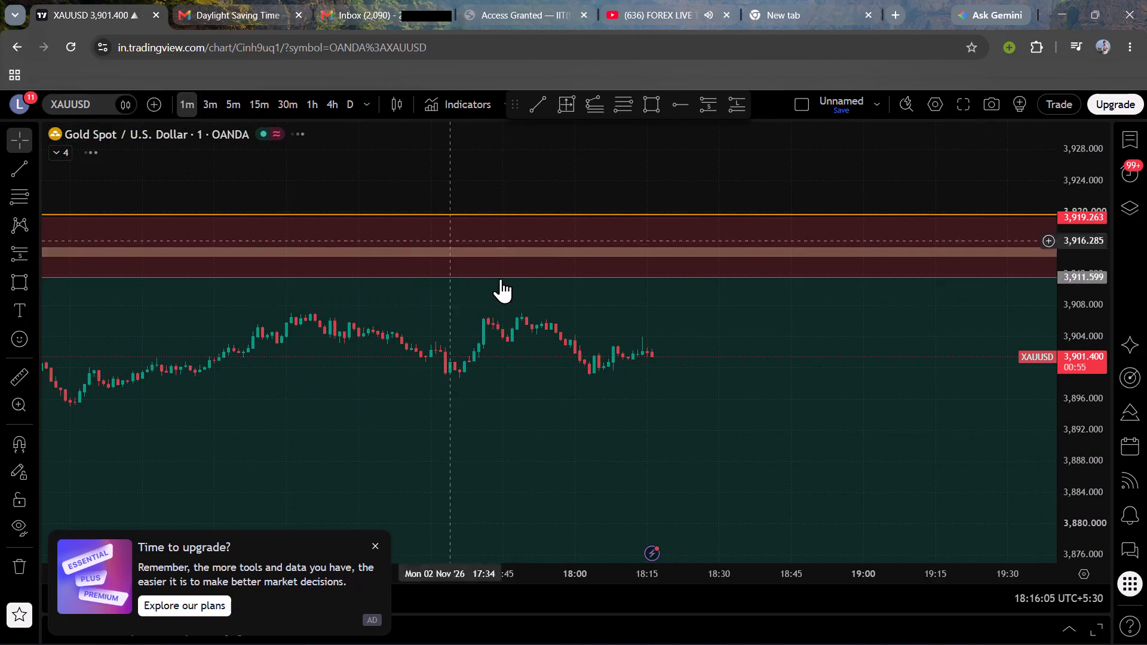
scroll(1072, 315, up, 13)
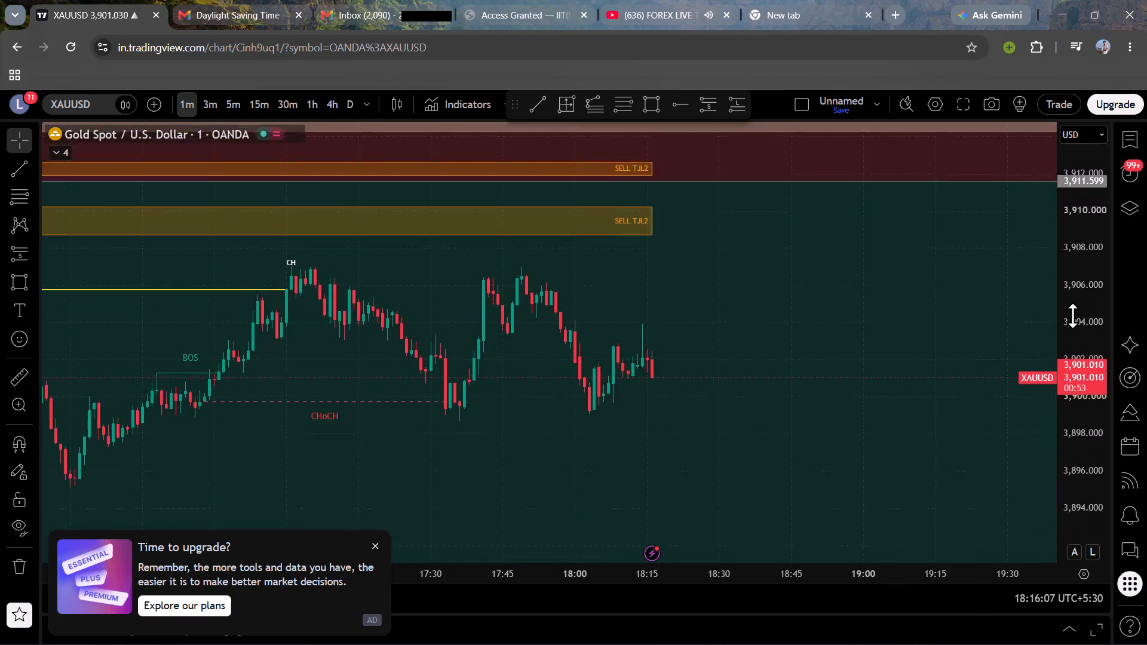
scroll(1072, 315, up, 3)
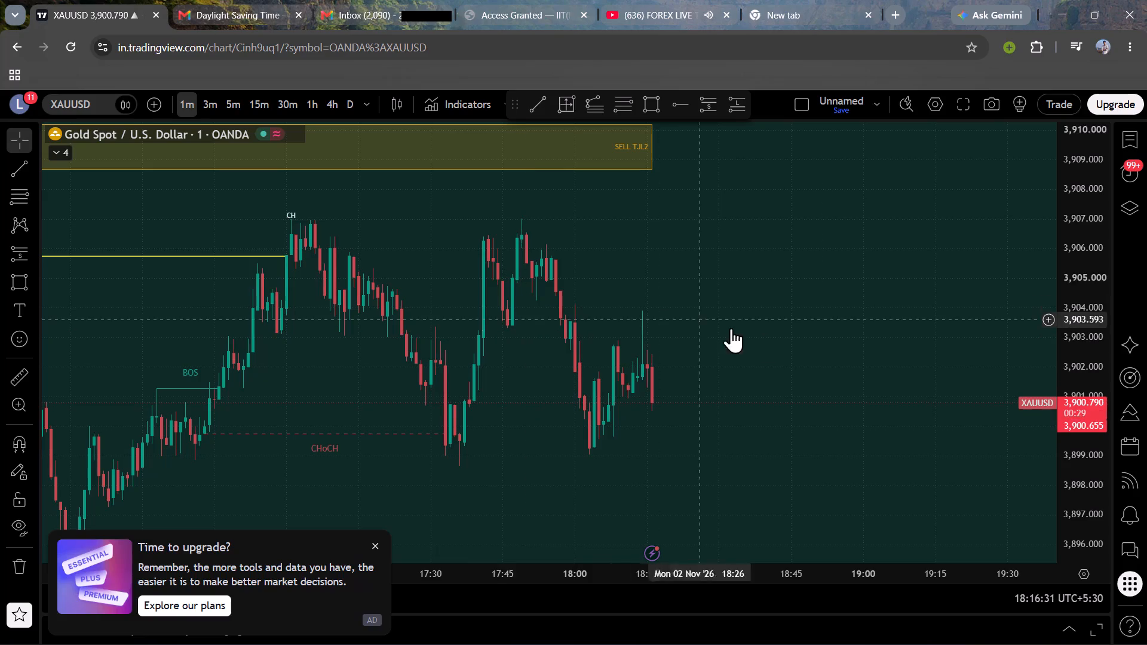
scroll(1073, 432, down, 7)
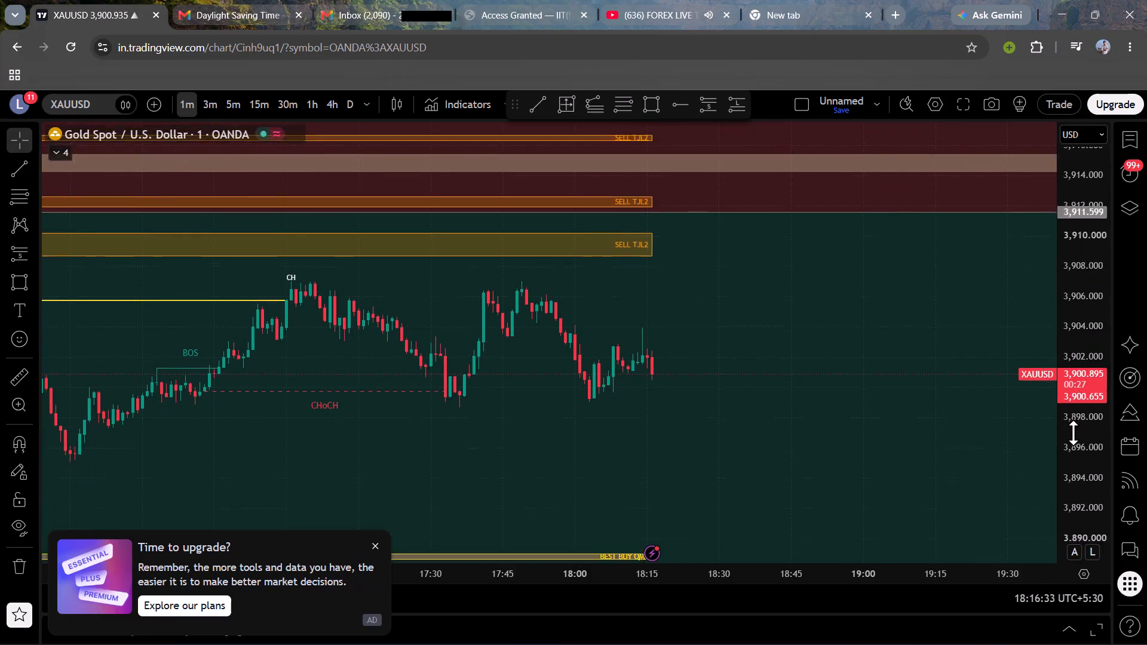
scroll(1073, 432, down, 1)
scroll(650, 425, down, 3)
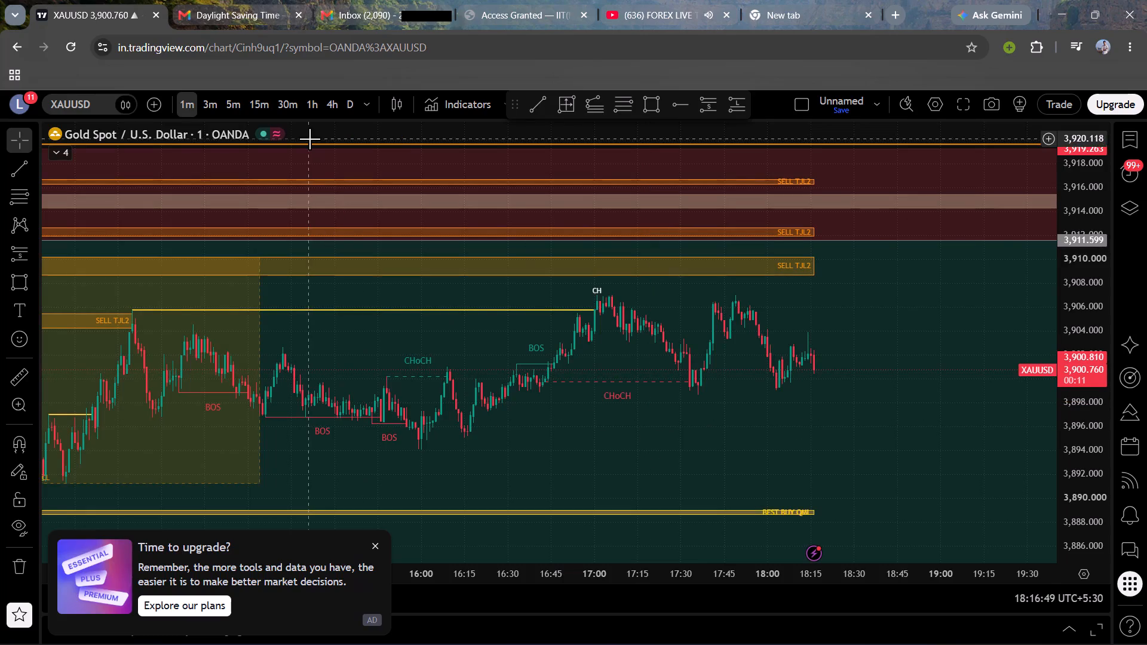
Check the gold chart being shown in the Topgtraders live stream.
click(661, 0)
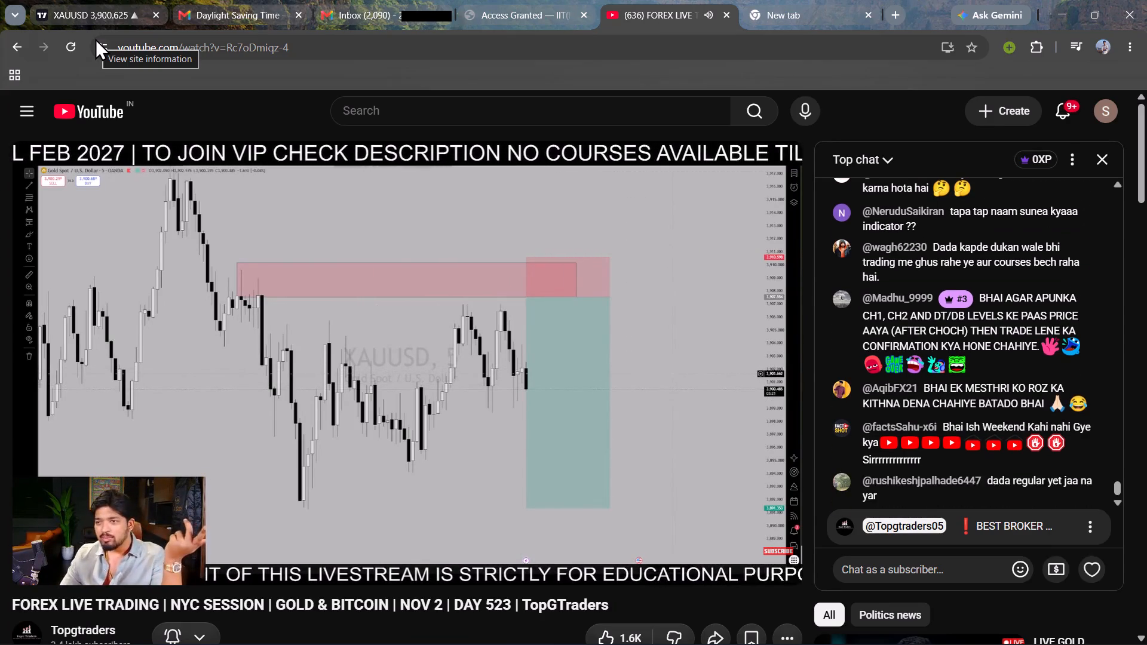
Show the watchlist beside the gold chart and load the second XAUUSD entry, from FOREX.com.
click(124, 11)
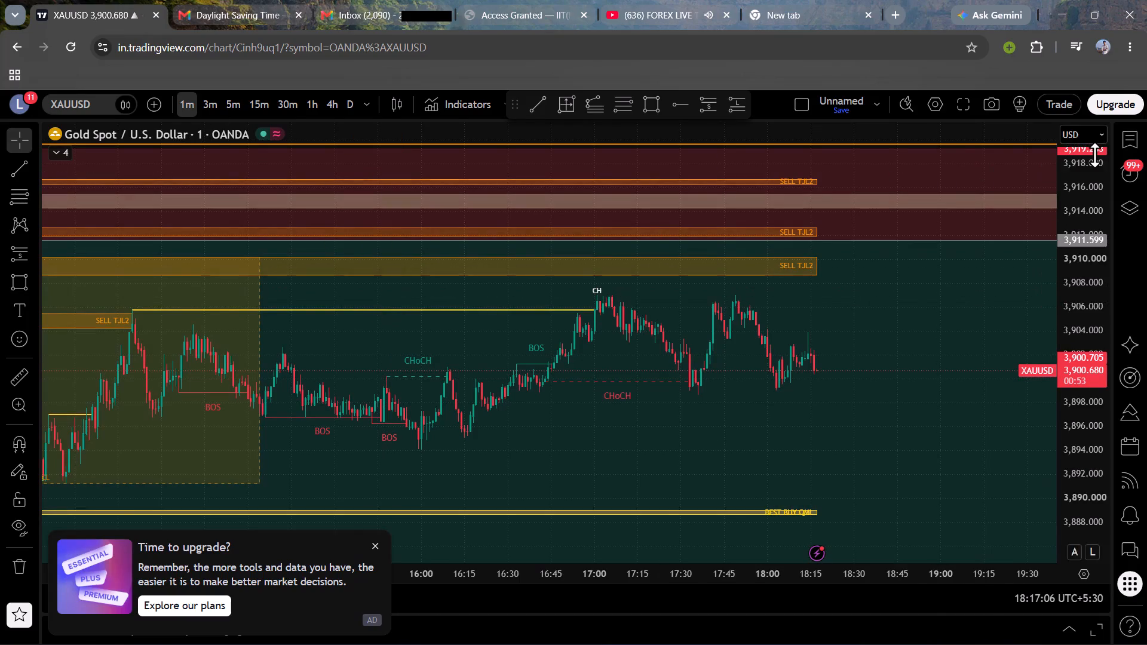
click(1130, 147)
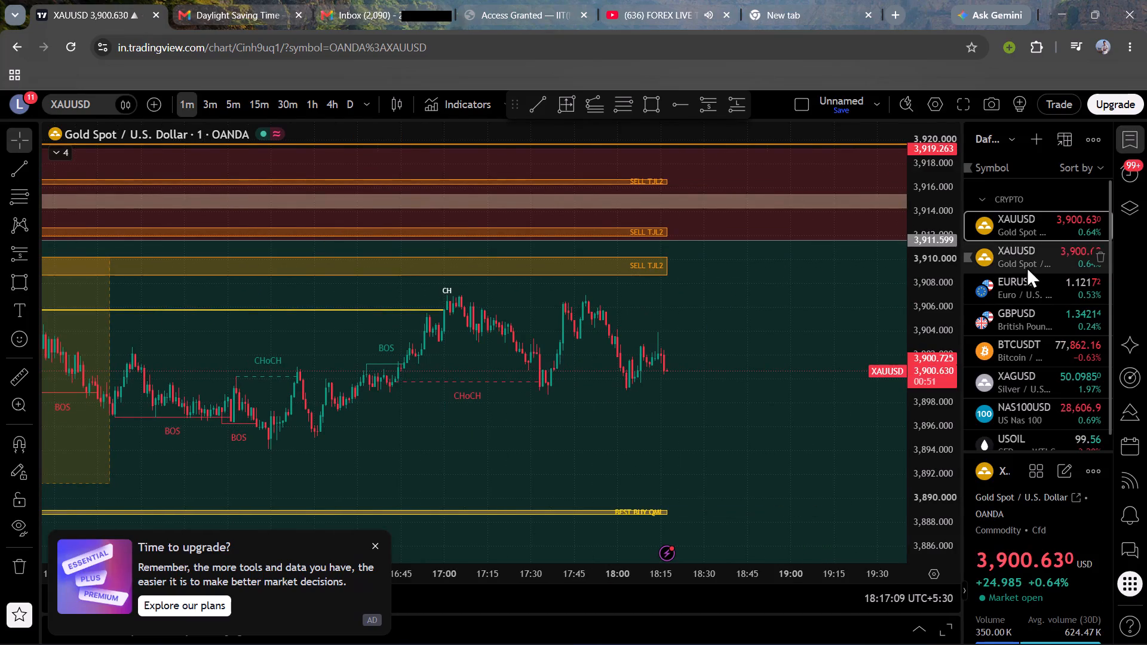
click(1026, 266)
Examine the FOREX.com 1-minute gold chart from the current 2 November candles back to late 30 October, including marked buy and sell zones.
drag(669, 456, 860, 388)
click(940, 387)
scroll(940, 387, down, 3)
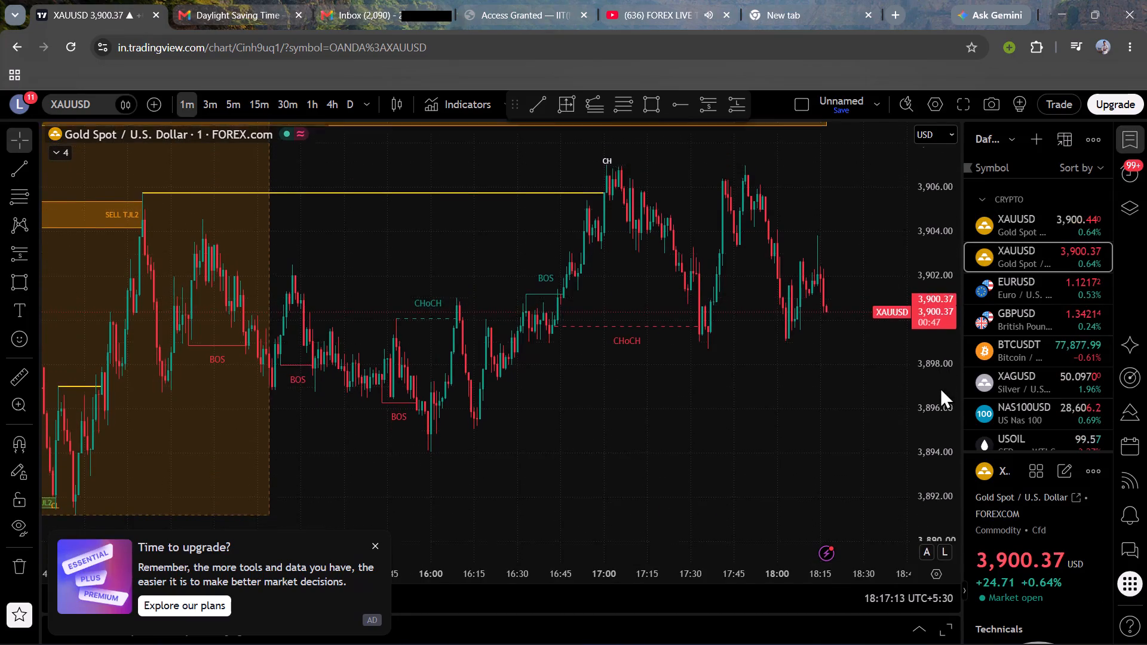
scroll(803, 397, up, 2)
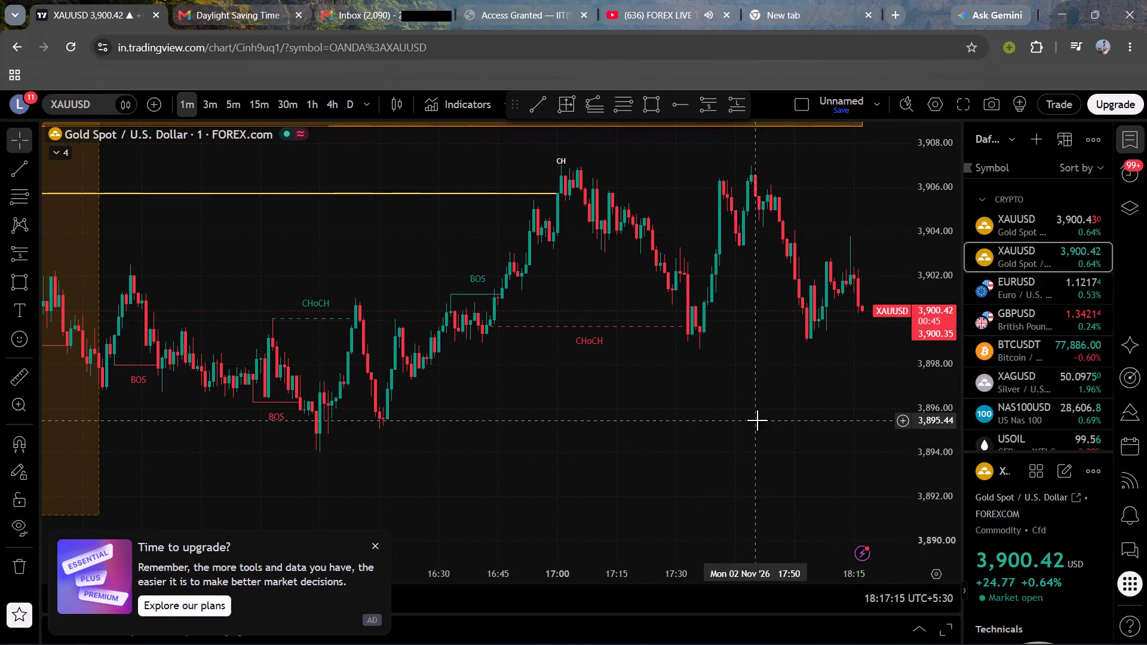
drag(757, 420, 463, 449)
drag(573, 423, 664, 454)
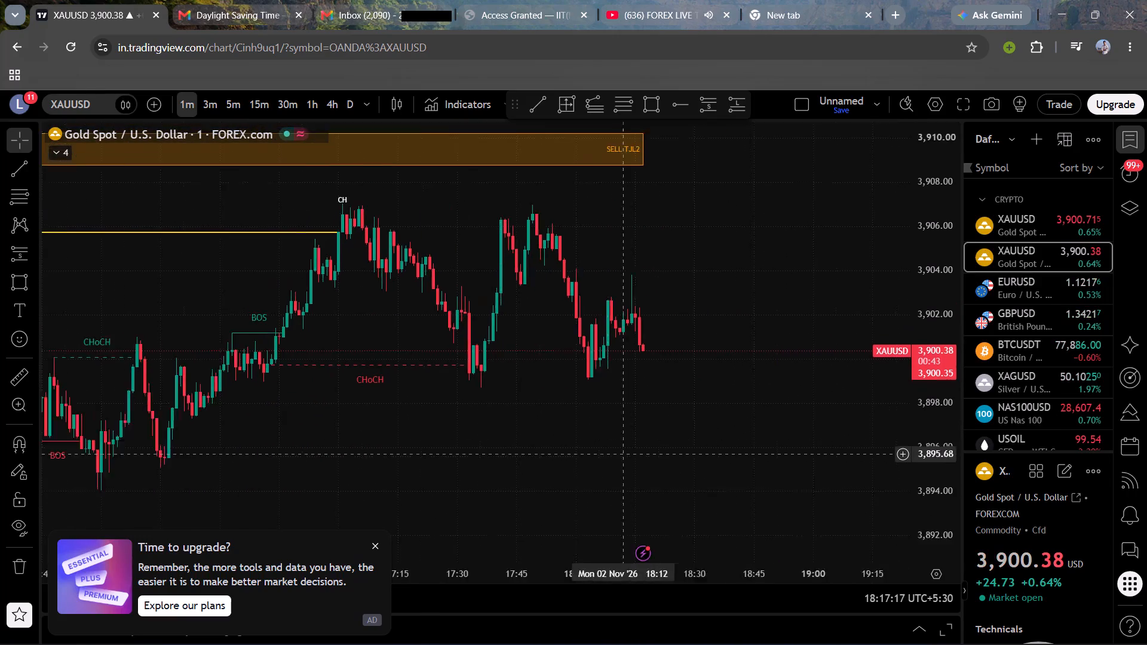
drag(664, 454, 850, 392)
scroll(850, 392, right, 4)
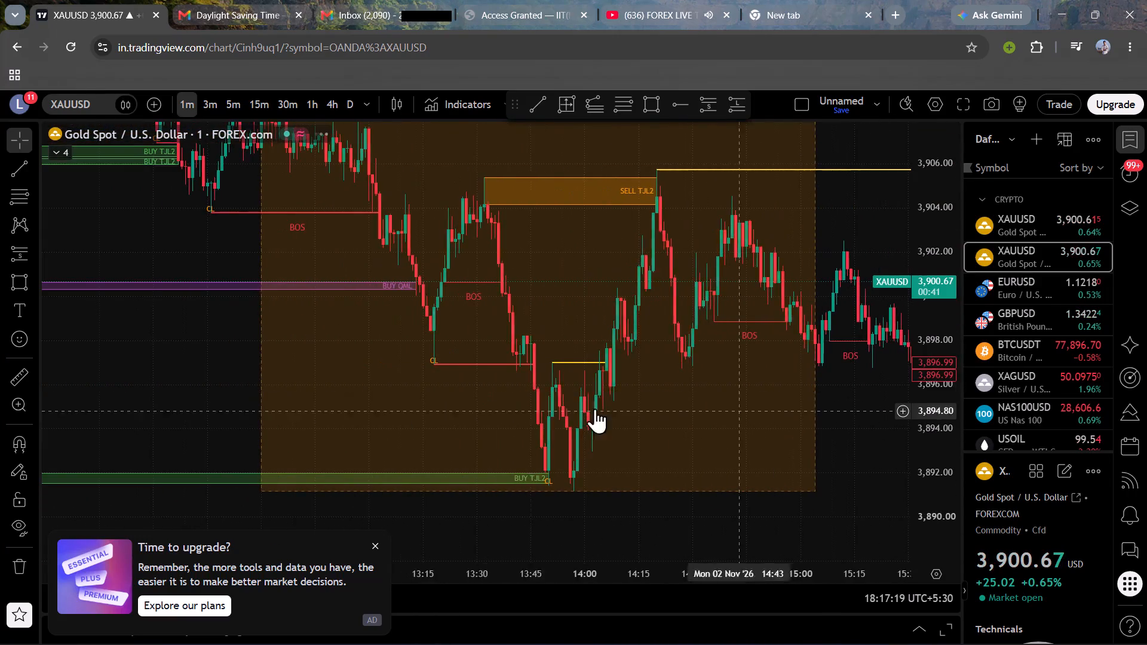
scroll(472, 388, up, 2)
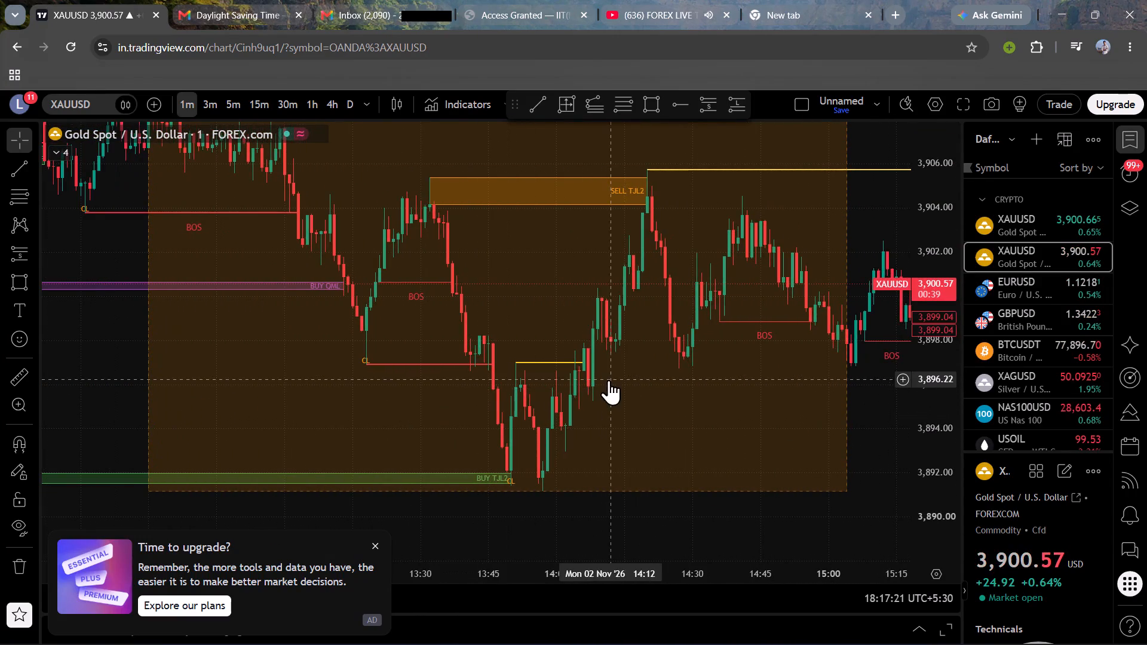
scroll(709, 285, right, 1)
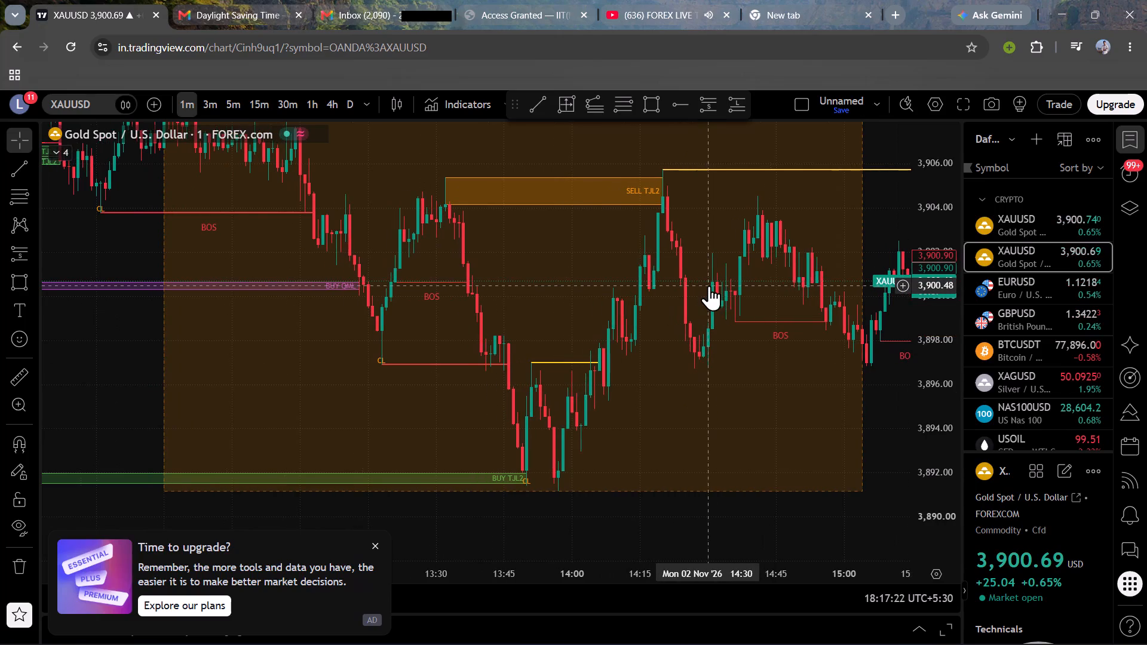
scroll(709, 285, right, 1)
scroll(206, 317, right, 6)
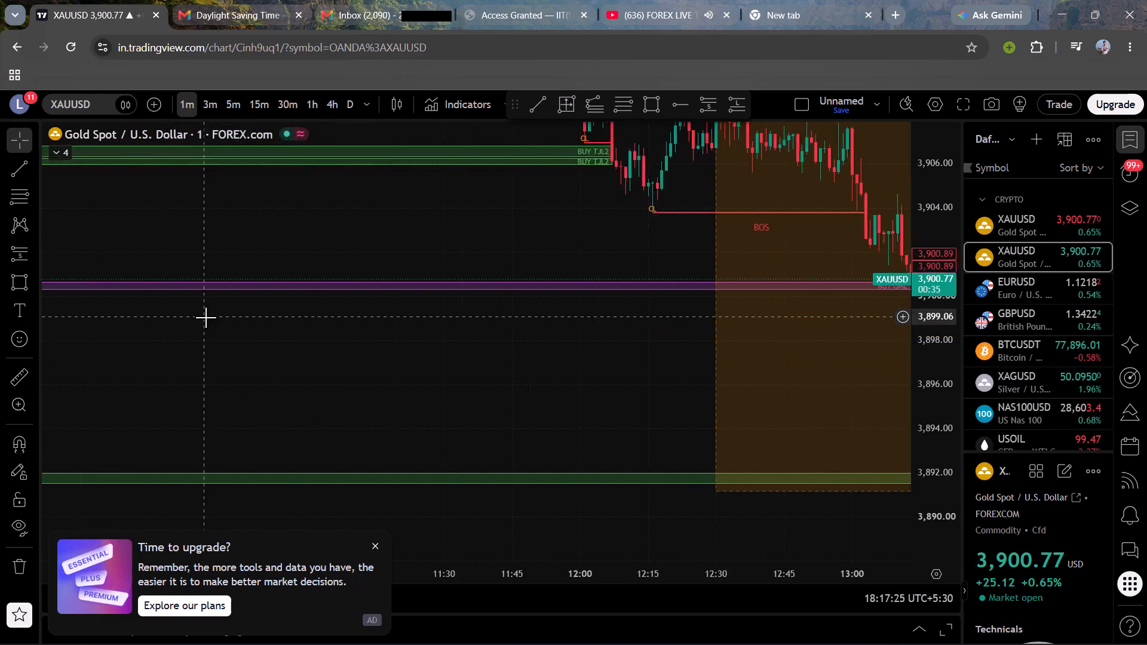
scroll(206, 317, right, 4)
scroll(206, 317, up, 1)
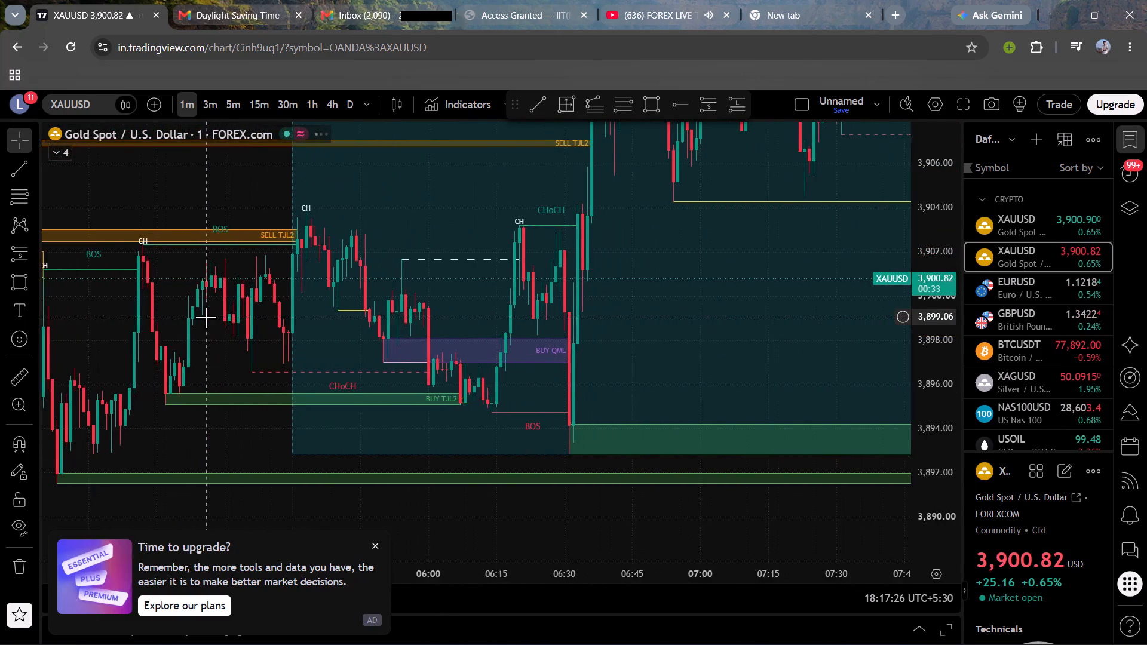
scroll(941, 338, down, 5)
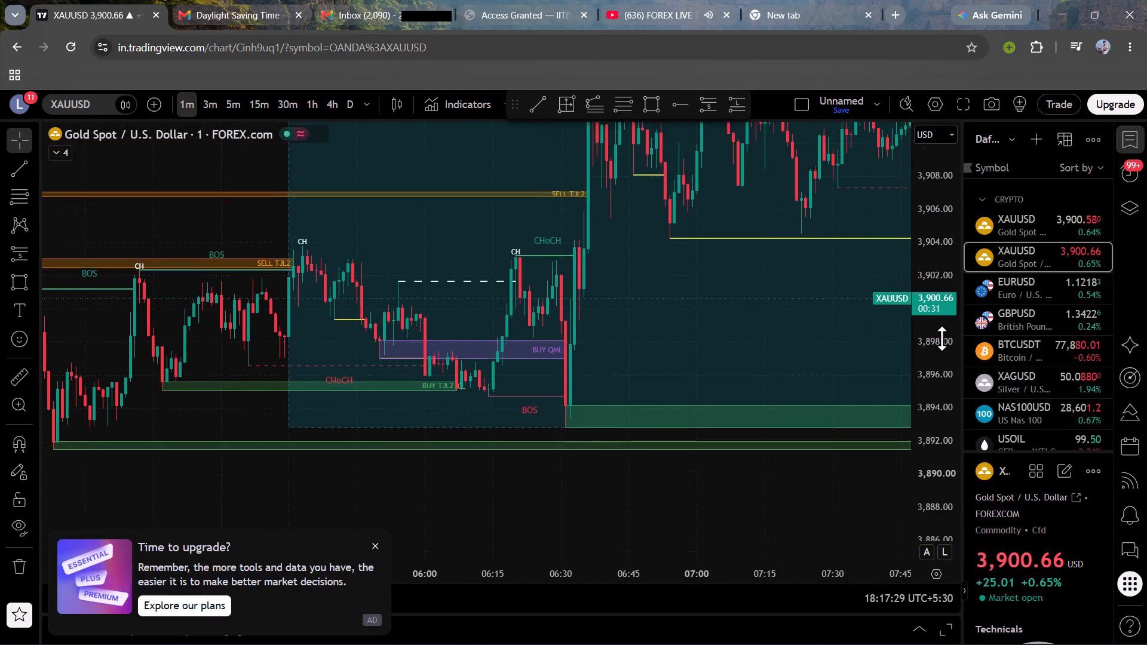
scroll(941, 338, down, 1)
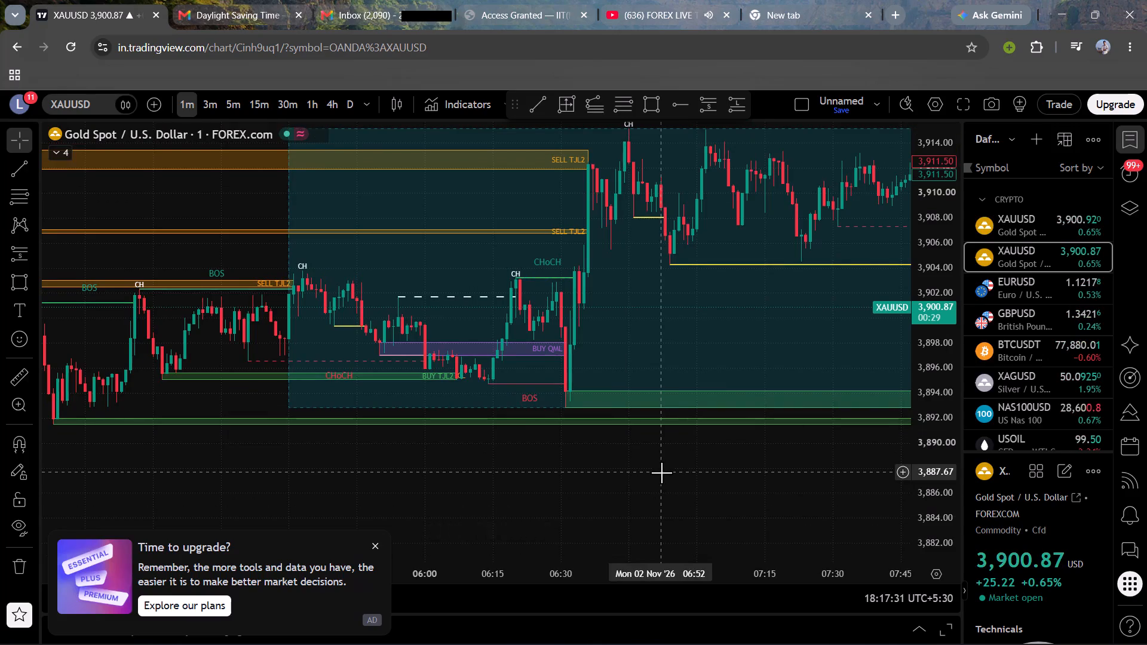
drag(661, 472, 738, 446)
scroll(738, 446, right, 3)
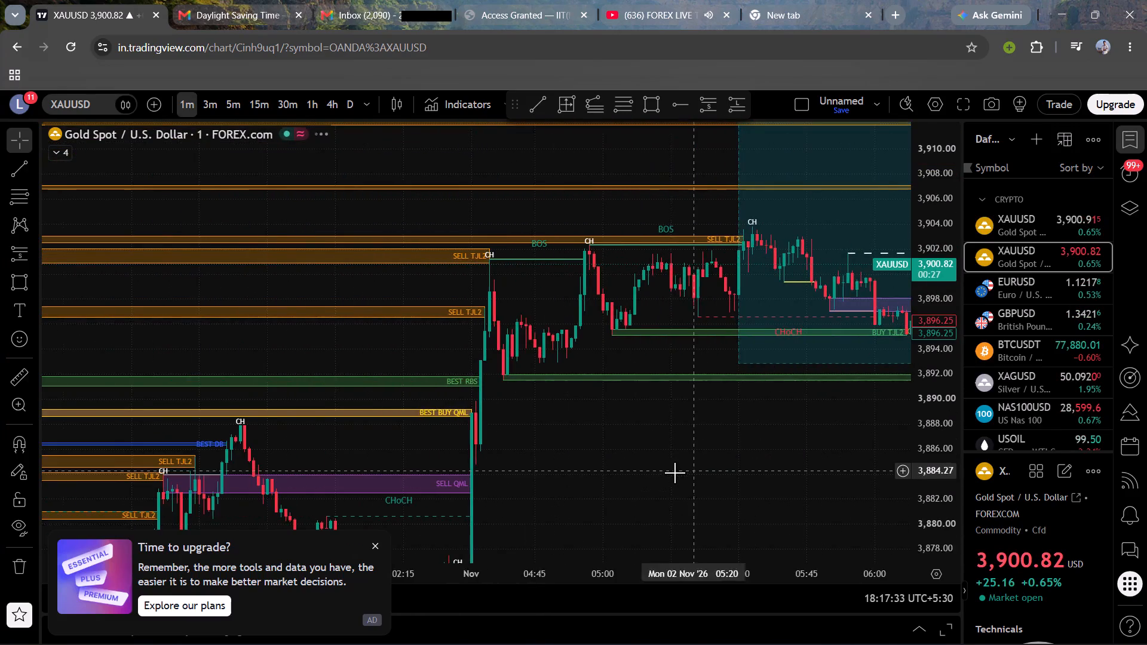
drag(673, 471, 854, 179)
drag(778, 274, 934, 339)
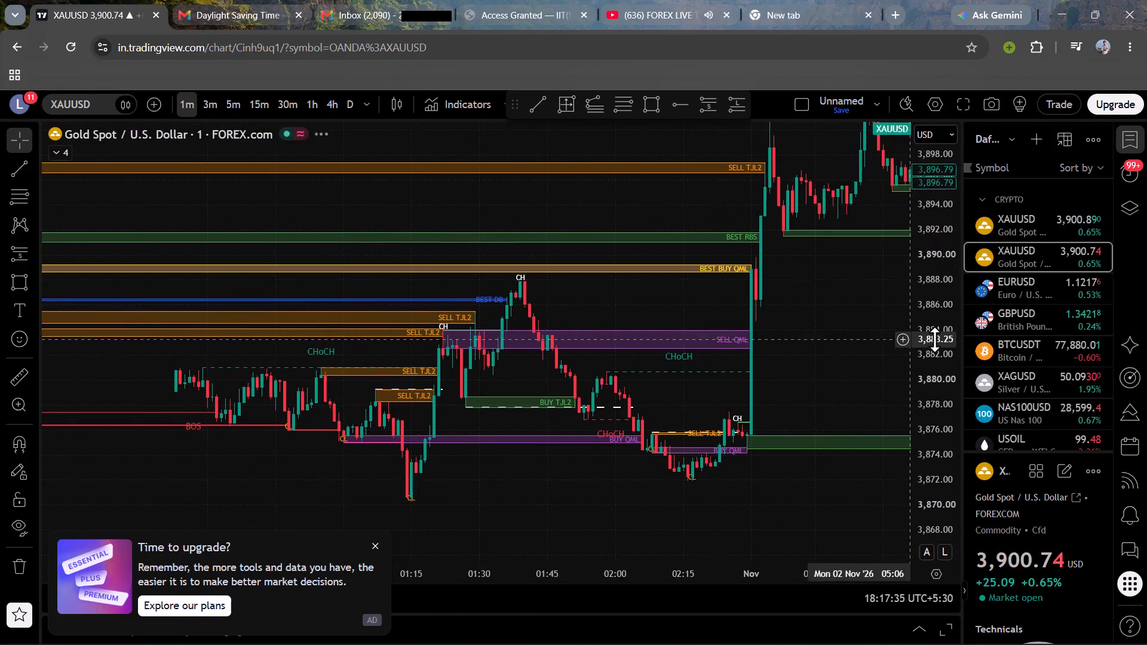
scroll(615, 322, right, 4)
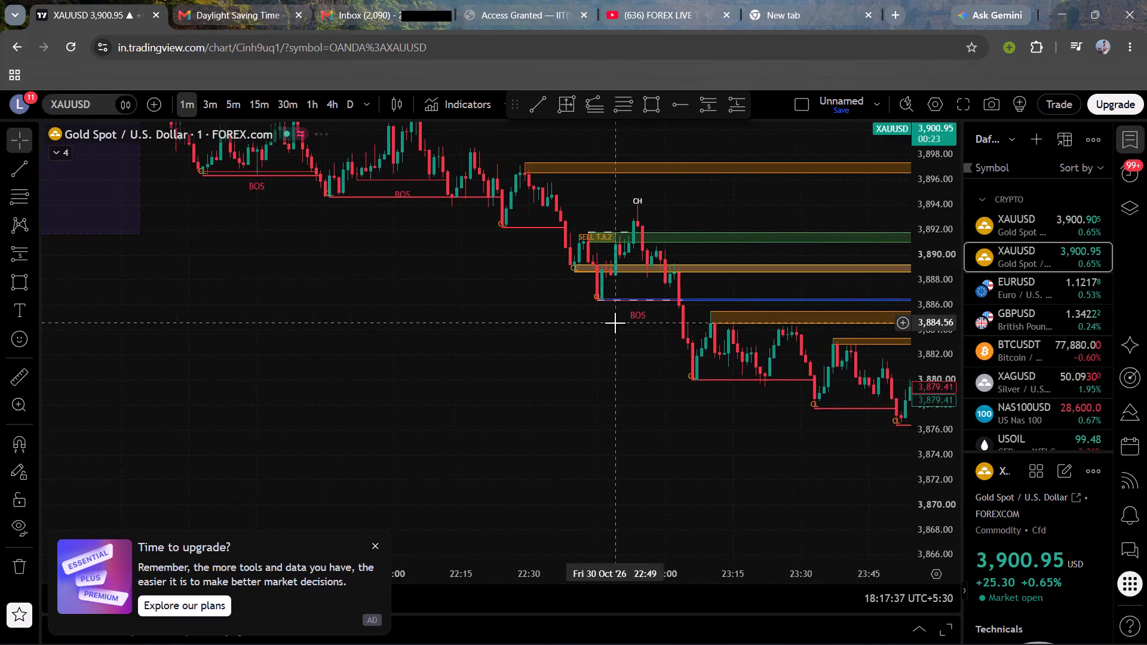
Hide the RM'S JADU TONA indicator on the FOREX.com gold chart.
click(66, 146)
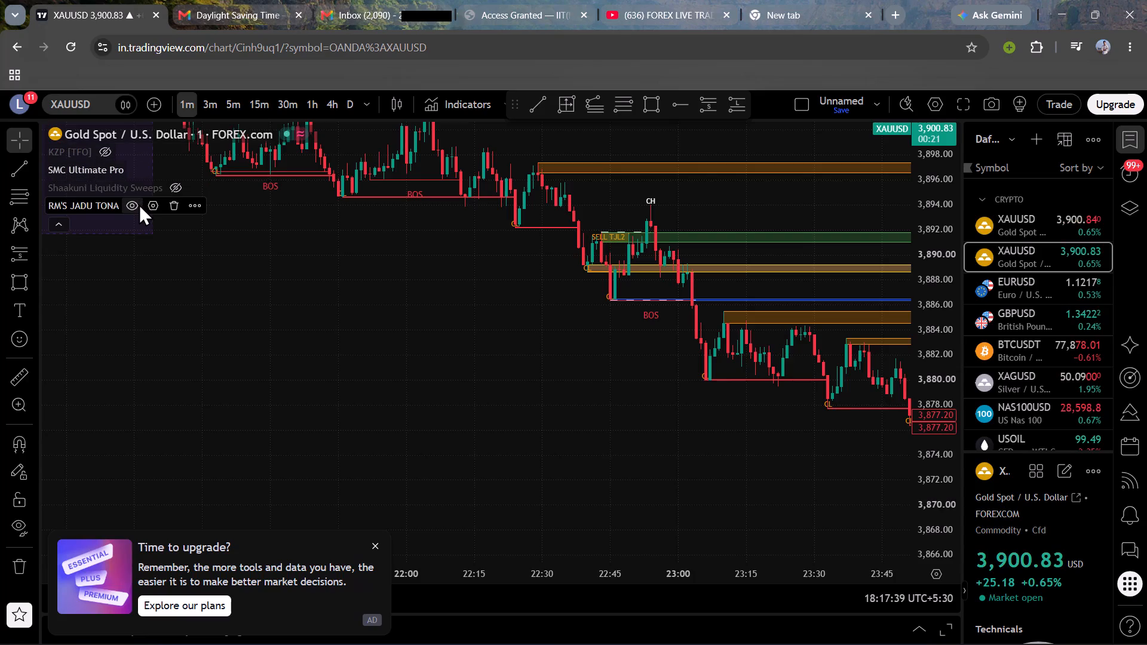
click(140, 203)
click(54, 226)
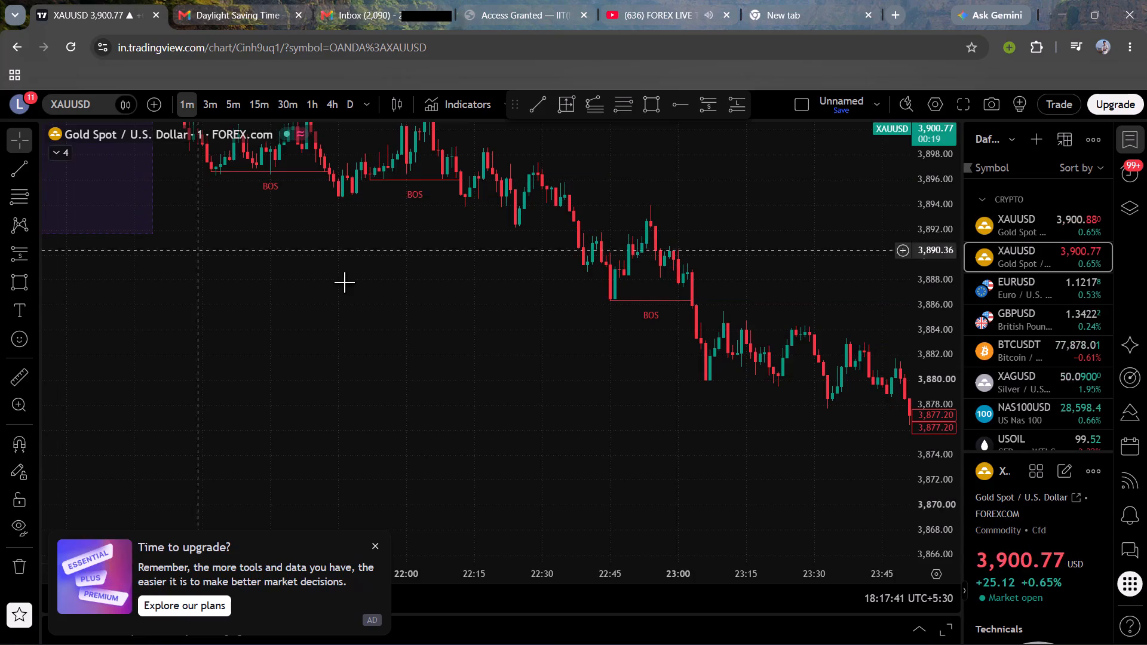
Examine the 30 October evening price action and shaded zones within the New York session on the 1-minute gold chart.
drag(364, 287, 494, 531)
scroll(309, 400, right, 5)
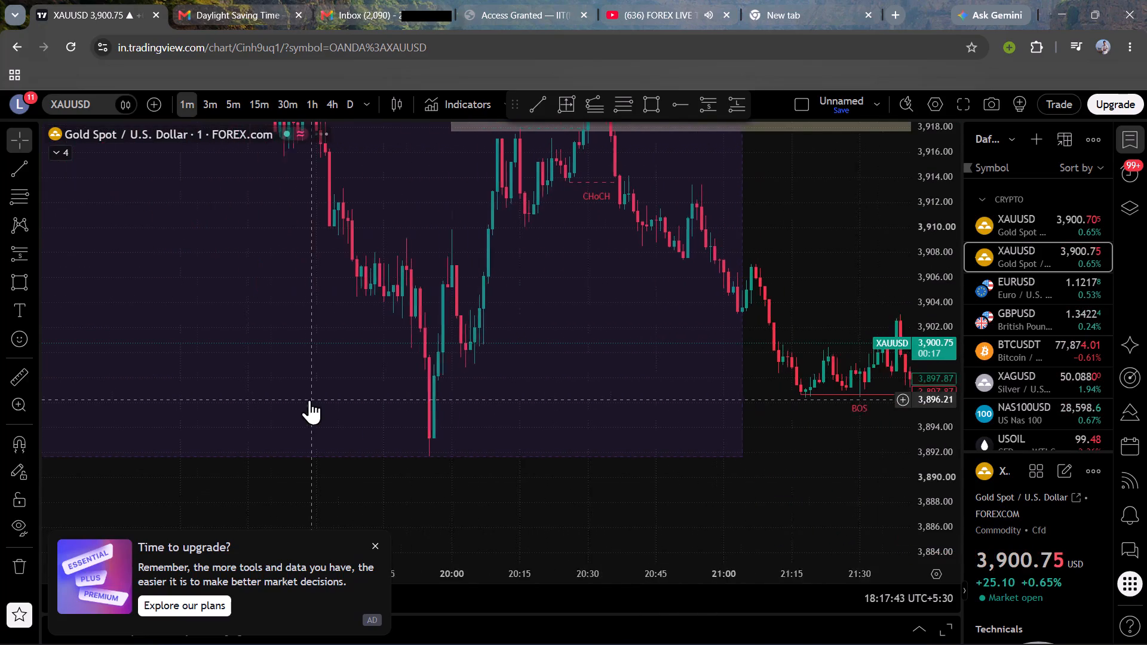
drag(429, 348, 527, 480)
click(428, 454)
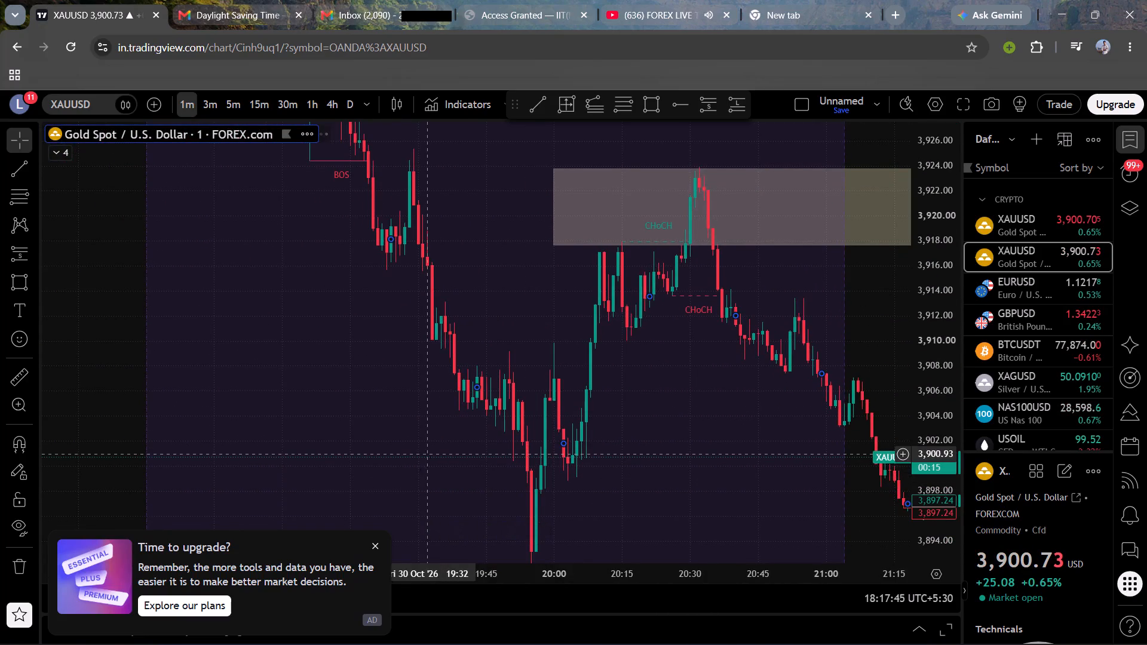
drag(428, 454, 482, 498)
scroll(482, 498, down, 1)
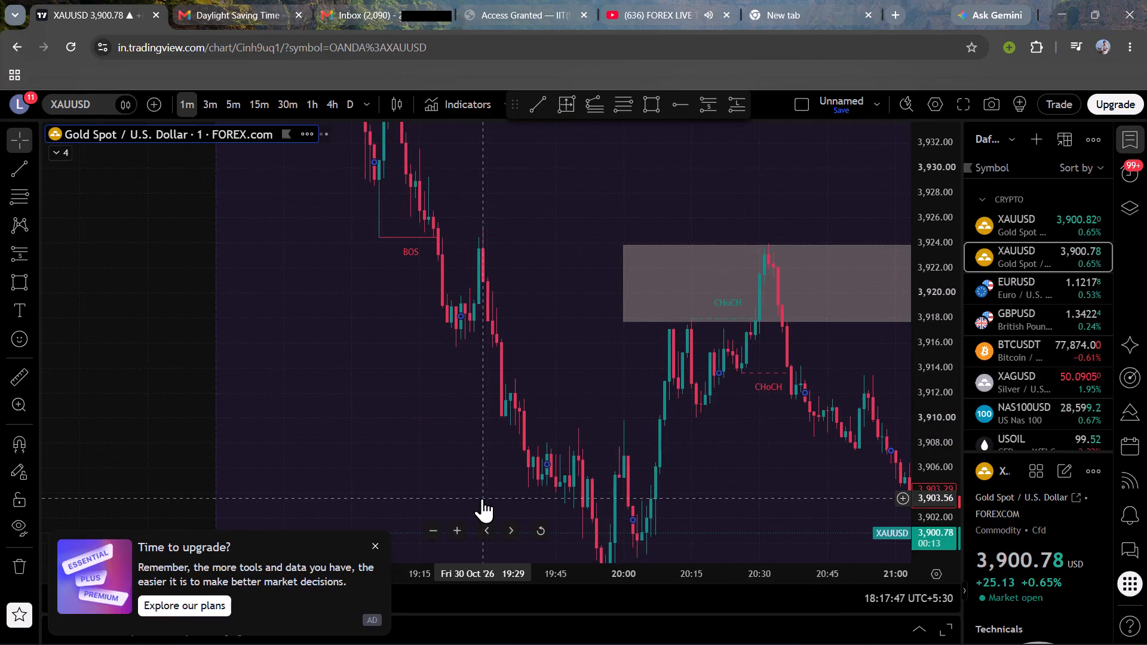
scroll(482, 498, down, 1)
drag(354, 370, 641, 559)
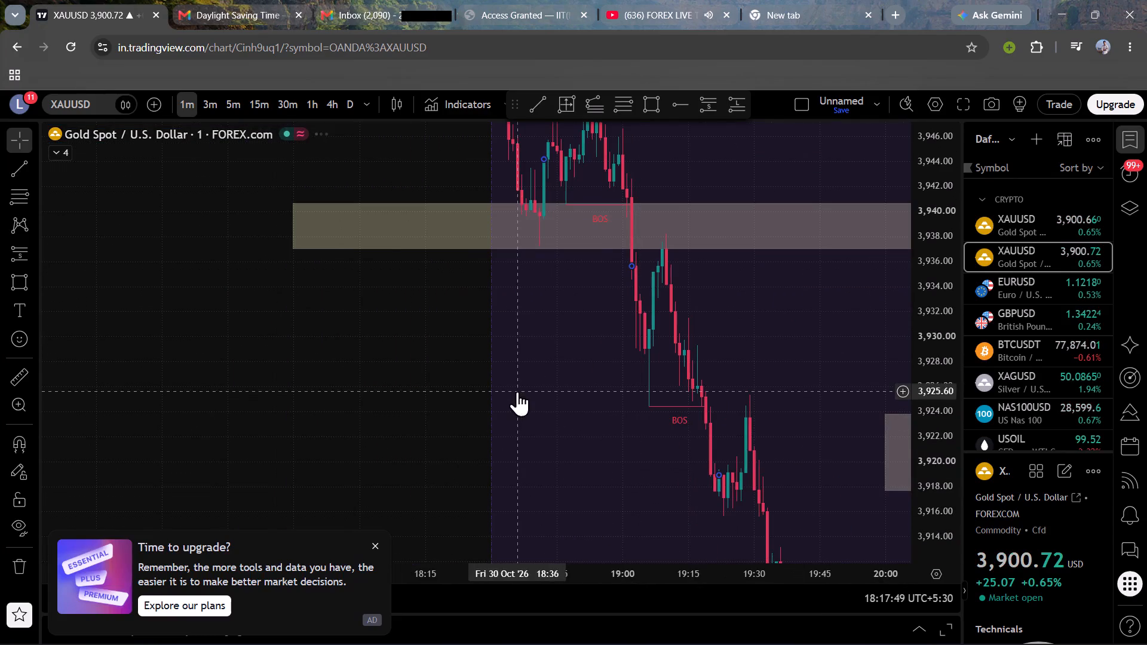
scroll(937, 382, down, 5)
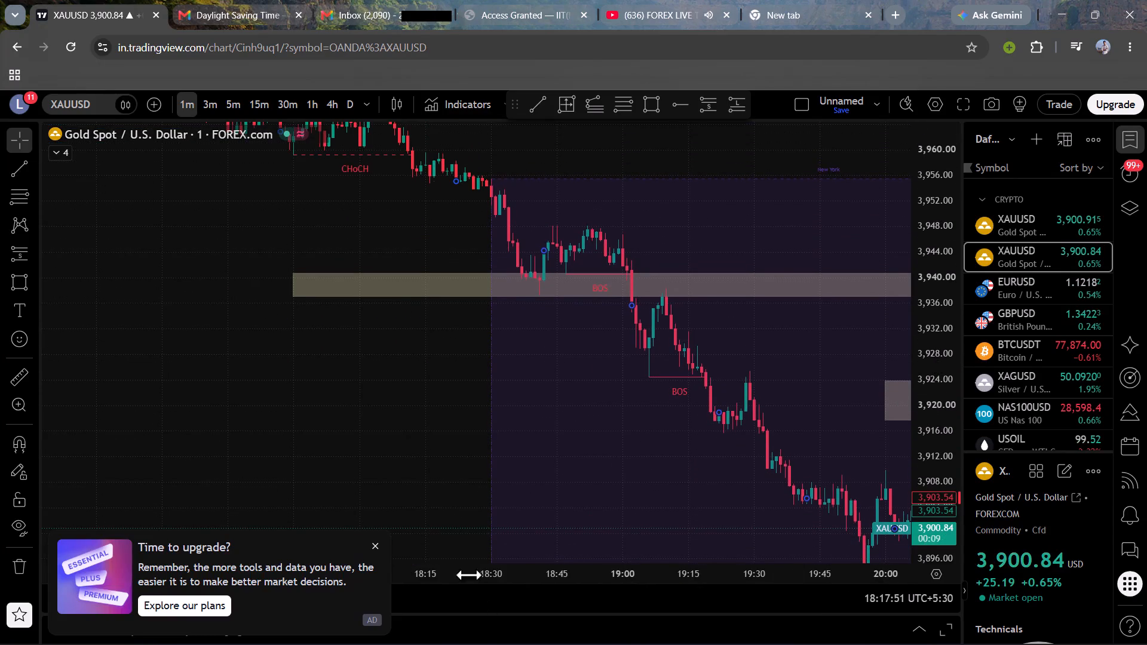
Dismiss the plan upgrade promotion covering the chart.
click(376, 547)
Examine the 1-minute gold chart backwards from the 30 October evening decline to the 29 October morning, including the 3,976–3,991 zone.
drag(361, 397, 546, 564)
drag(289, 398, 497, 481)
scroll(497, 481, down, 5)
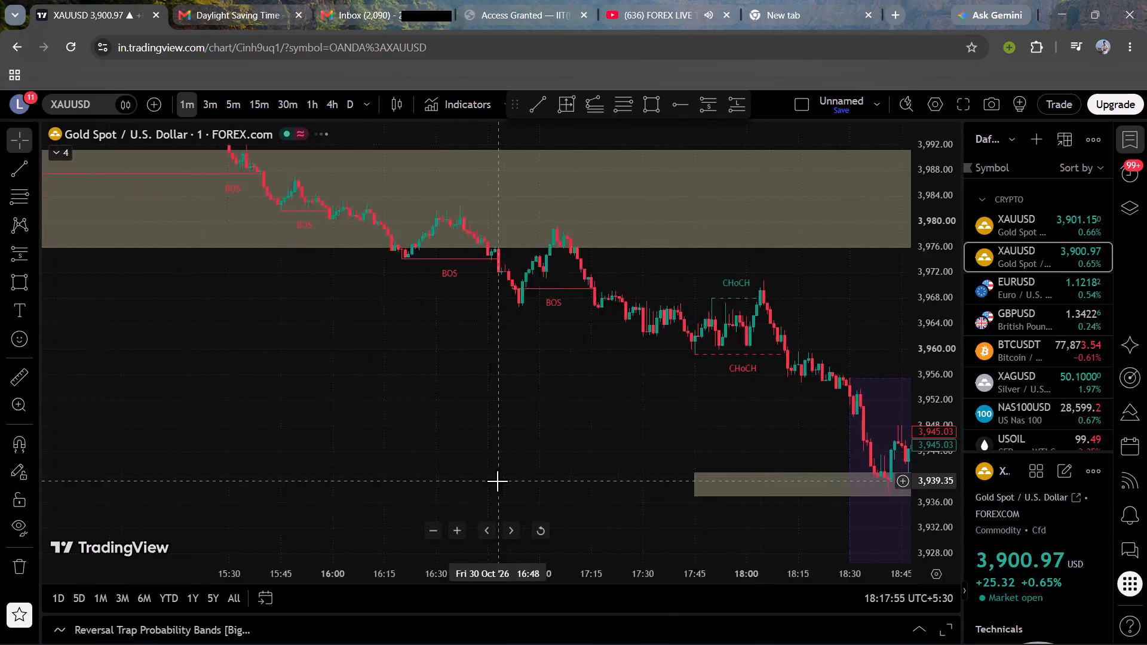
drag(508, 360, 911, 496)
scroll(568, 485, right, 1)
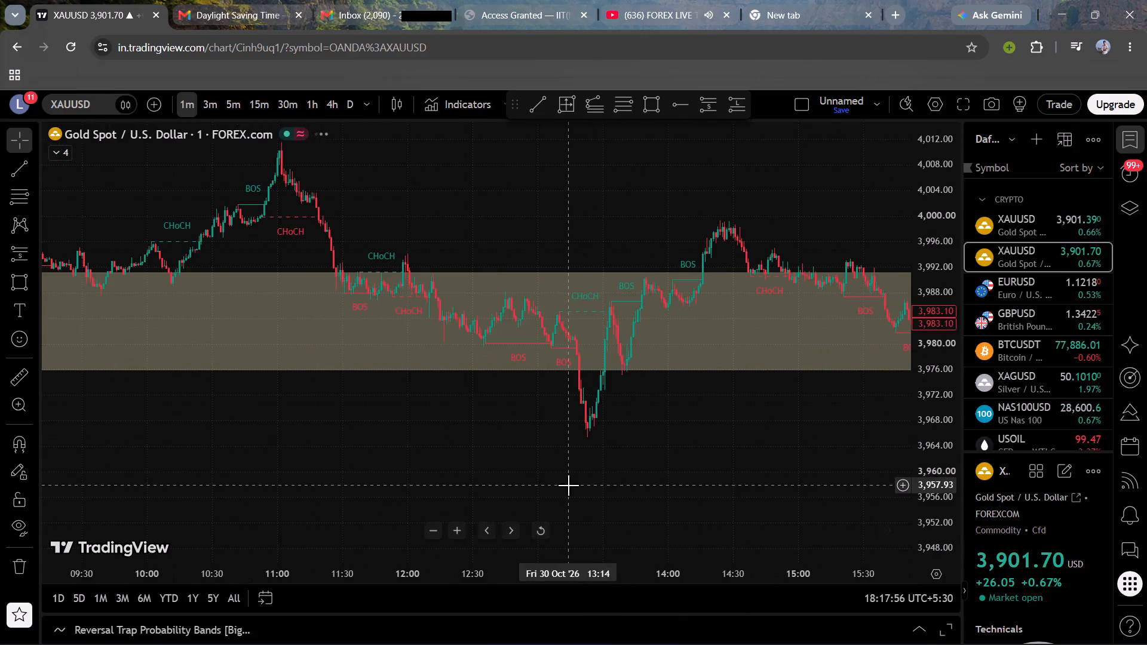
scroll(568, 485, right, 1)
scroll(568, 485, left, 3)
scroll(568, 485, right, 7)
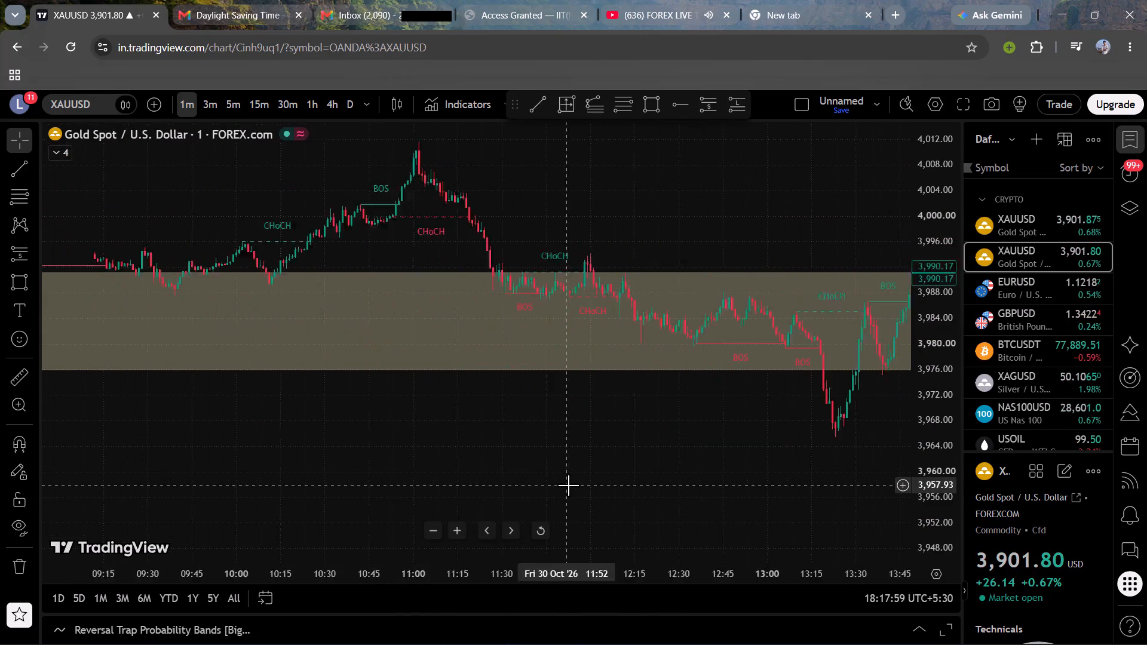
scroll(568, 485, right, 10)
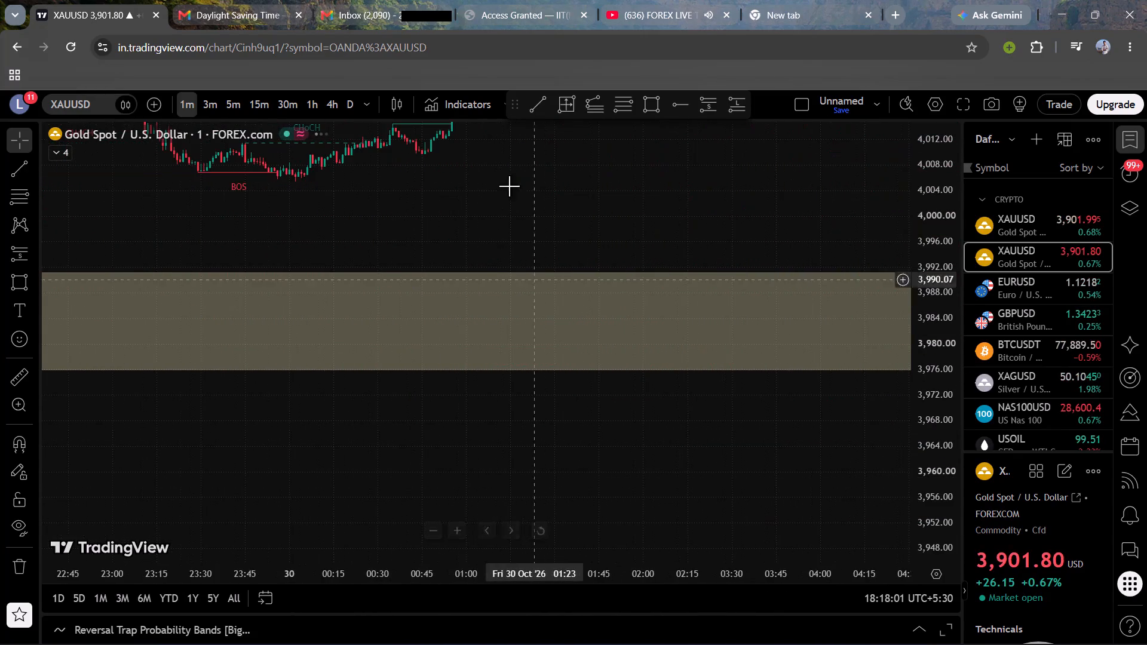
drag(499, 183, 737, 395)
scroll(305, 424, right, 7)
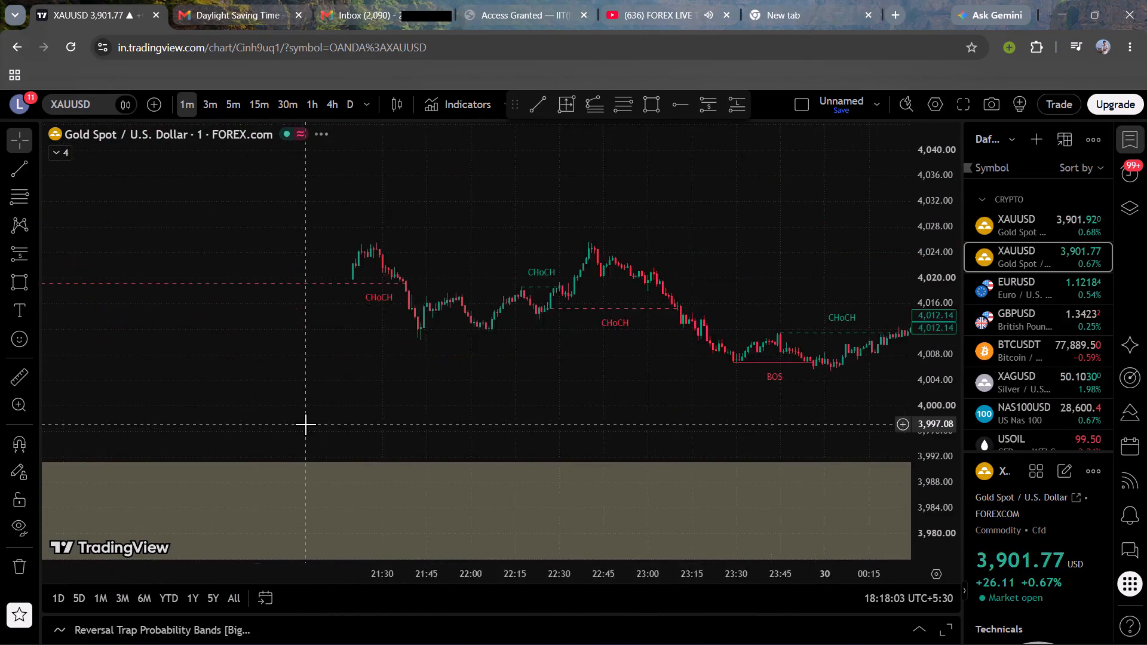
scroll(305, 424, right, 13)
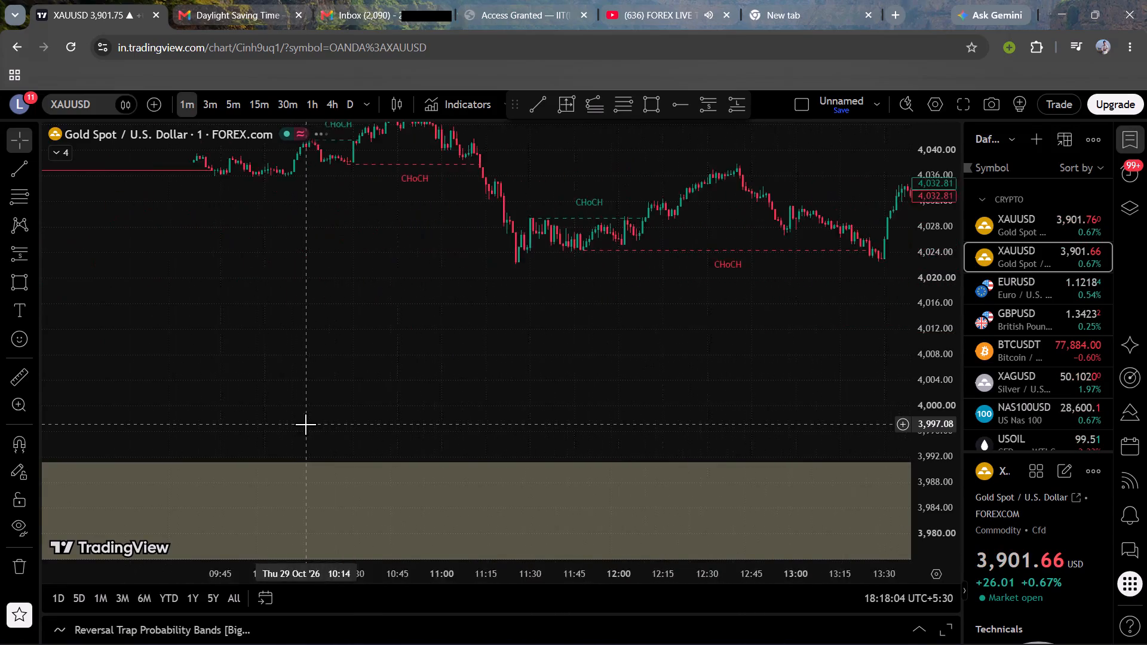
Examine the 28–29 October gold price action beneath the shaded zone above 4,067, from the 29 October morning back to 28 October 17:00.
drag(444, 290, 642, 567)
scroll(287, 483, down, 1)
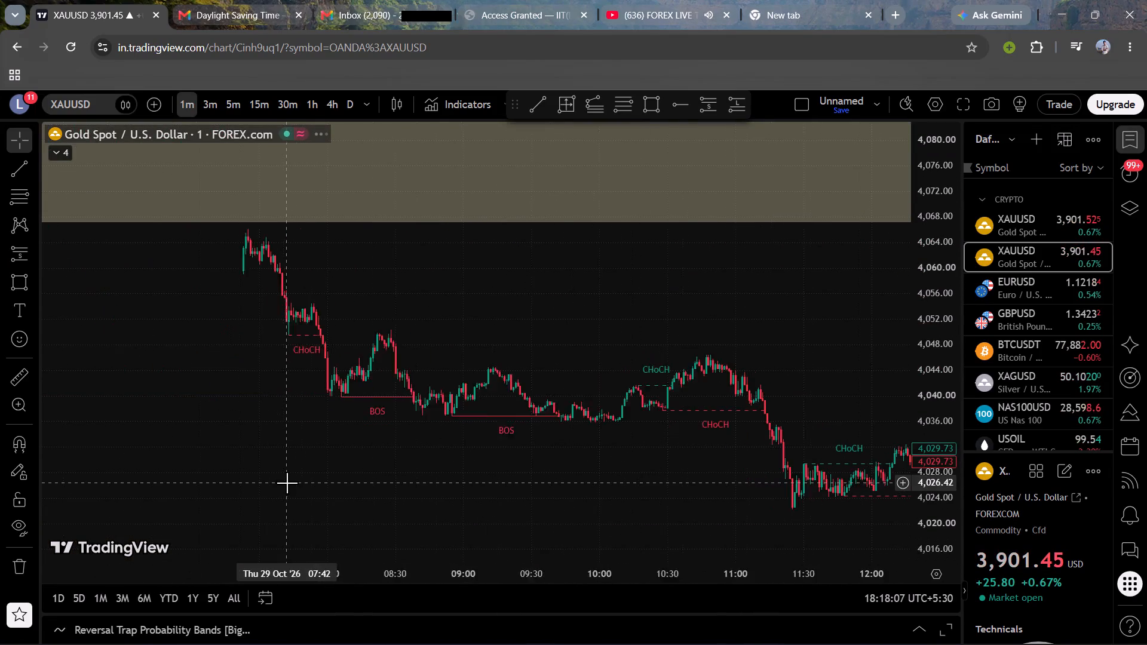
scroll(287, 483, down, 1)
scroll(287, 483, right, 8)
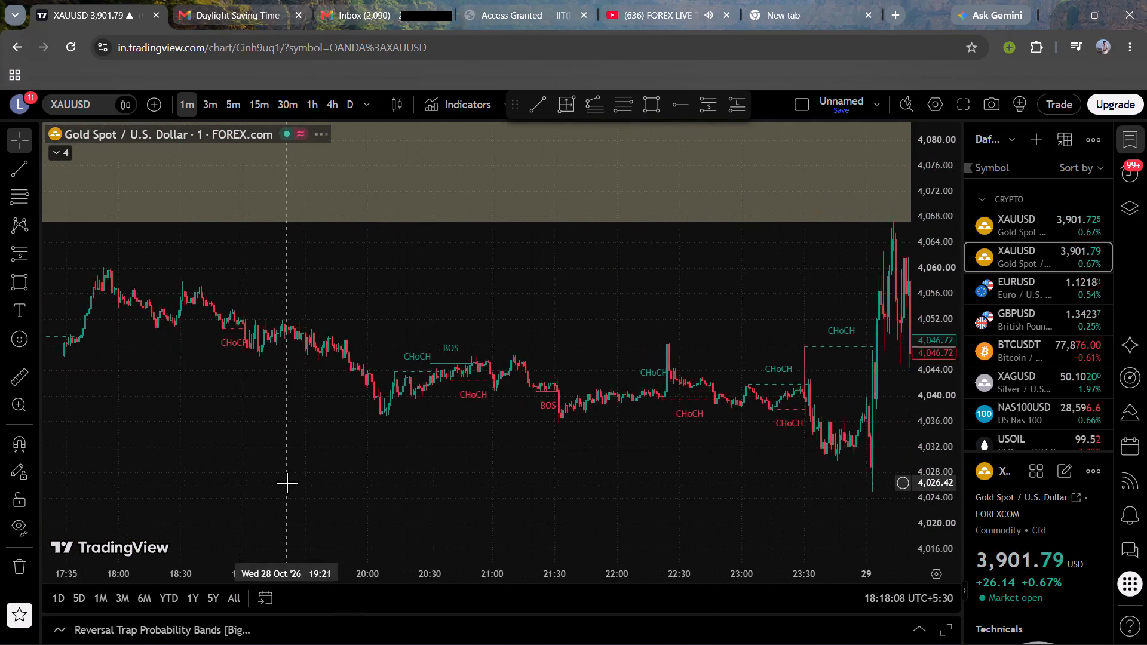
scroll(287, 483, left, 5)
scroll(287, 483, up, 3)
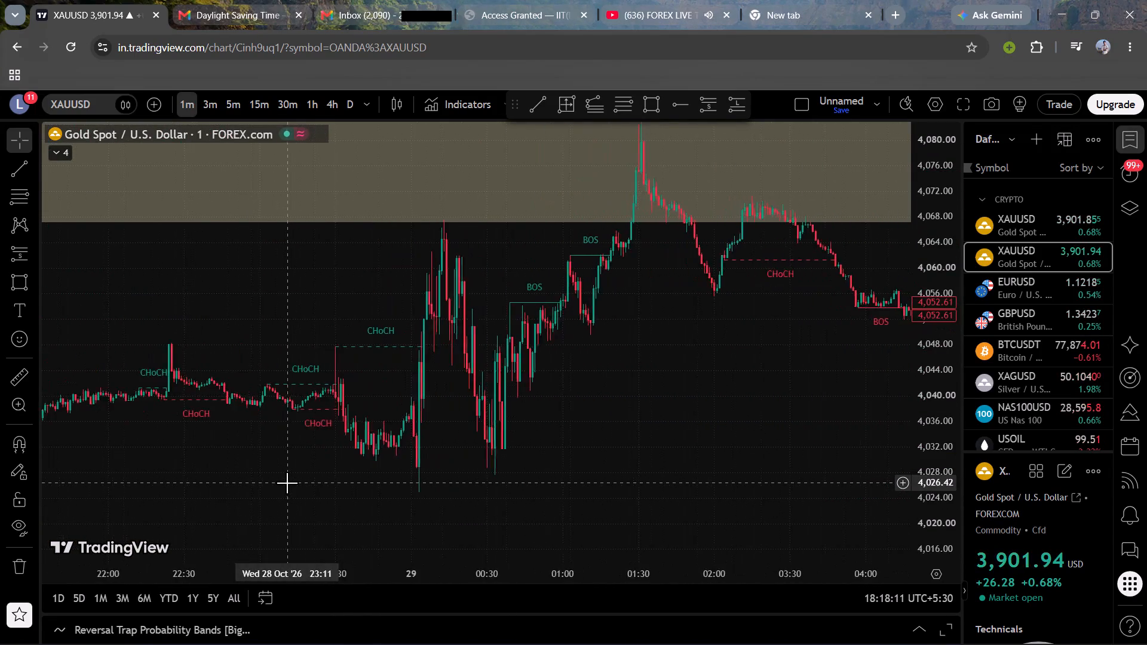
scroll(287, 483, up, 3)
scroll(287, 483, right, 1)
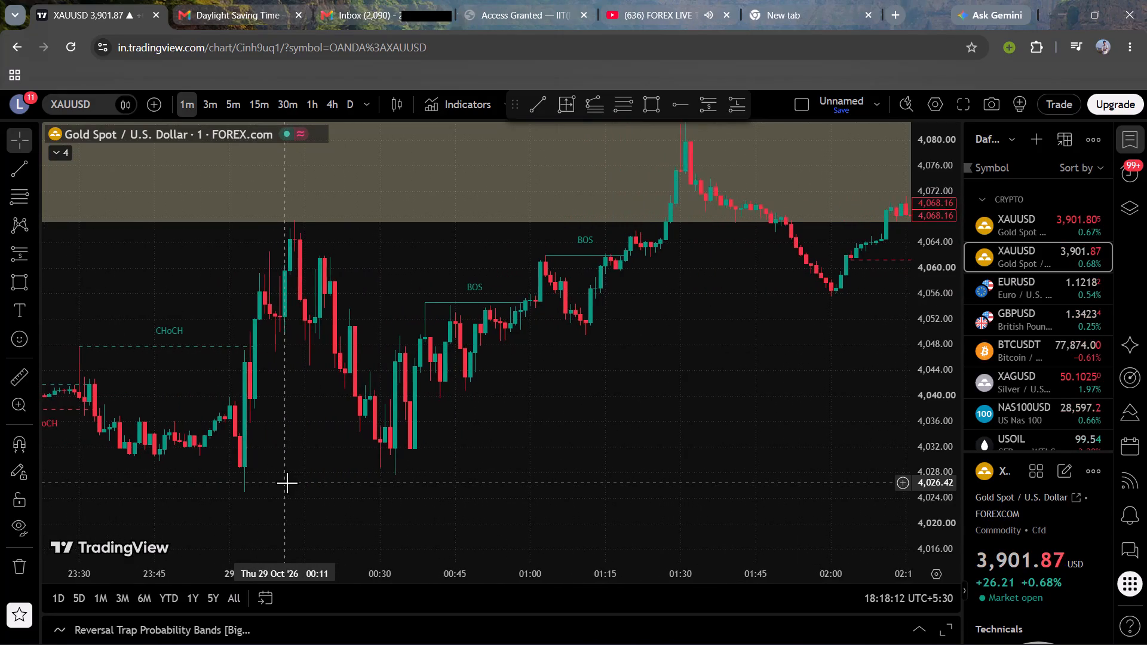
scroll(287, 483, right, 10)
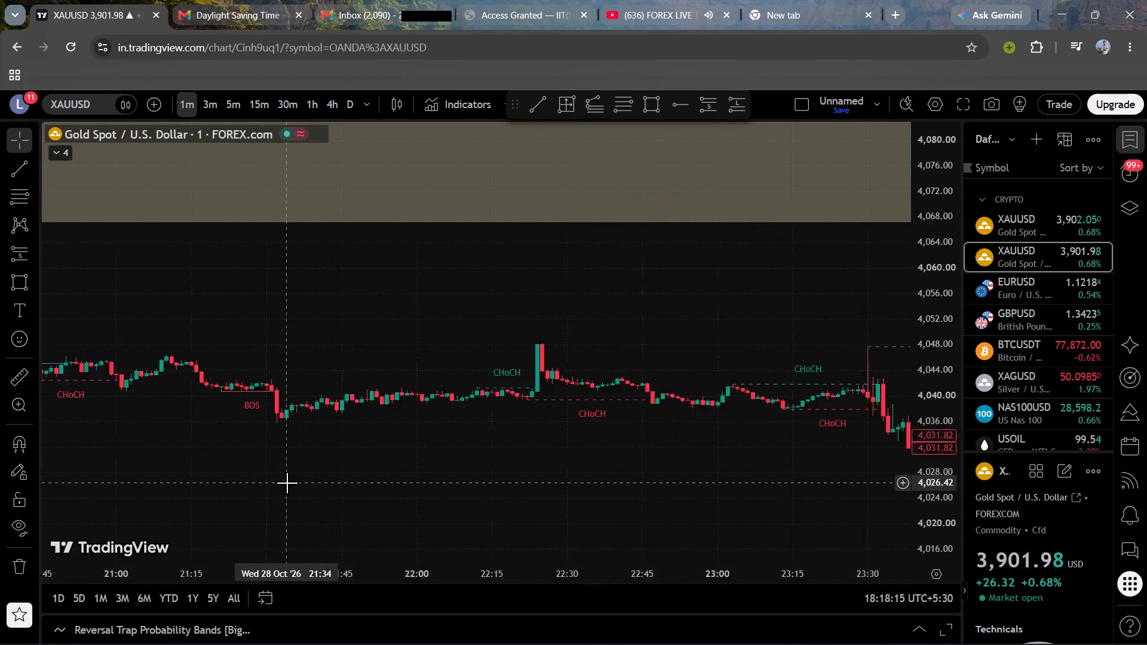
scroll(287, 483, right, 5)
scroll(287, 483, down, 3)
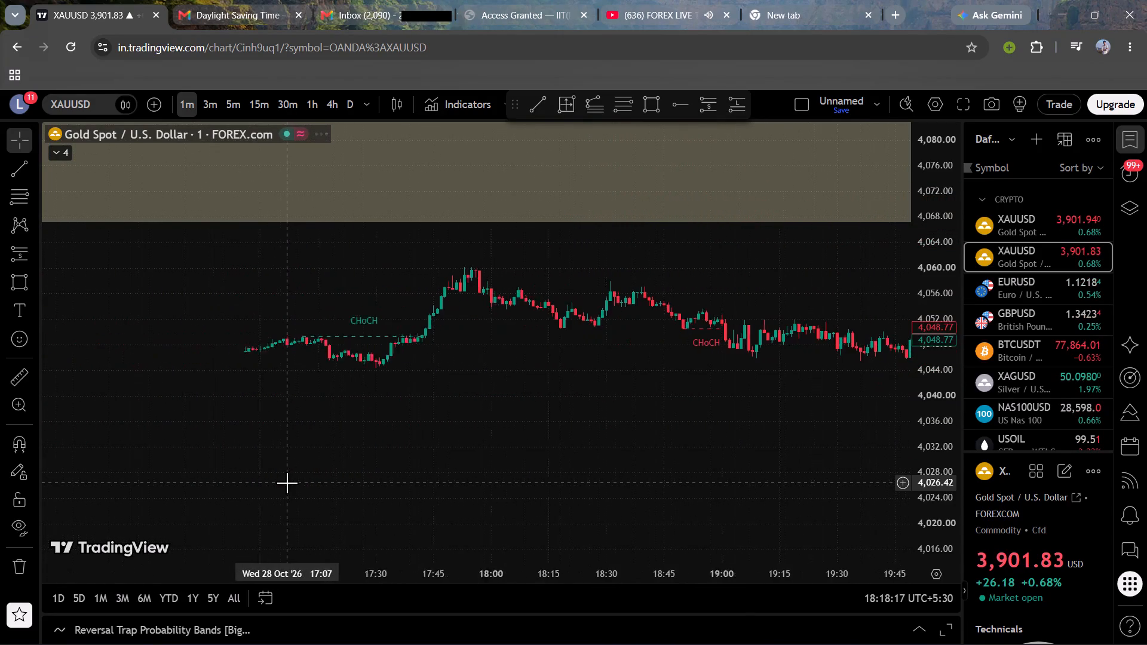
scroll(287, 483, down, 1)
Hide the watchlist to widen the gold chart.
click(1136, 146)
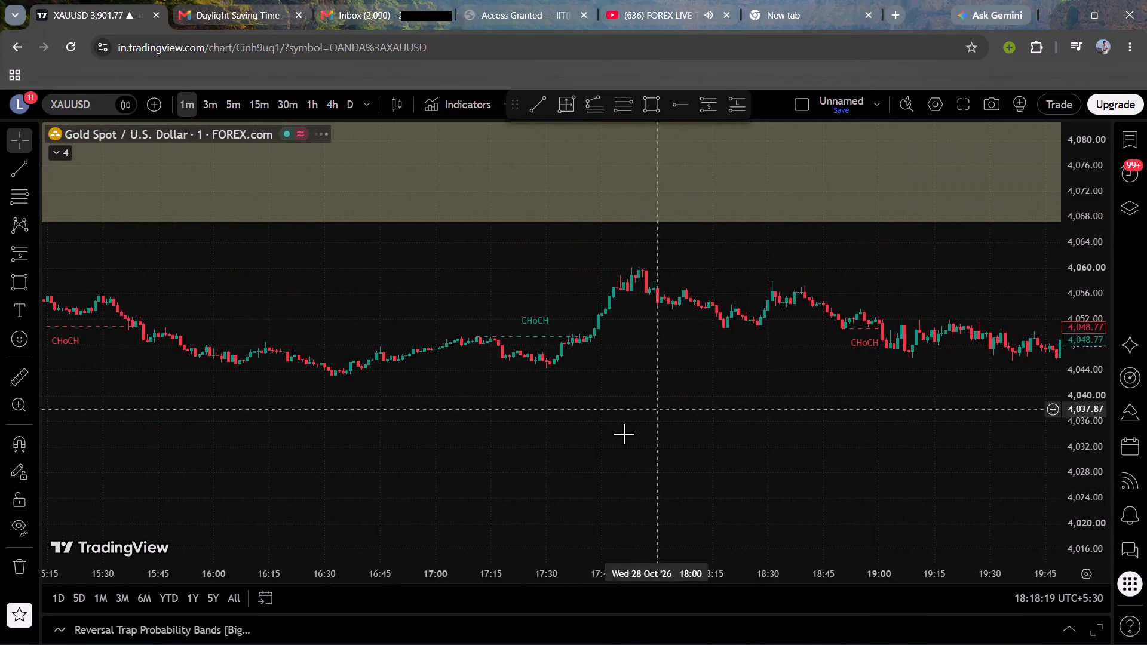
Examine the gold chart from 28 October back to the 27 October rally above the lower shaded zone.
scroll(624, 434, down, 4)
scroll(624, 434, right, 4)
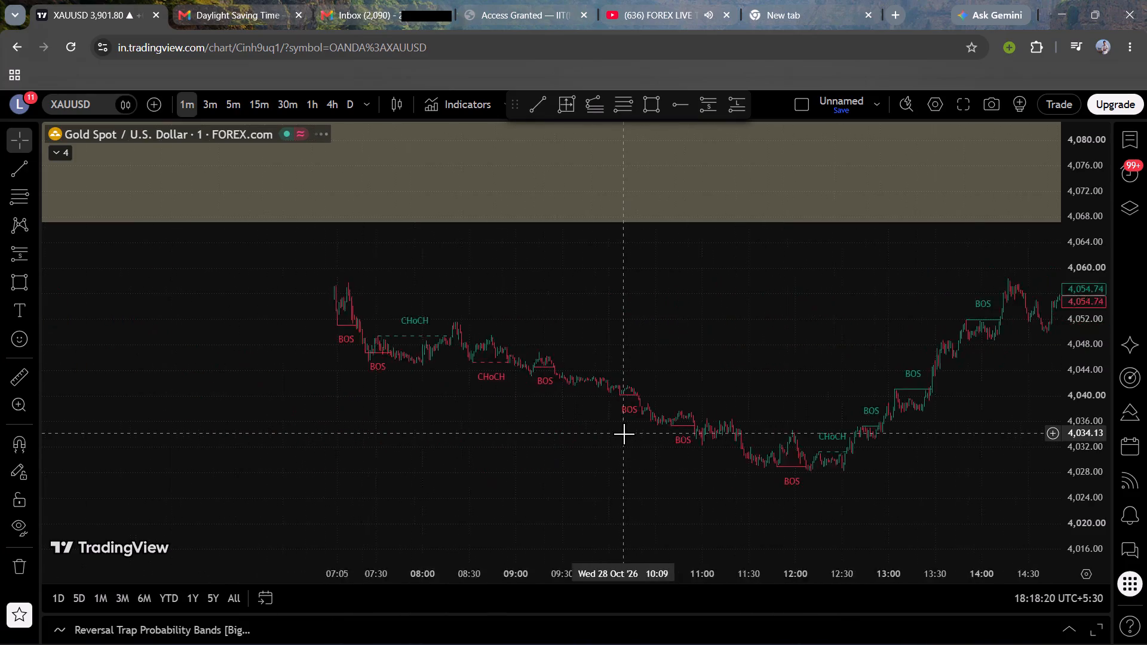
scroll(624, 434, right, 5)
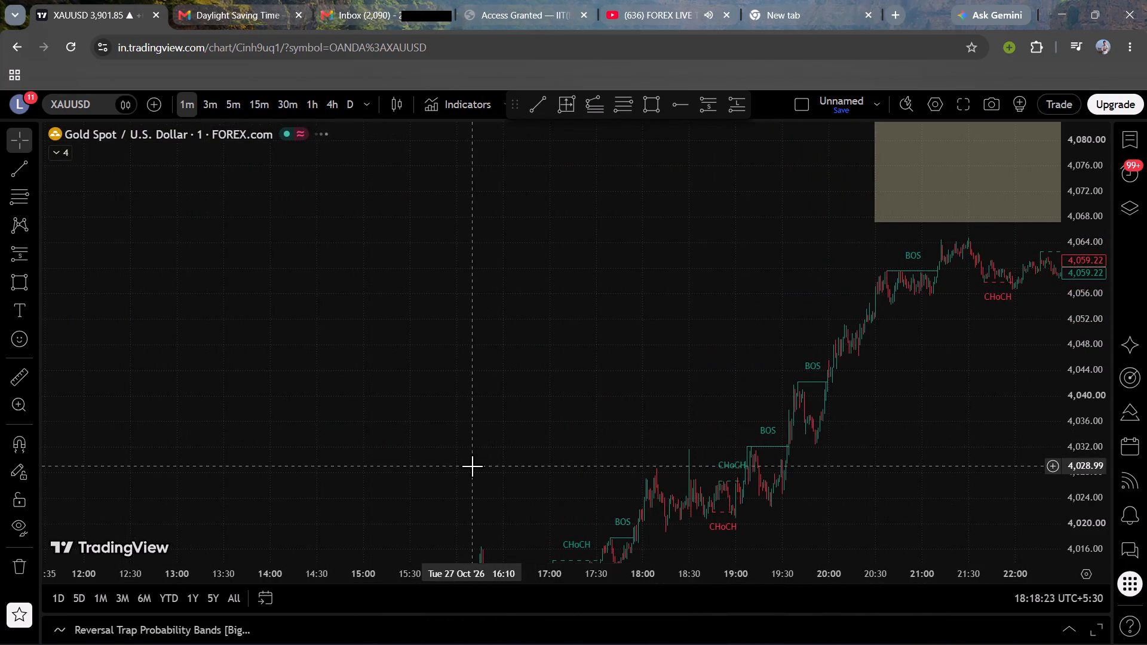
drag(472, 466, 746, 186)
drag(541, 302, 713, 282)
scroll(713, 282, up, 1)
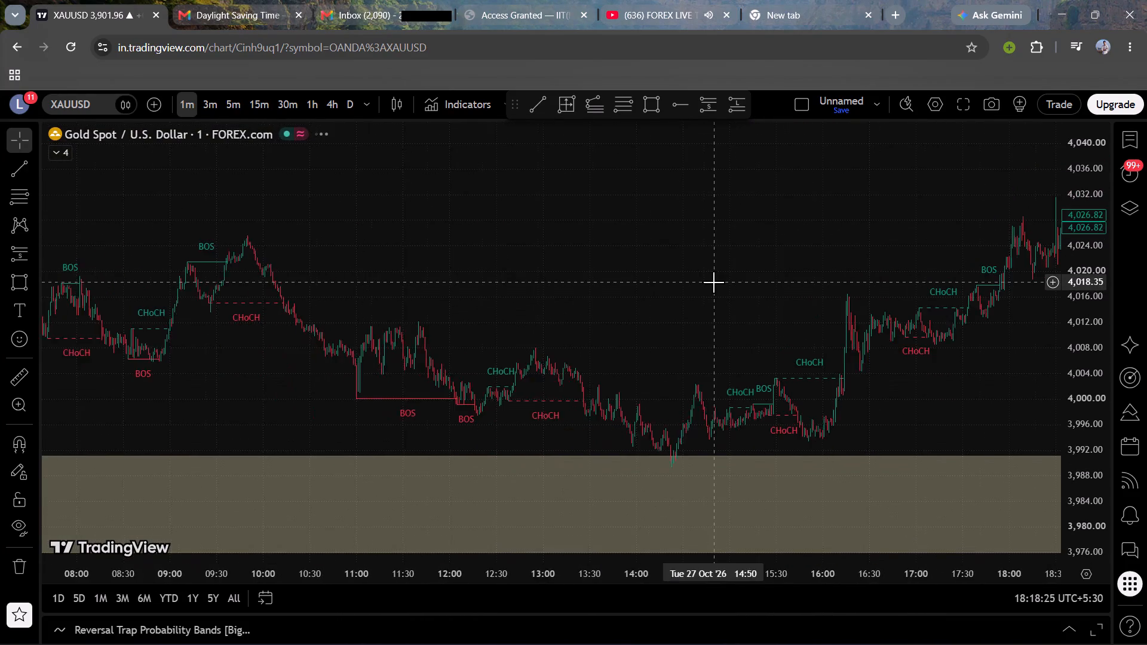
Examine the 27 October BOS and CHoCH structure in closer detail, from the evening rally back to the early morning.
scroll(713, 282, up, 4)
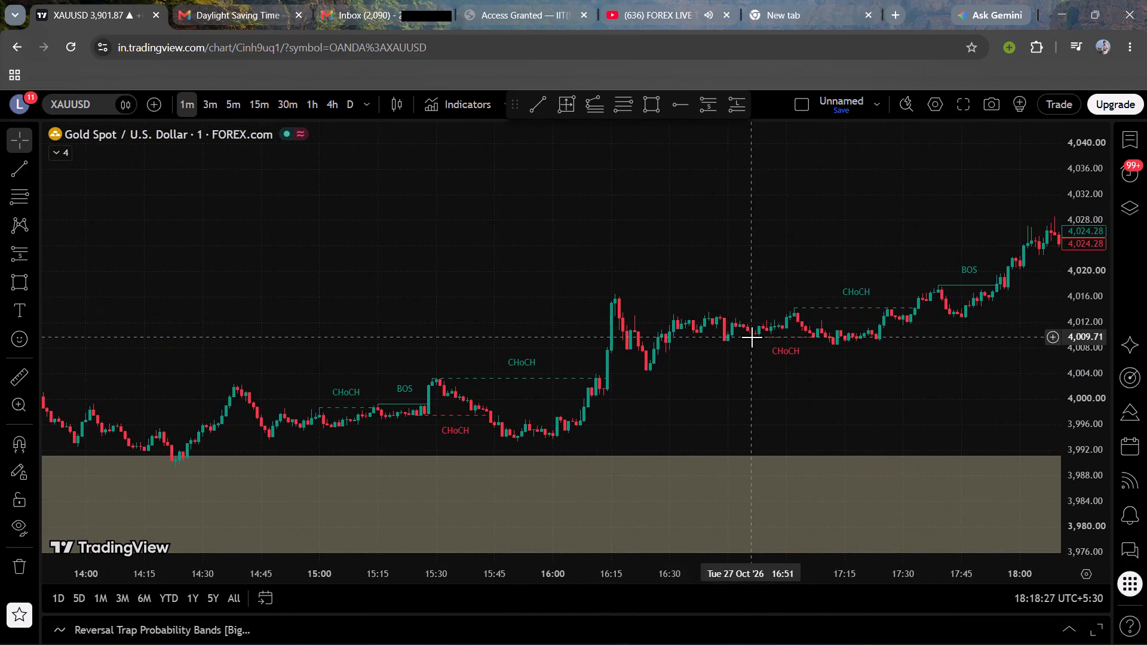
scroll(703, 397, right, 8)
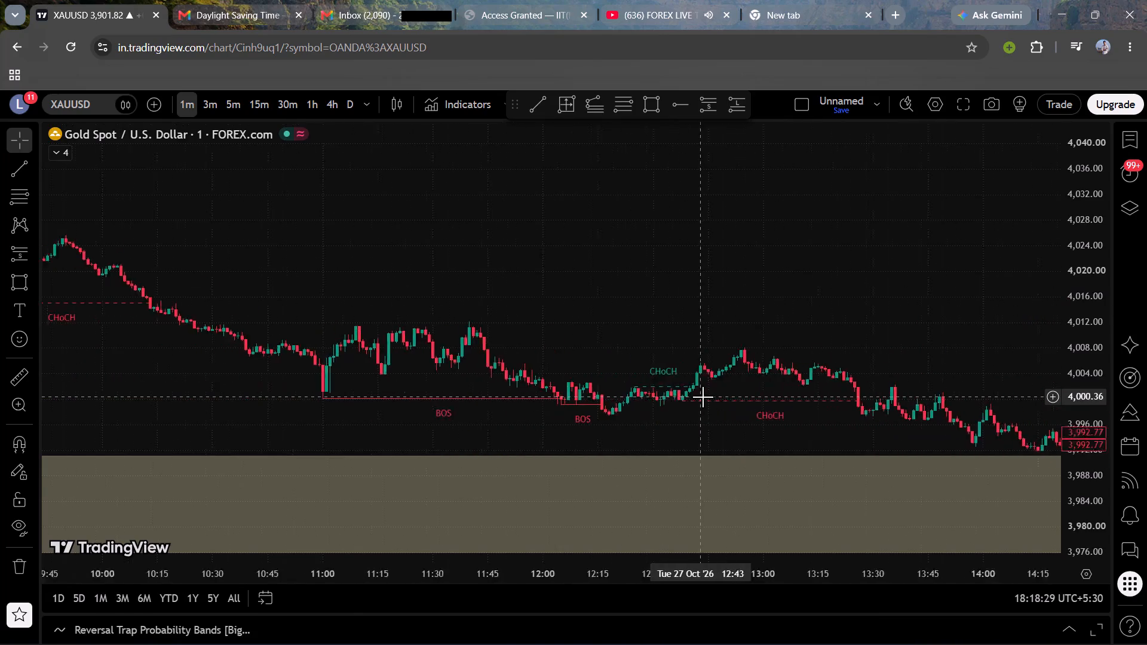
scroll(703, 397, right, 4)
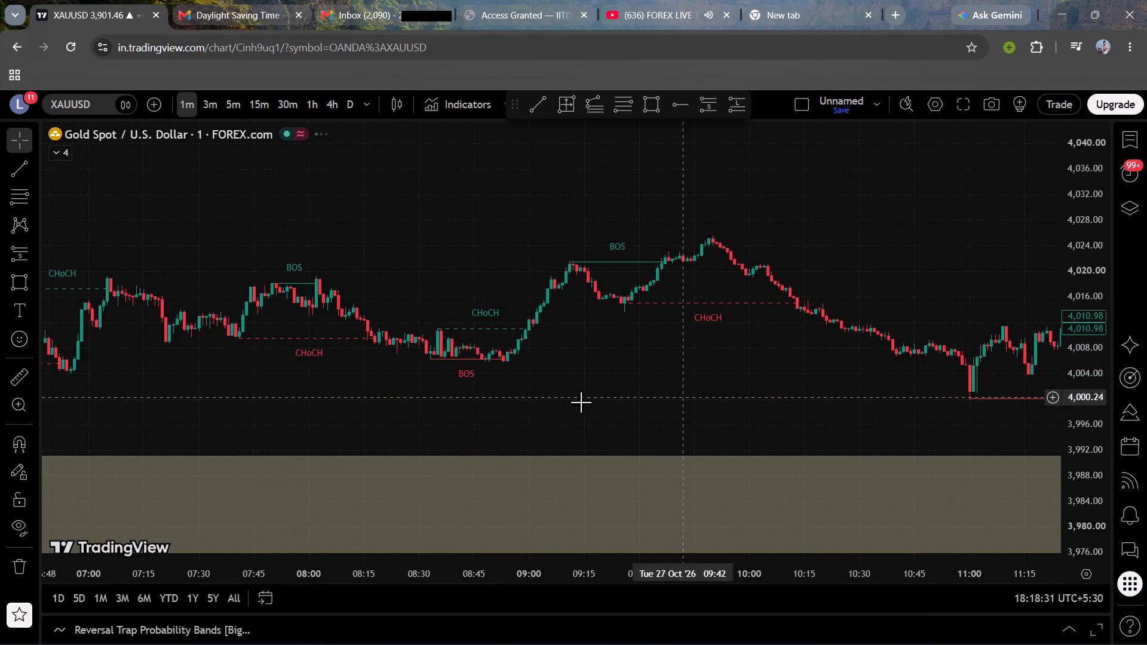
click(579, 402)
drag(525, 409, 708, 480)
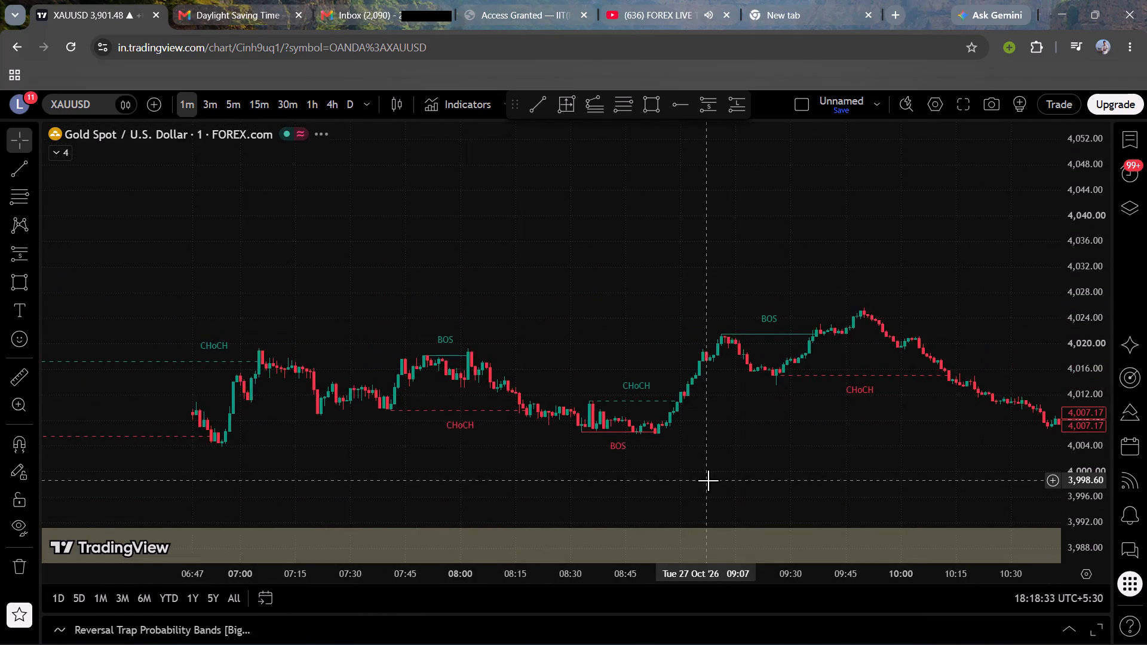
scroll(708, 480, down, 2)
scroll(538, 467, right, 4)
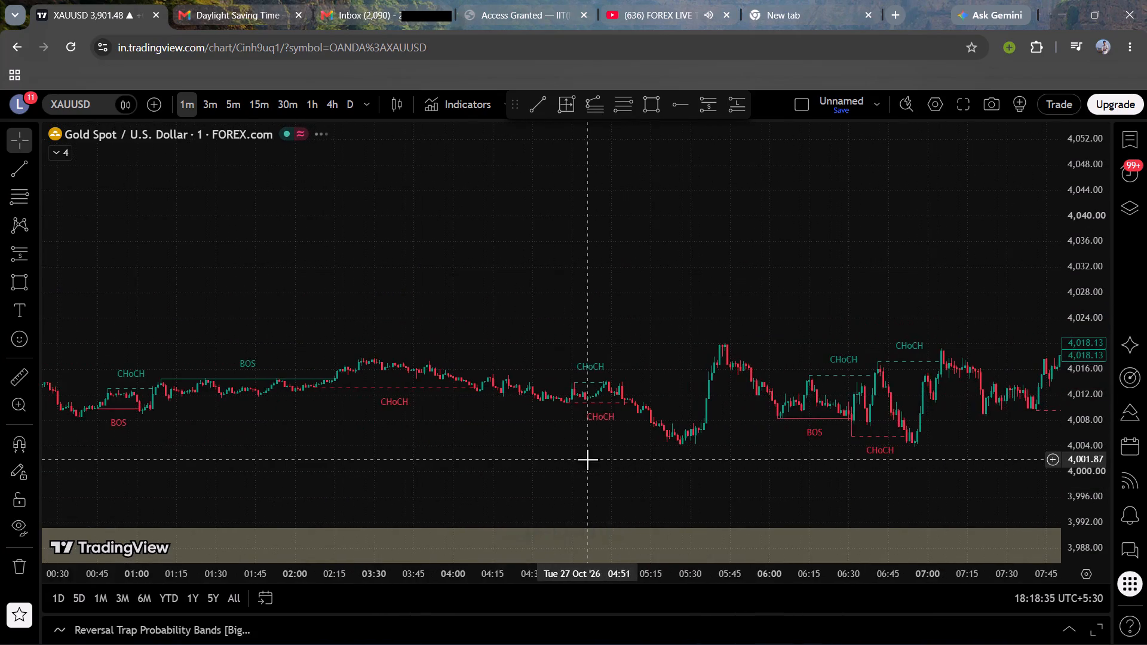
scroll(587, 459, up, 3)
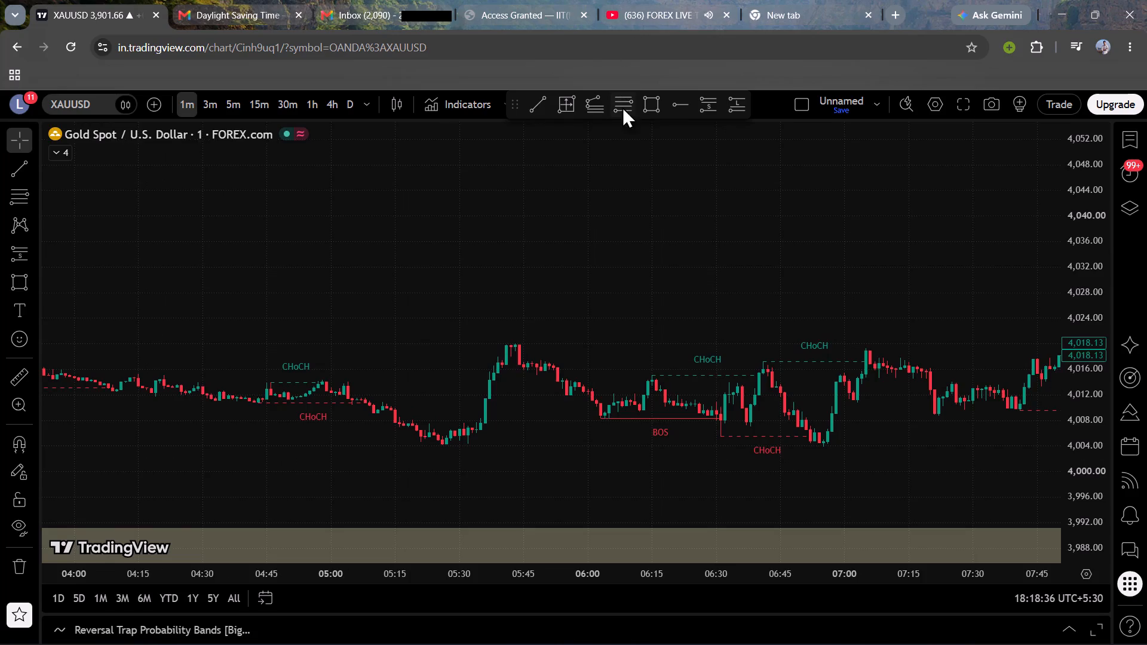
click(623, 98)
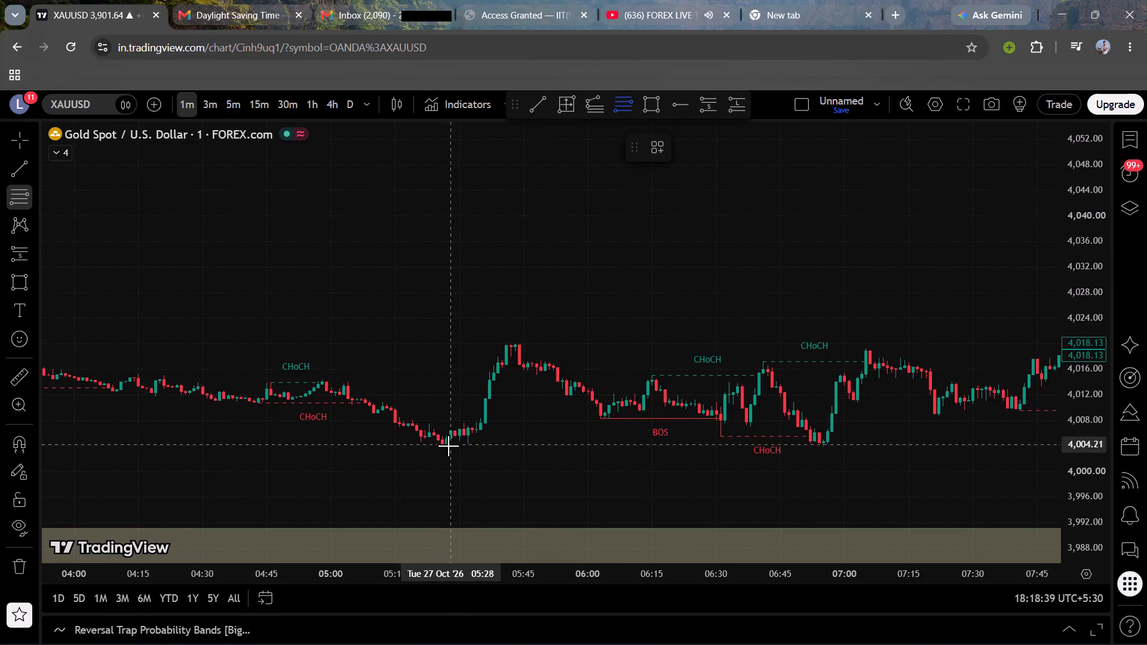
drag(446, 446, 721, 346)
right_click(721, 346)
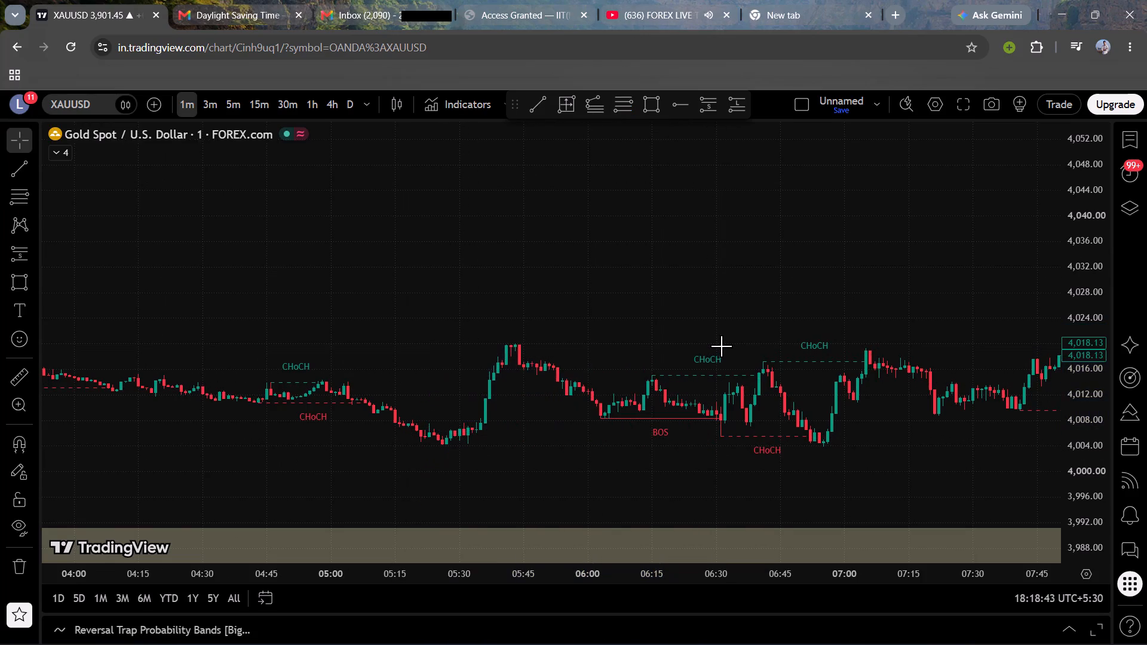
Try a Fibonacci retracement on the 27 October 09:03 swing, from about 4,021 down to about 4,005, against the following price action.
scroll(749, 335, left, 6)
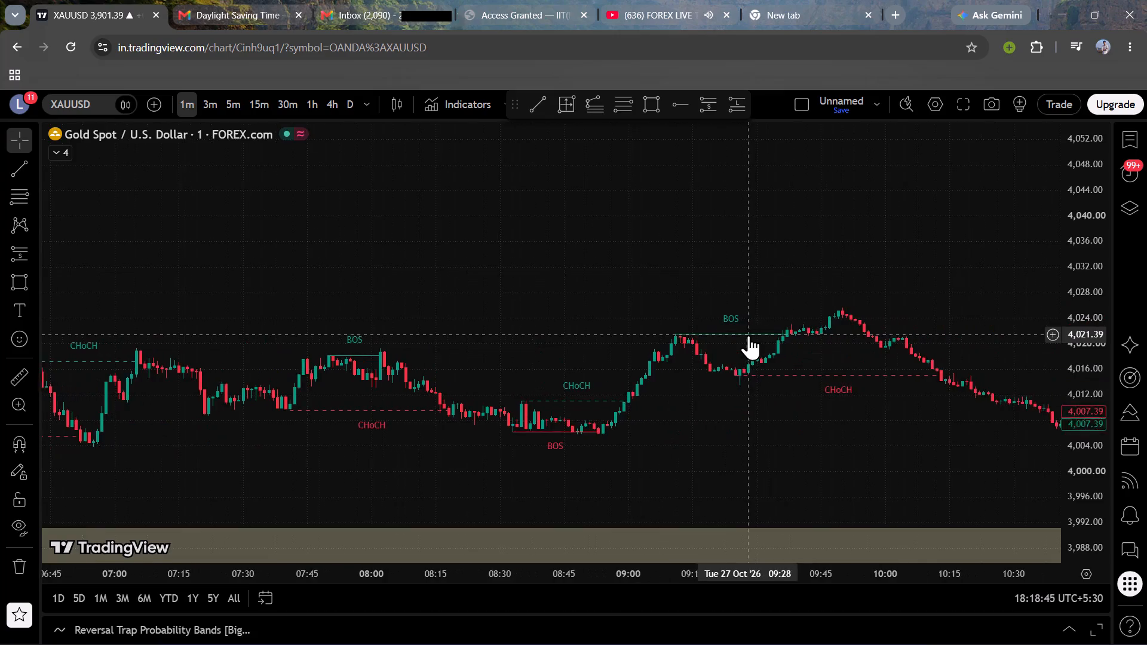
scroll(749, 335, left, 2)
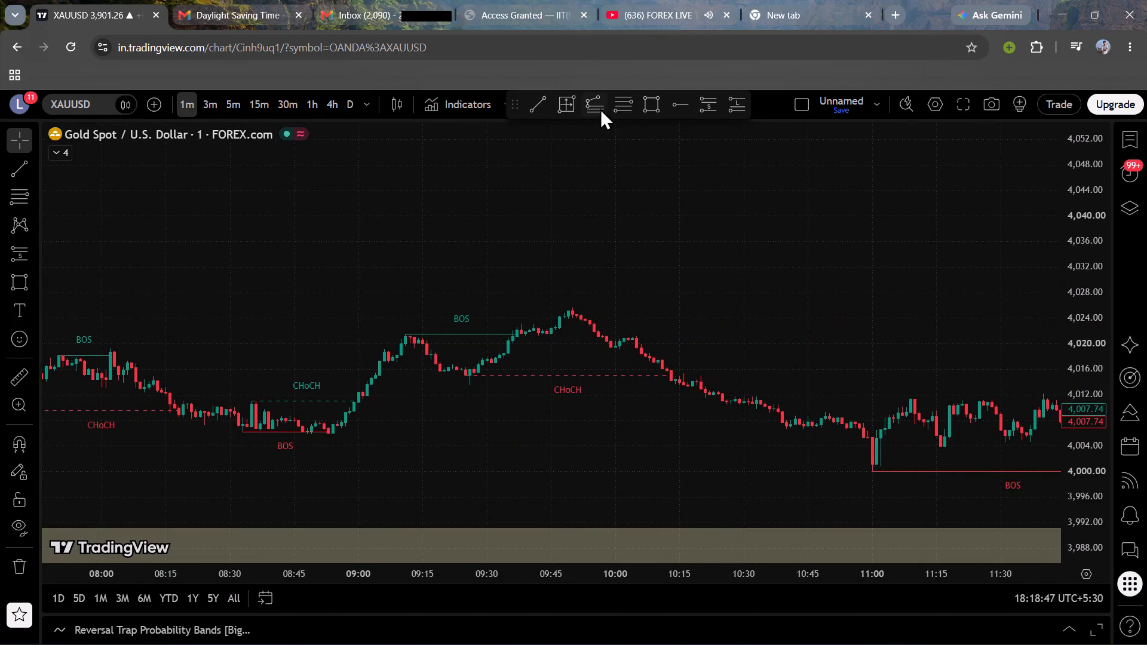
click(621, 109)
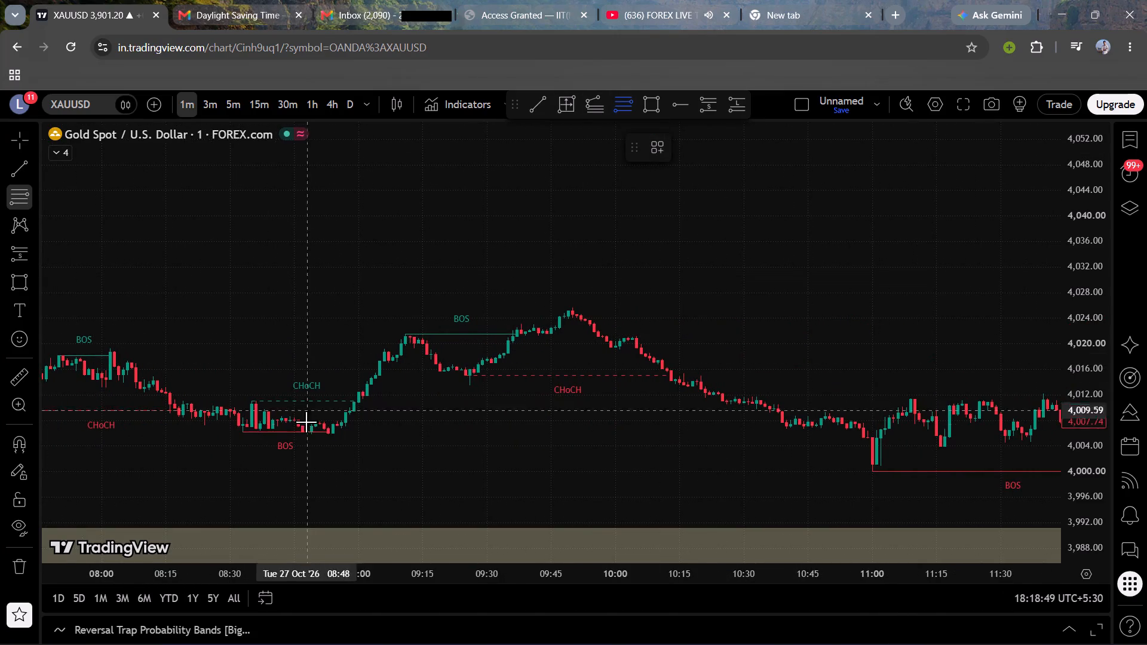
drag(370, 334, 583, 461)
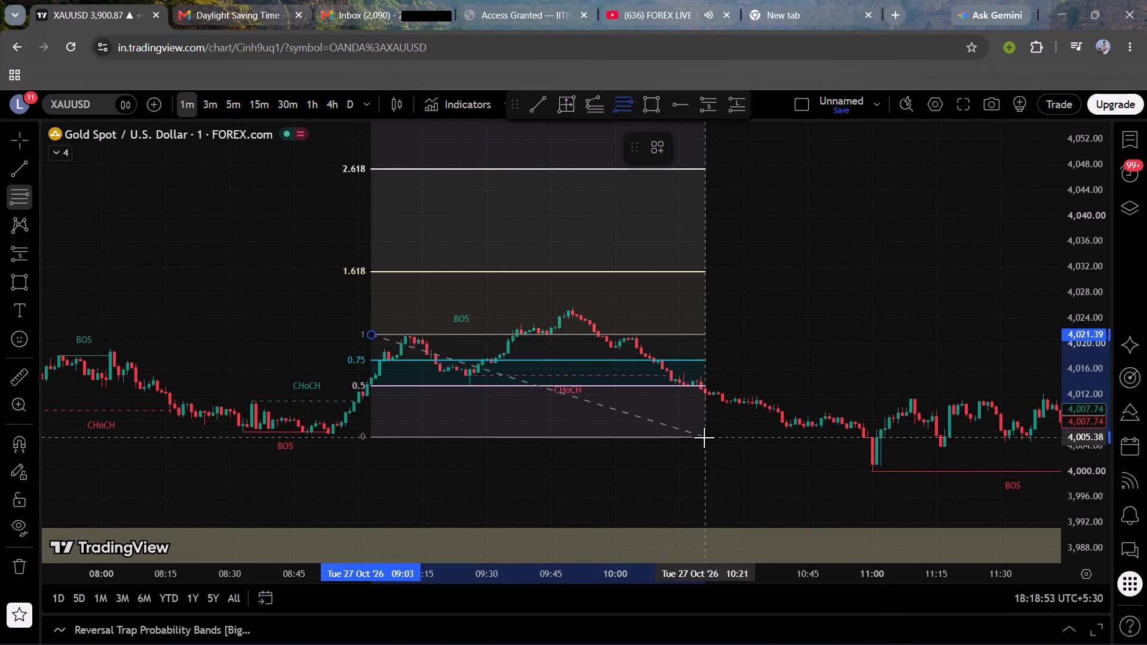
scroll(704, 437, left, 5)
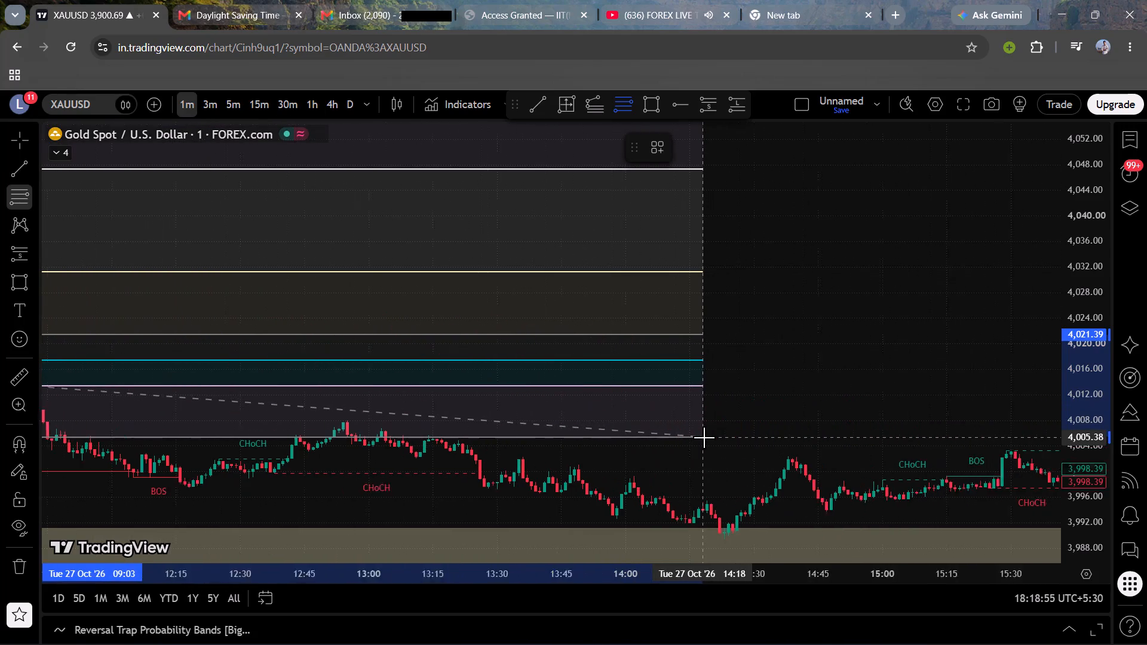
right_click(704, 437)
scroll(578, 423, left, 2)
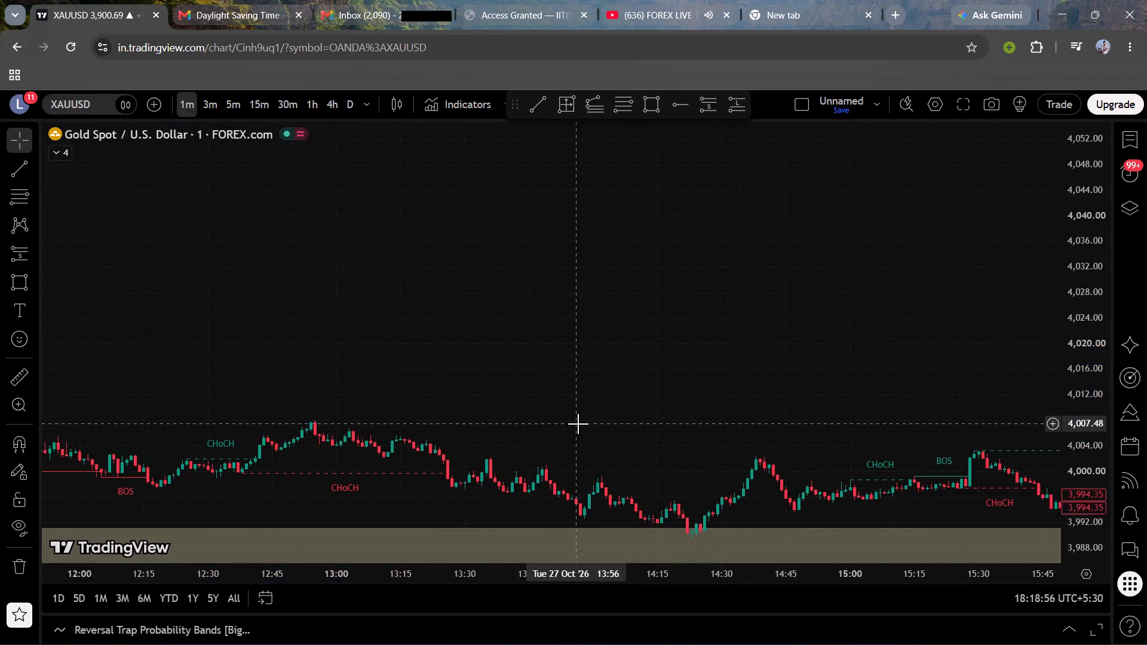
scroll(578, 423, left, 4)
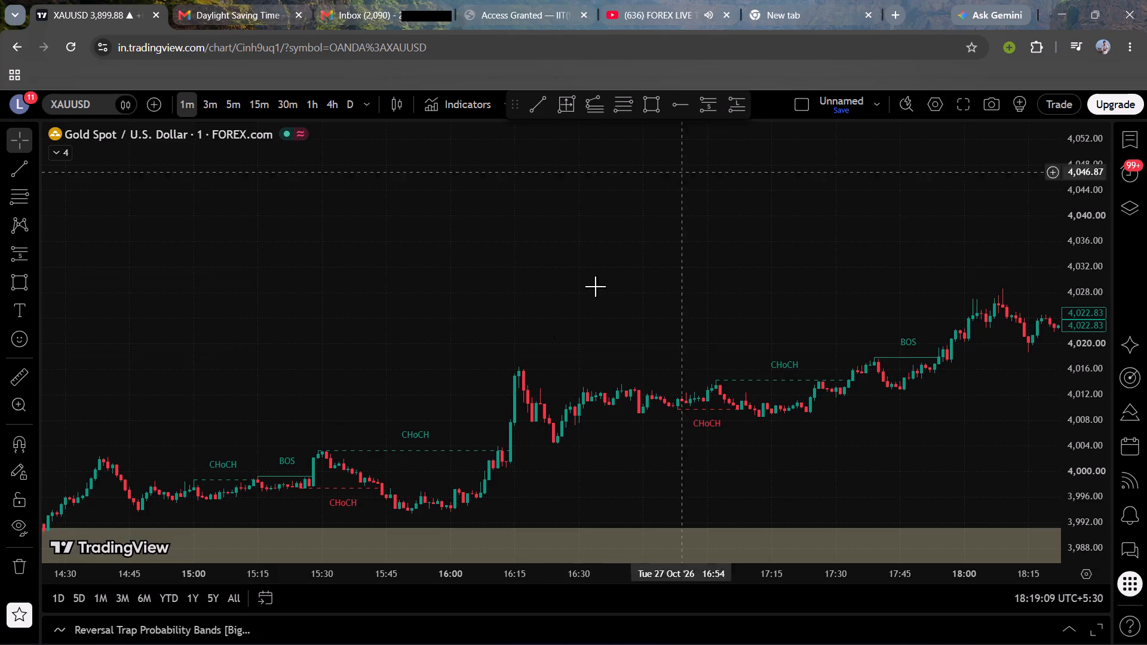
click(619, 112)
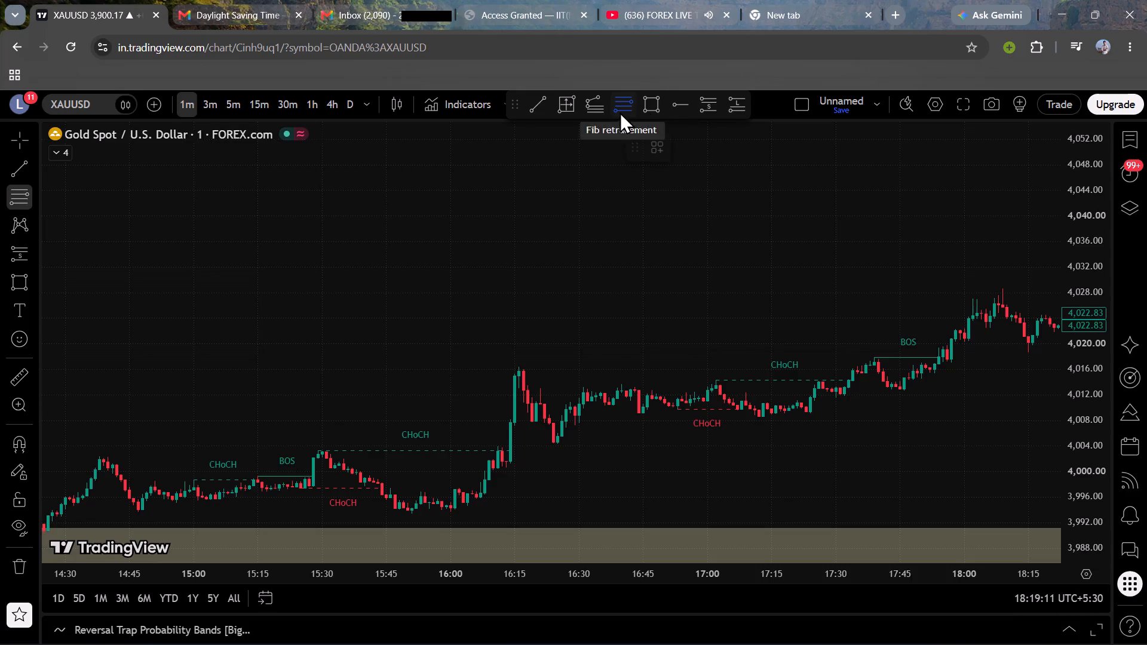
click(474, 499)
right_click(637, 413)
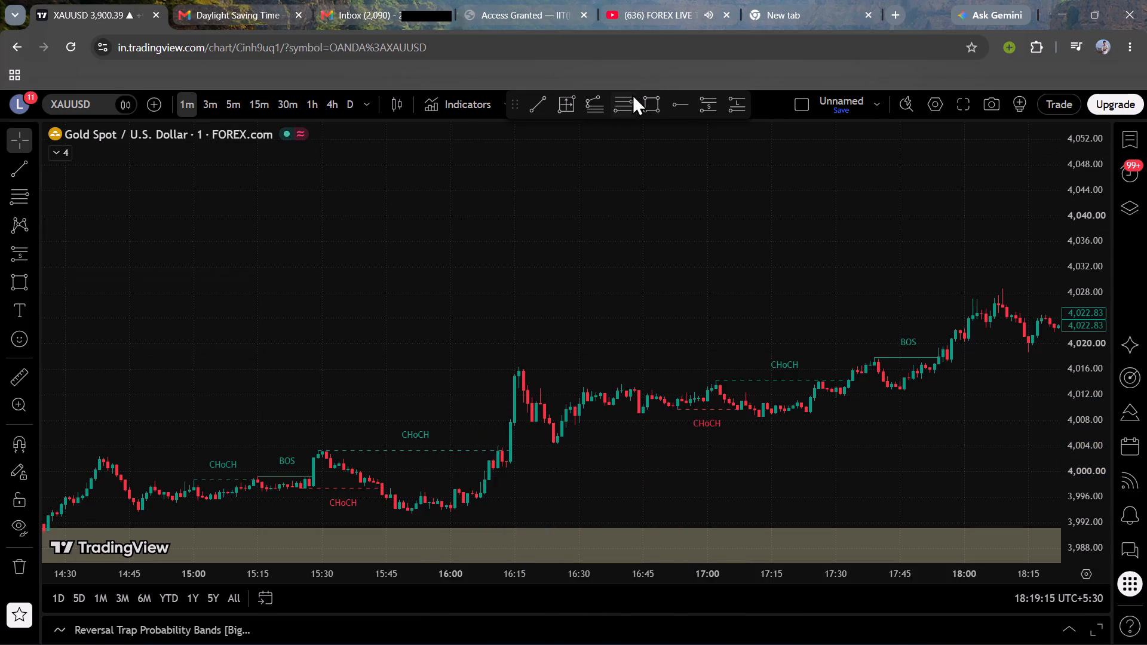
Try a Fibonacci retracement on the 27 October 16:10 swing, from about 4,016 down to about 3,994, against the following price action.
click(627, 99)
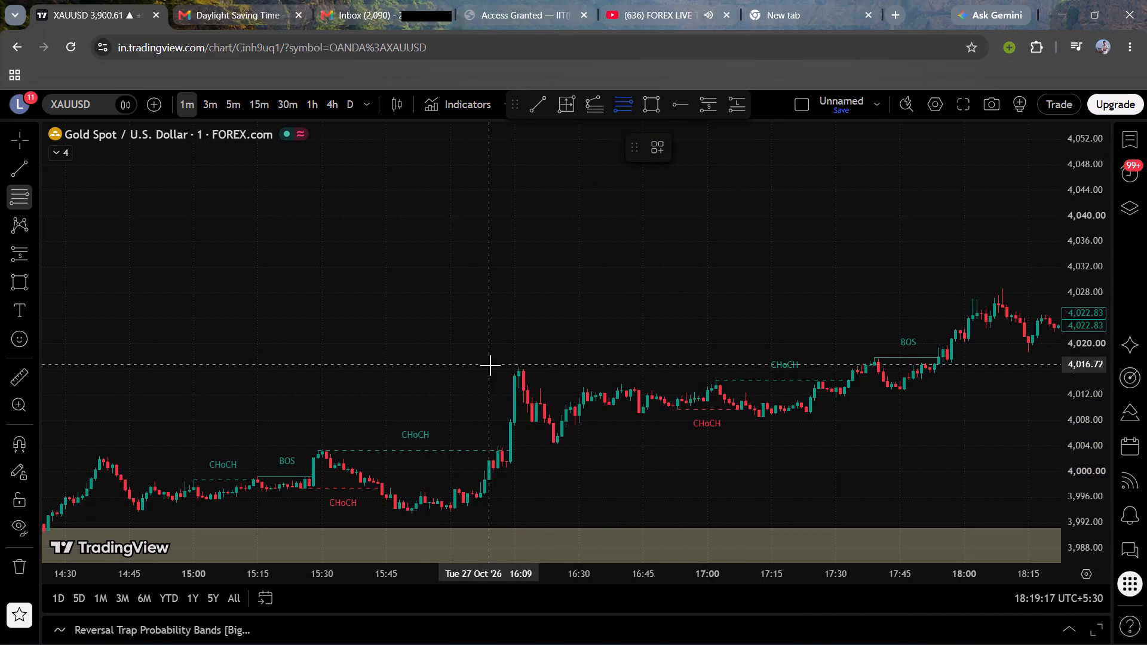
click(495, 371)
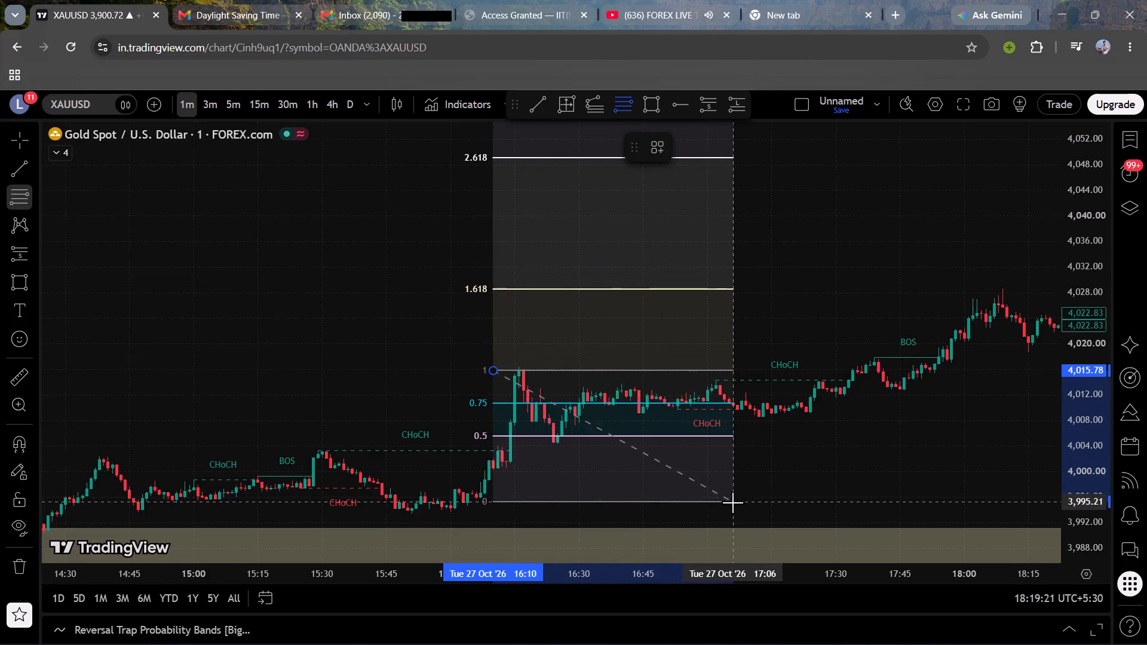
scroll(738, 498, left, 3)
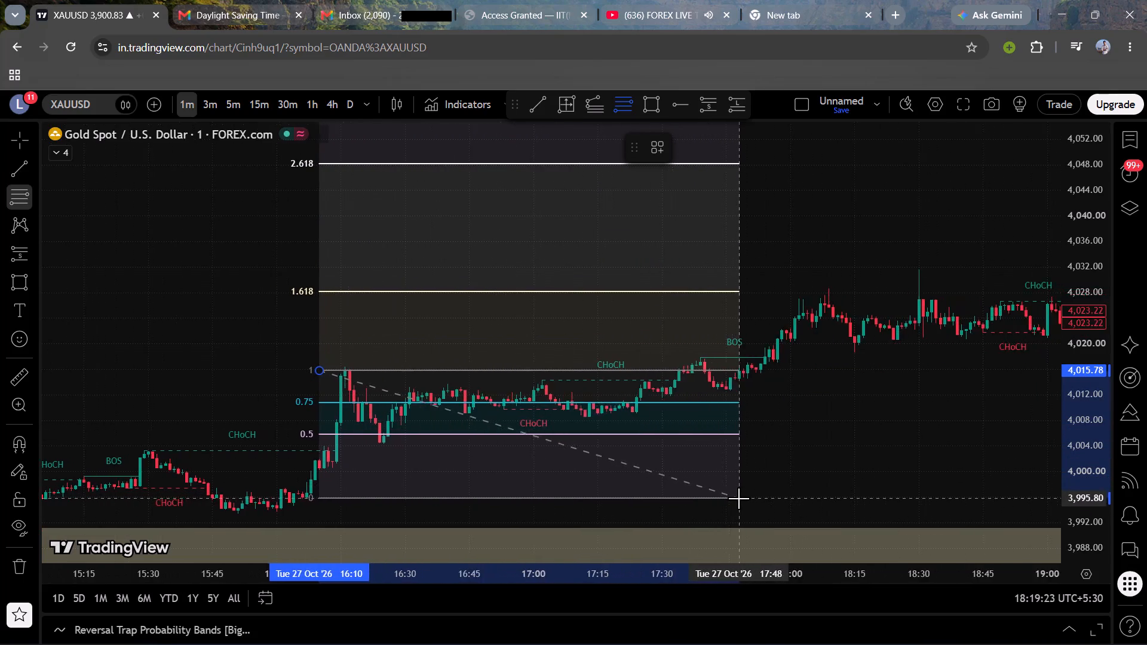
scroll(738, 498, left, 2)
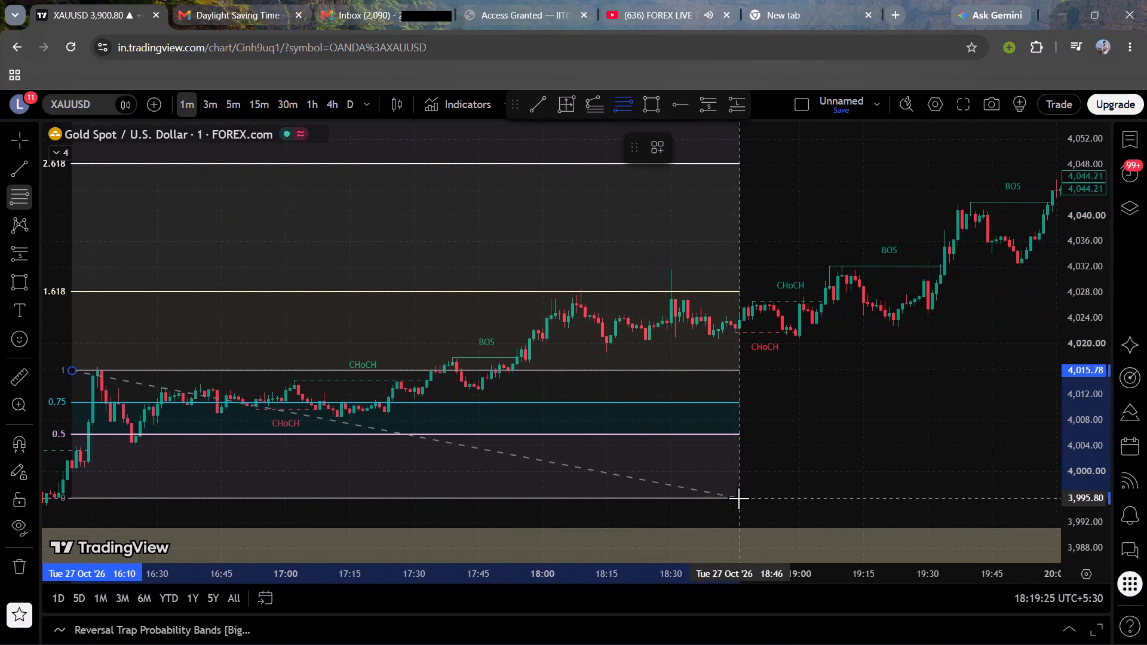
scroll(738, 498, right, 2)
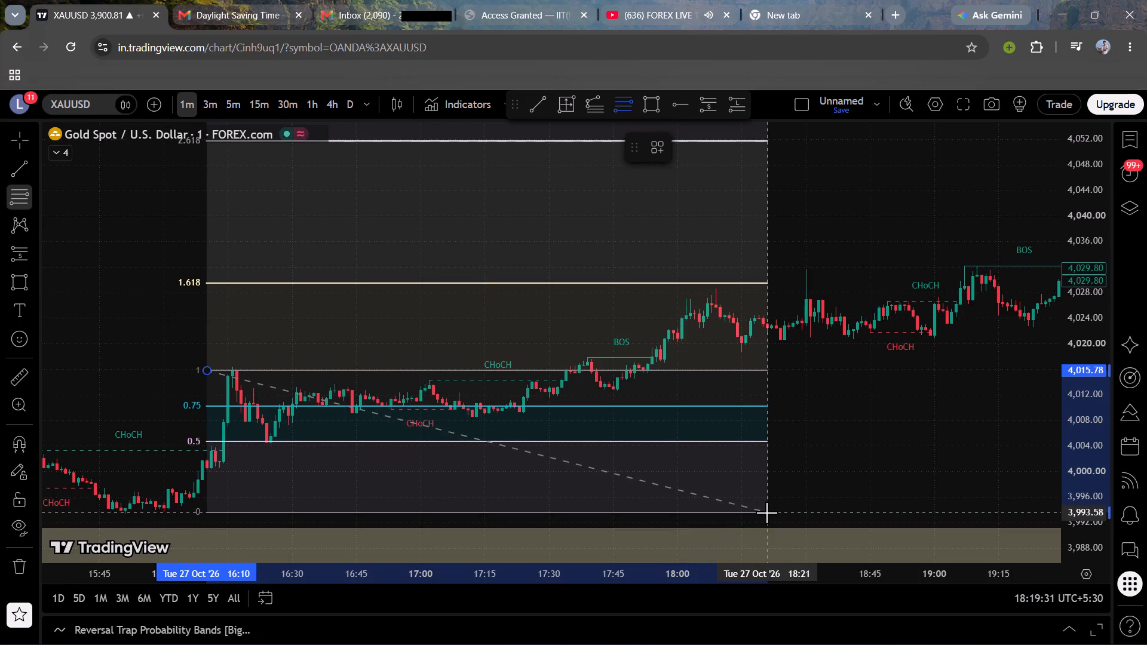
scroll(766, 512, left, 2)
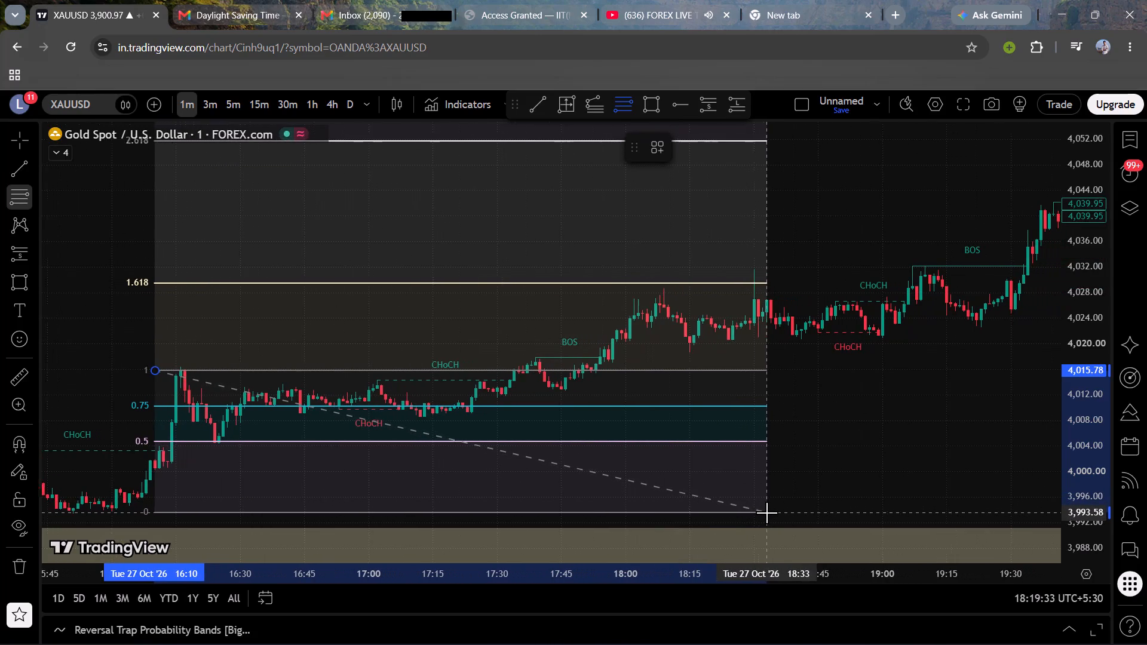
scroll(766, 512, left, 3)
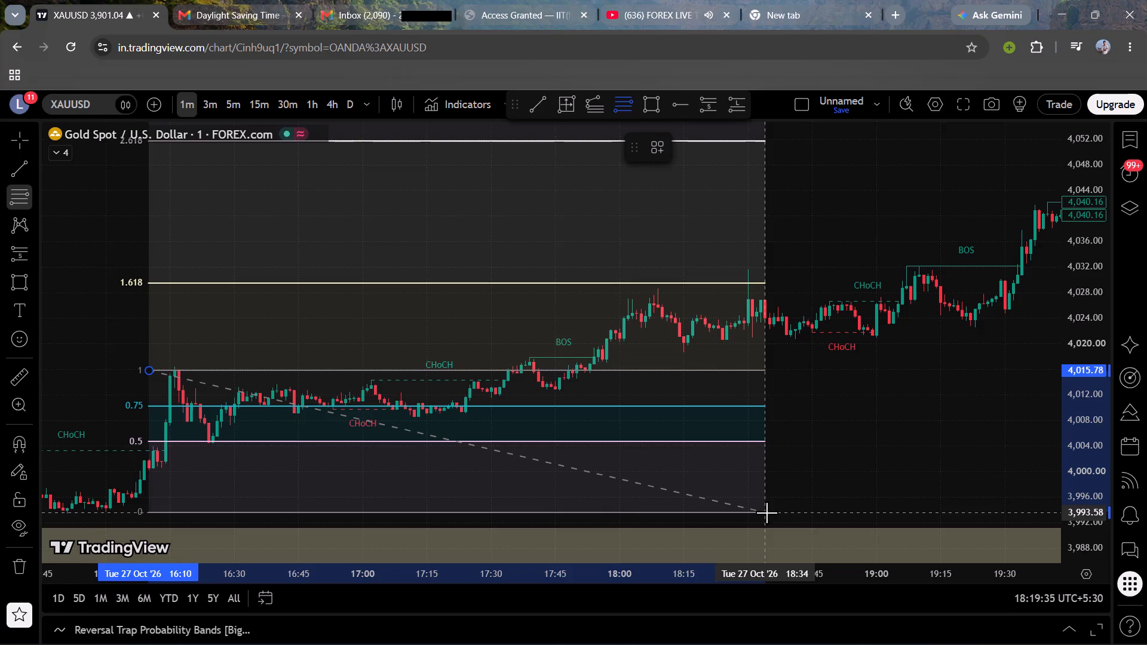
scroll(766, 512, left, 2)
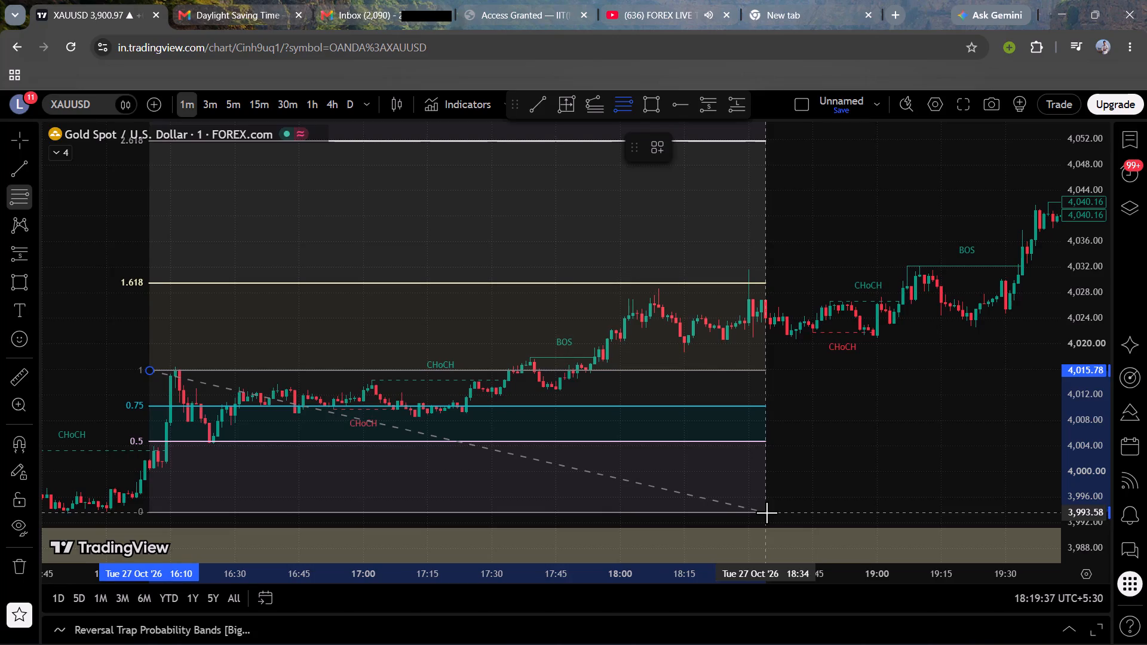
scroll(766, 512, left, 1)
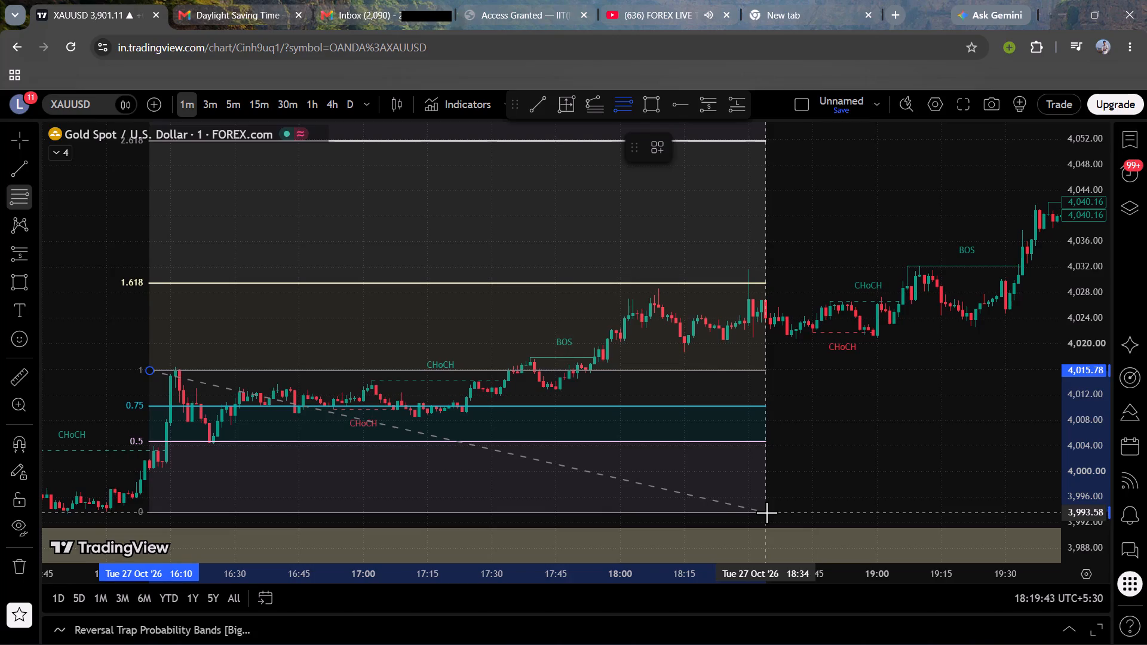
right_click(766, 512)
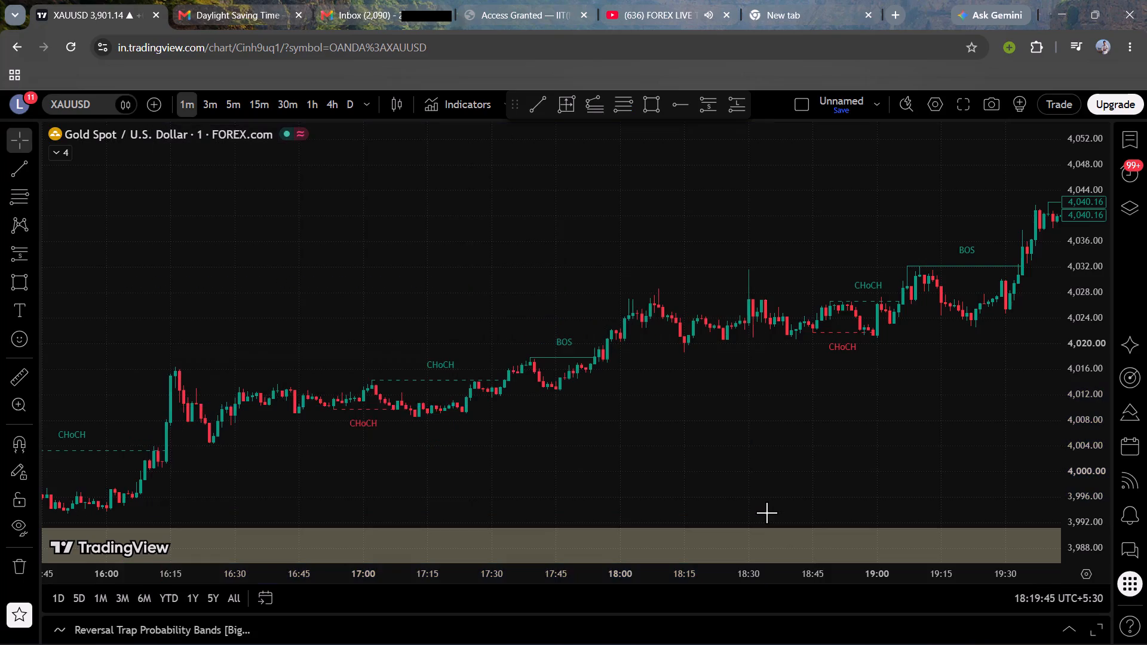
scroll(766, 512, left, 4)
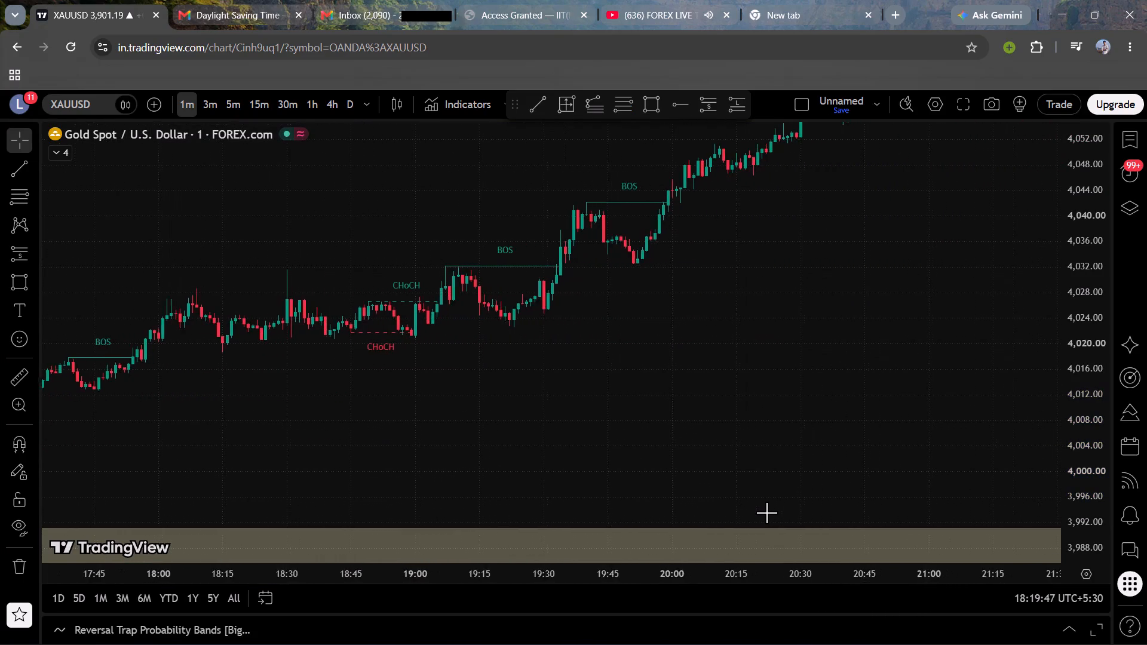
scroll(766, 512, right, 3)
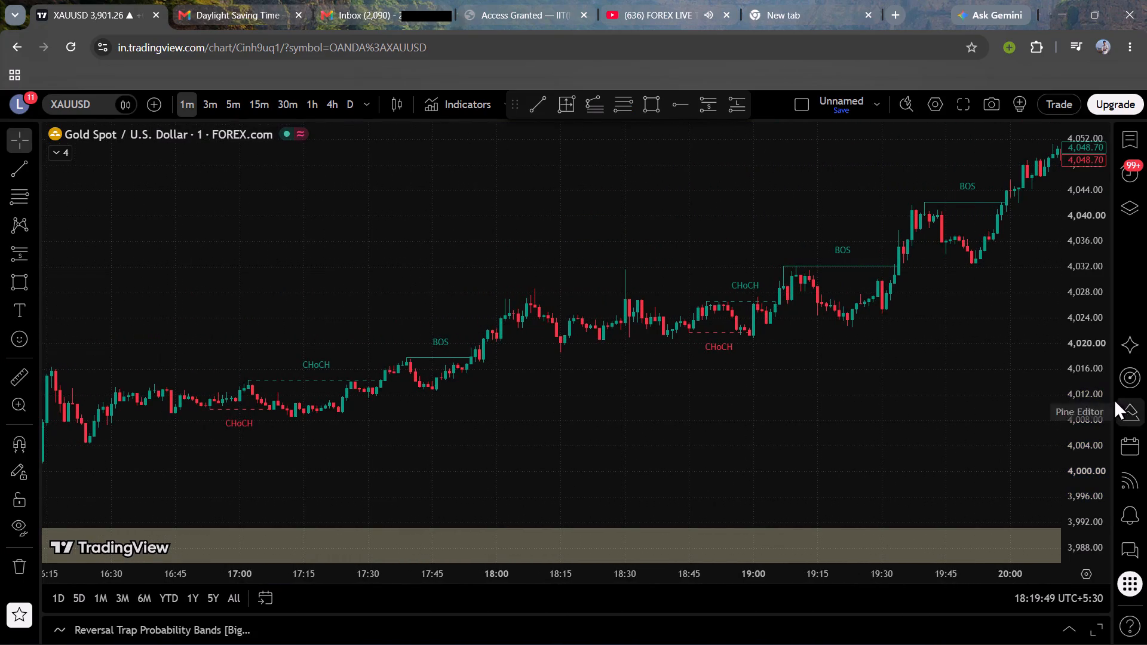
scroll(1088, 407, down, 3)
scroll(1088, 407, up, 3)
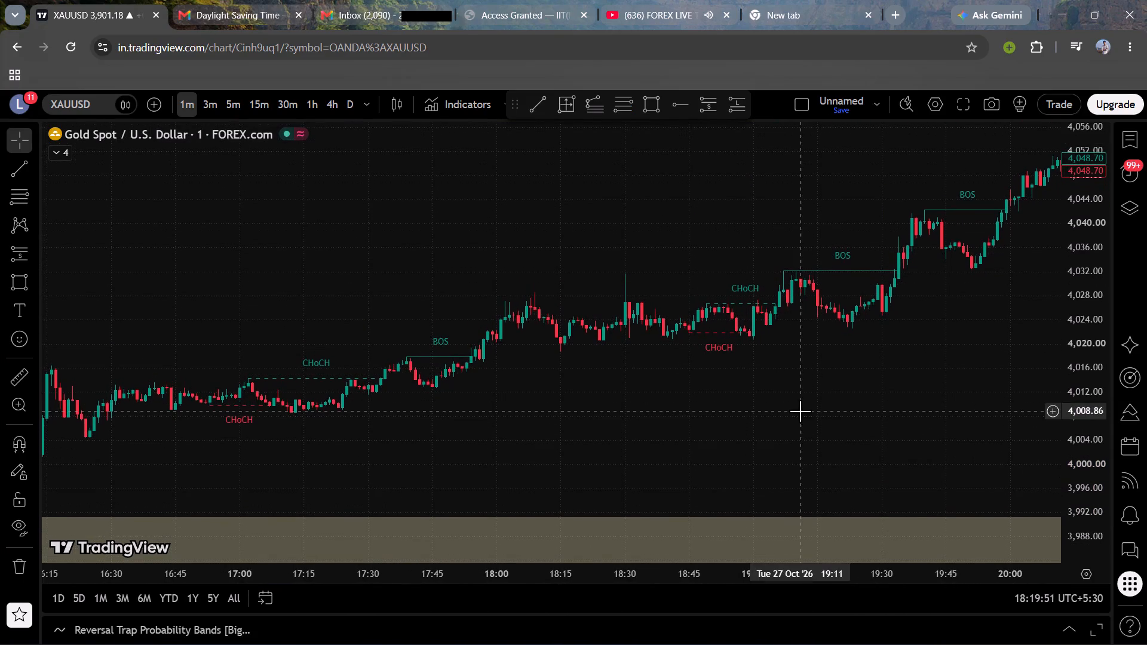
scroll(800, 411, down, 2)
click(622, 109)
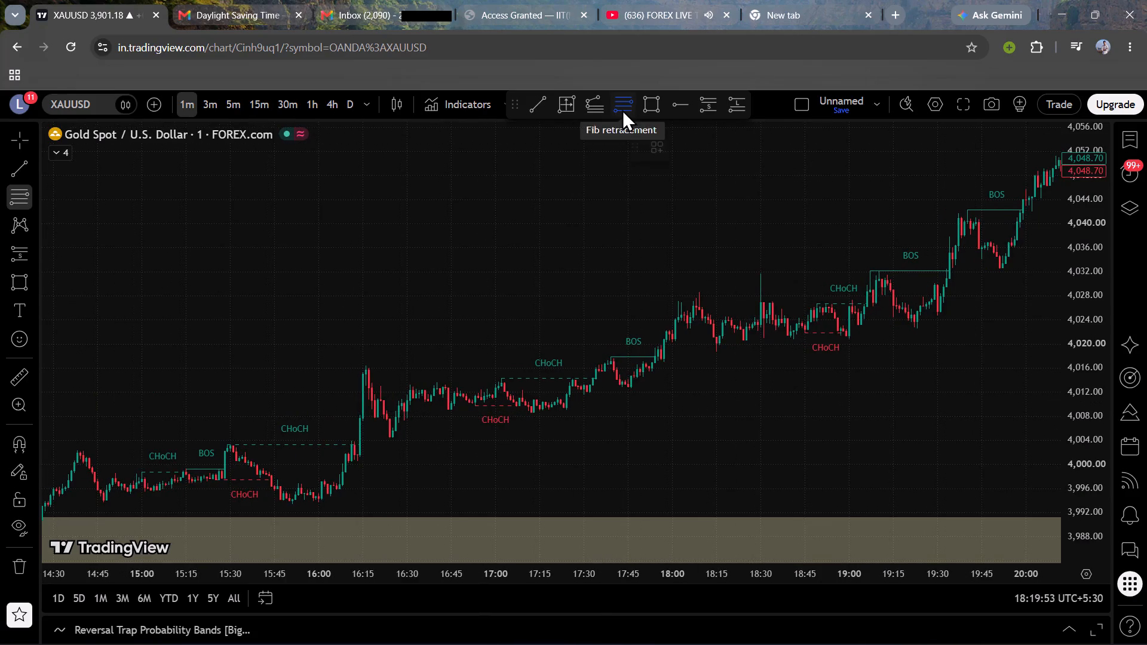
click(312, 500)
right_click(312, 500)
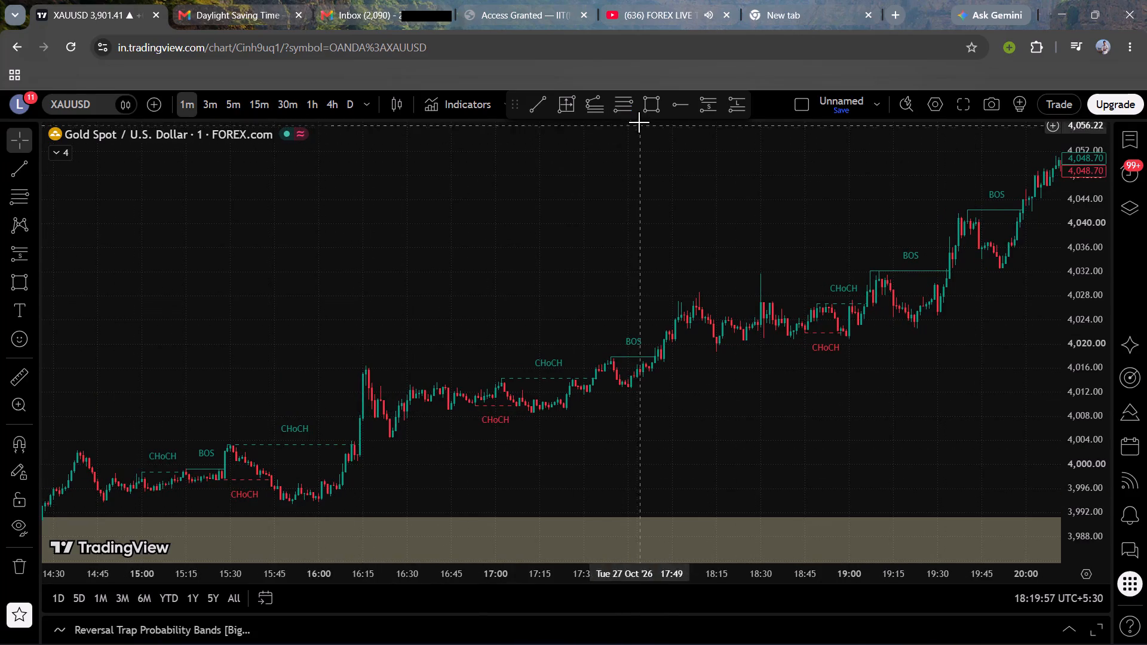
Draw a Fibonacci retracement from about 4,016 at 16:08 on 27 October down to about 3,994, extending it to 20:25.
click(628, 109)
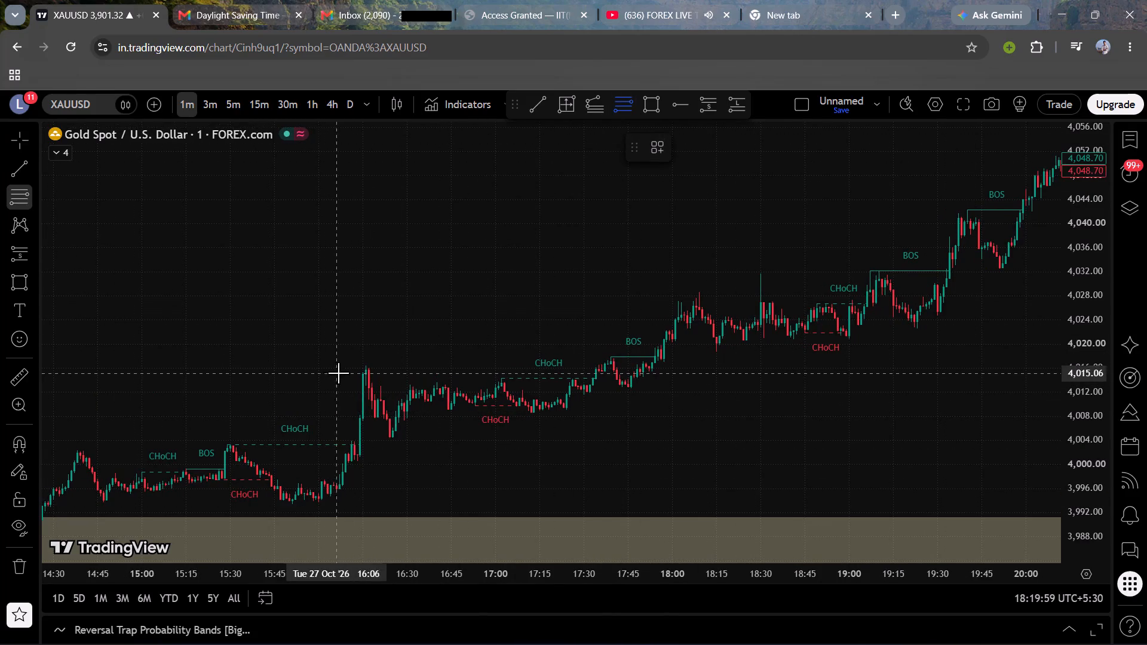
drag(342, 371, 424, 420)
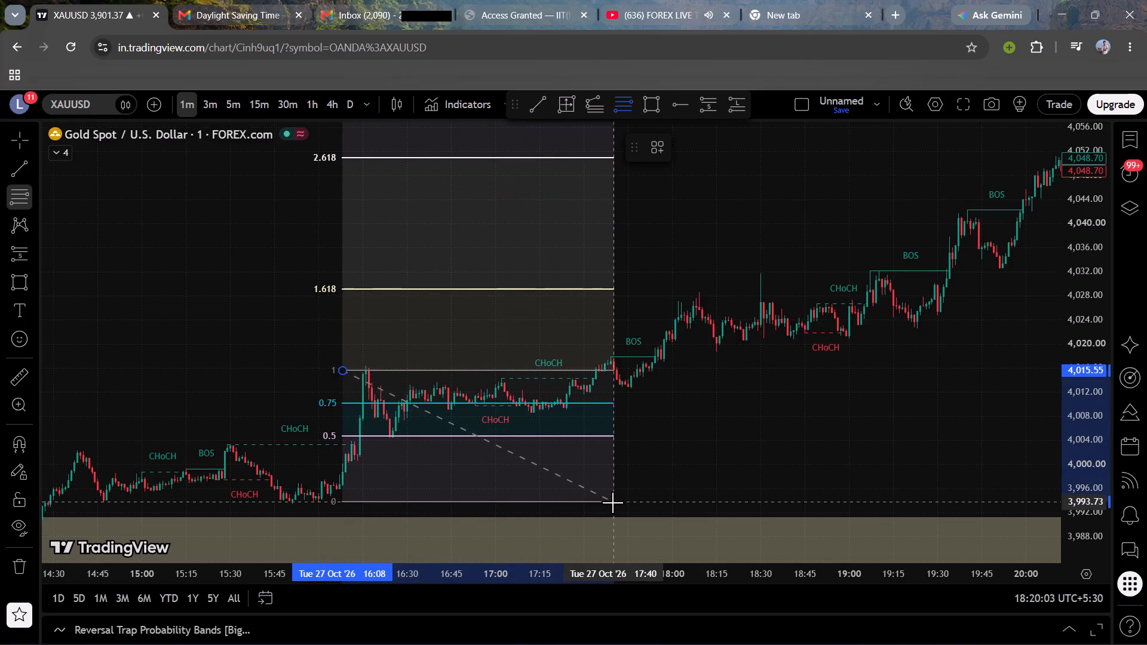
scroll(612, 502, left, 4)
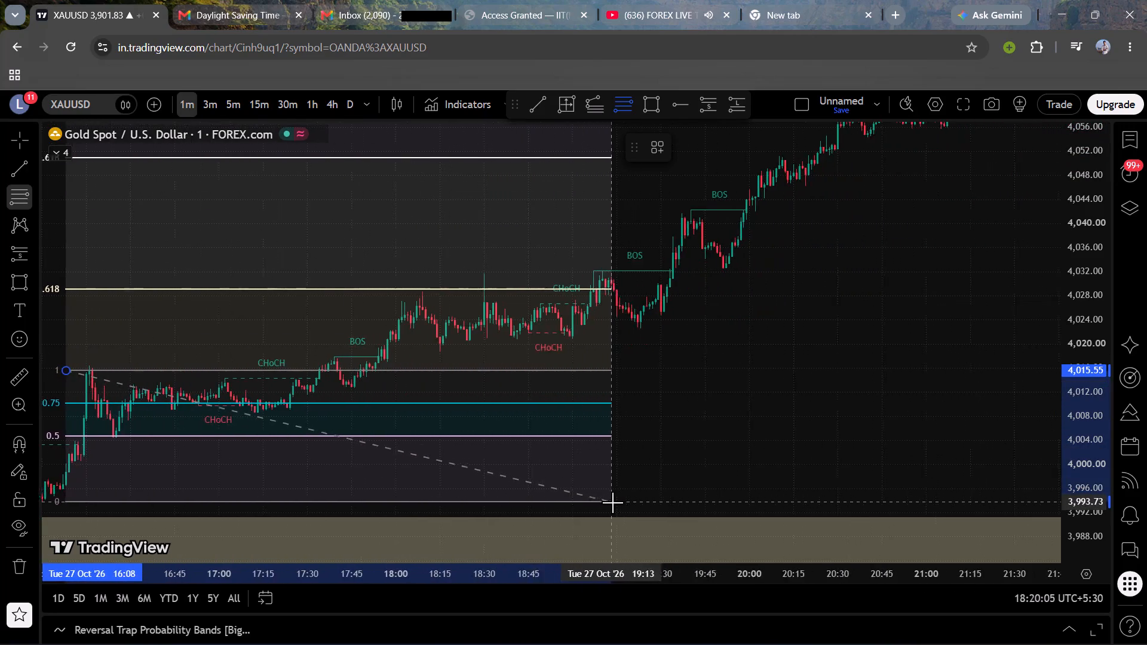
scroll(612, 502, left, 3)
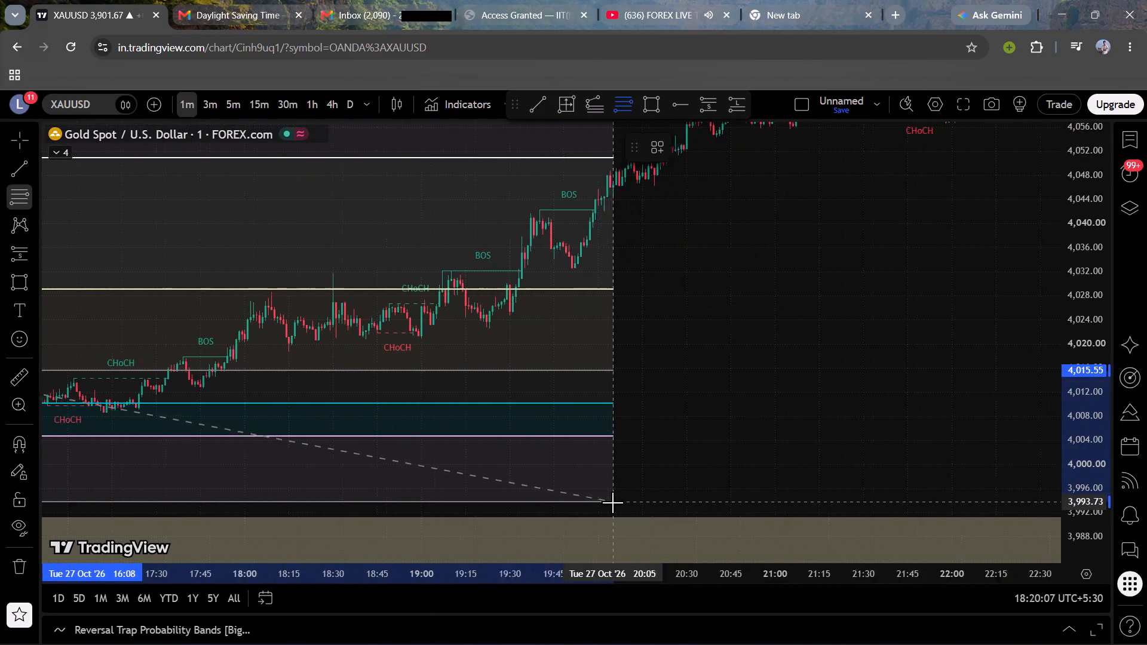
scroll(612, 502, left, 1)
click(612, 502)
Examine how price moves past the retracement's extension levels toward the upper shaded zone, through to the morning of 28 October.
drag(737, 451, 722, 460)
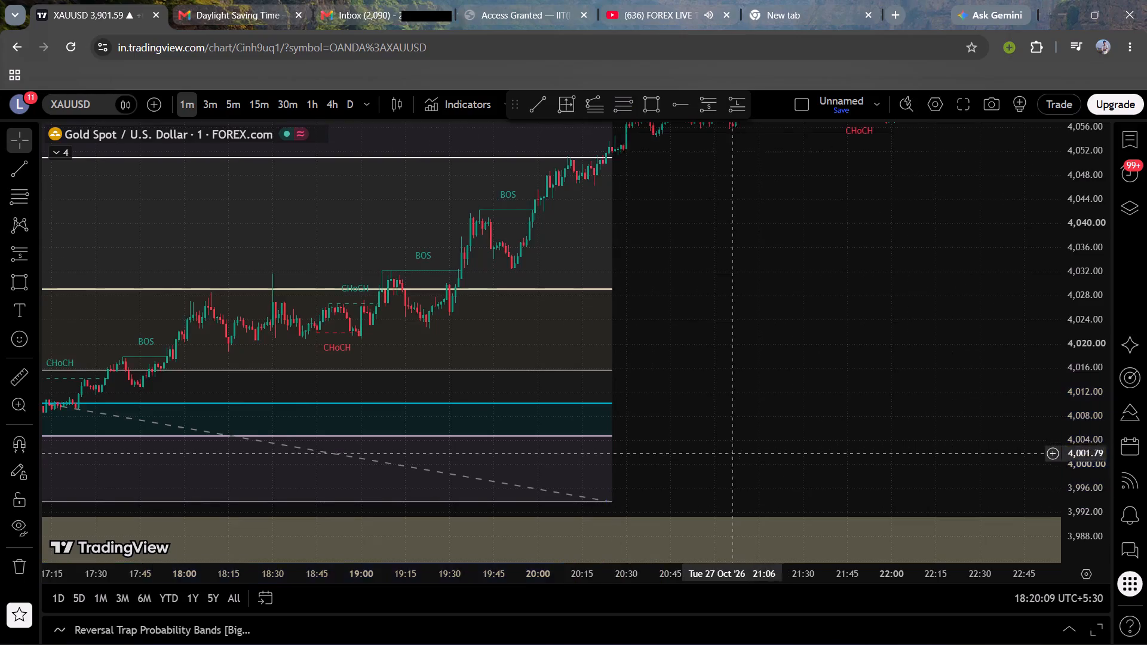
drag(722, 460, 455, 642)
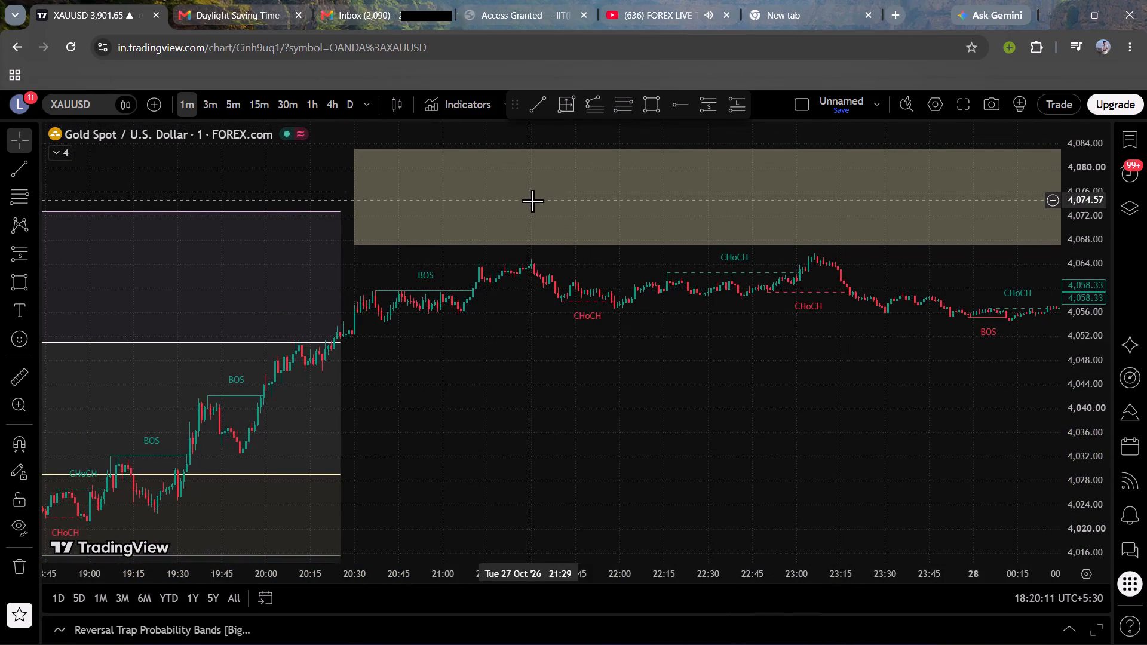
scroll(541, 213, left, 3)
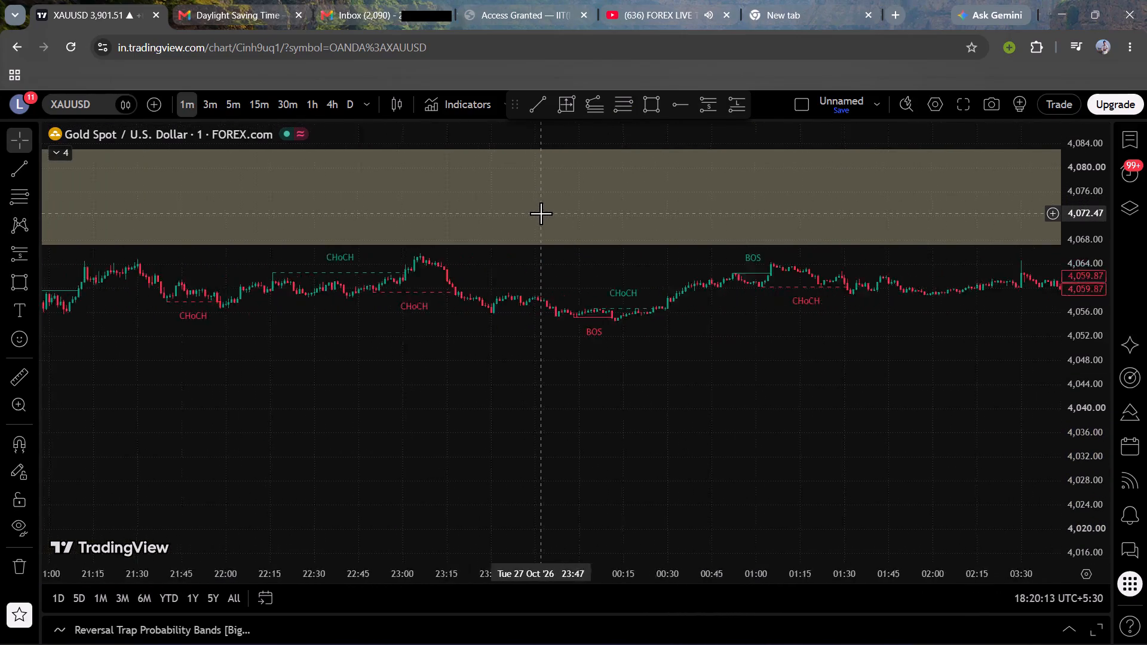
scroll(541, 213, left, 7)
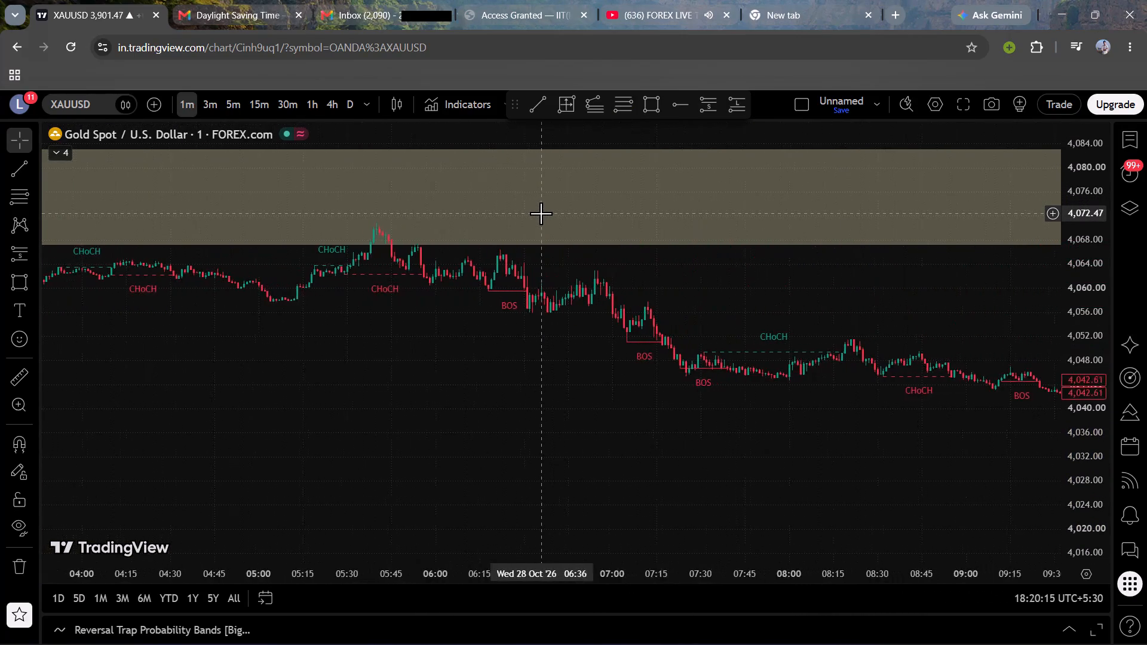
scroll(541, 213, right, 9)
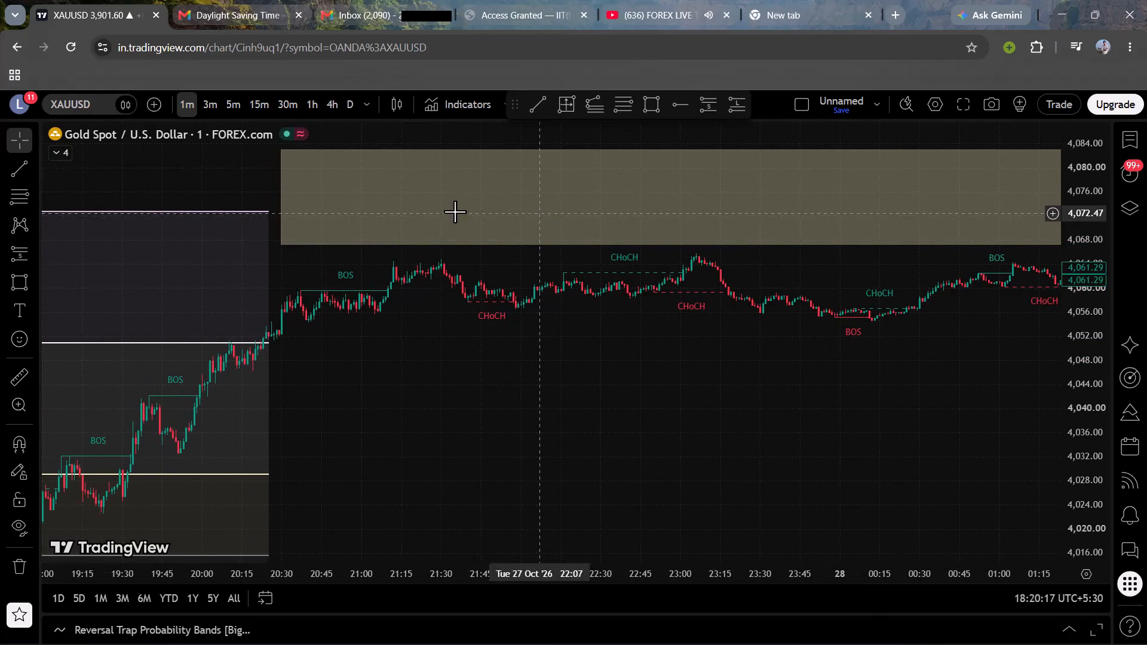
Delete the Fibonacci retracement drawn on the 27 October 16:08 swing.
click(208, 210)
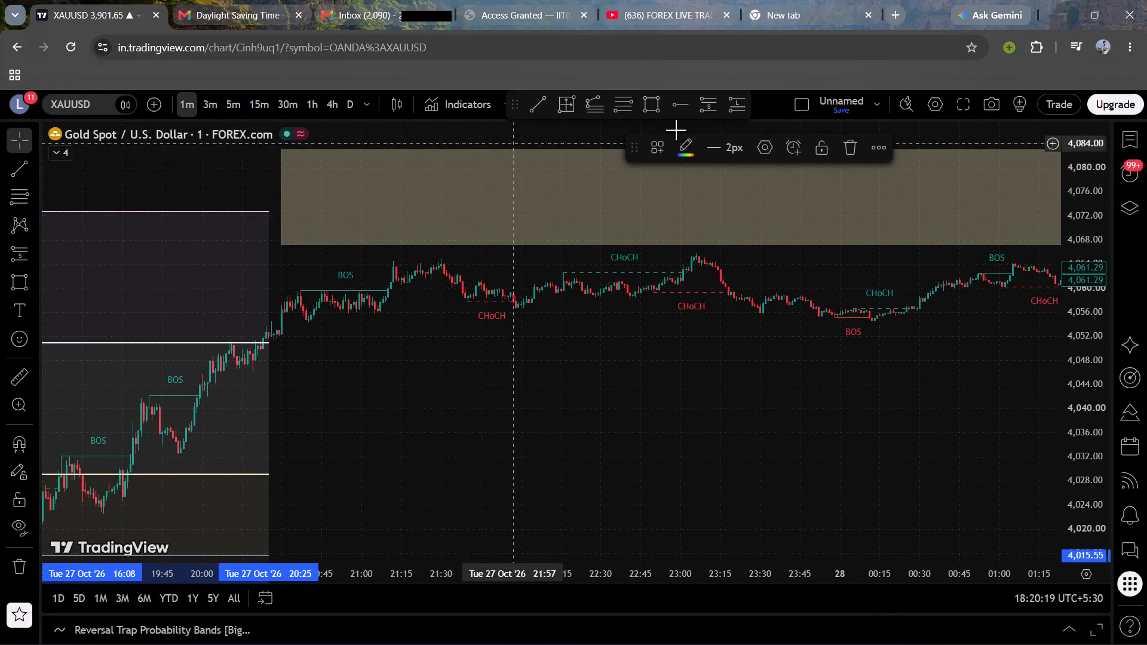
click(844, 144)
Examine price action beneath the upper shaded zone from the evening of 27 October through the 28 October morning decline.
scroll(640, 356, left, 2)
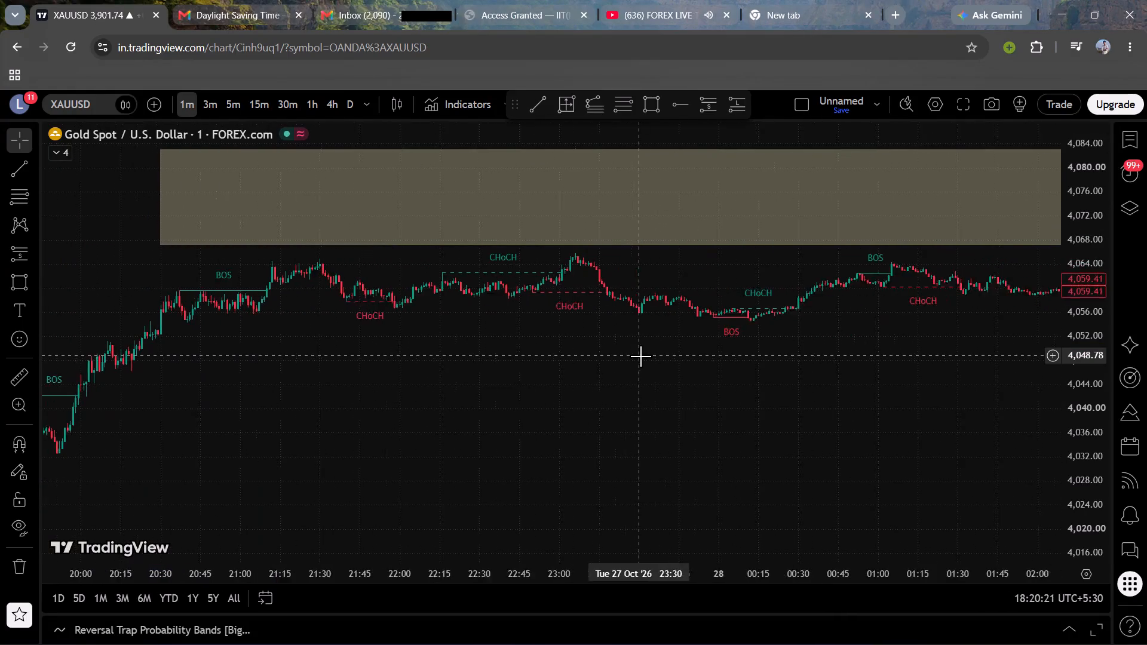
drag(583, 414, 688, 271)
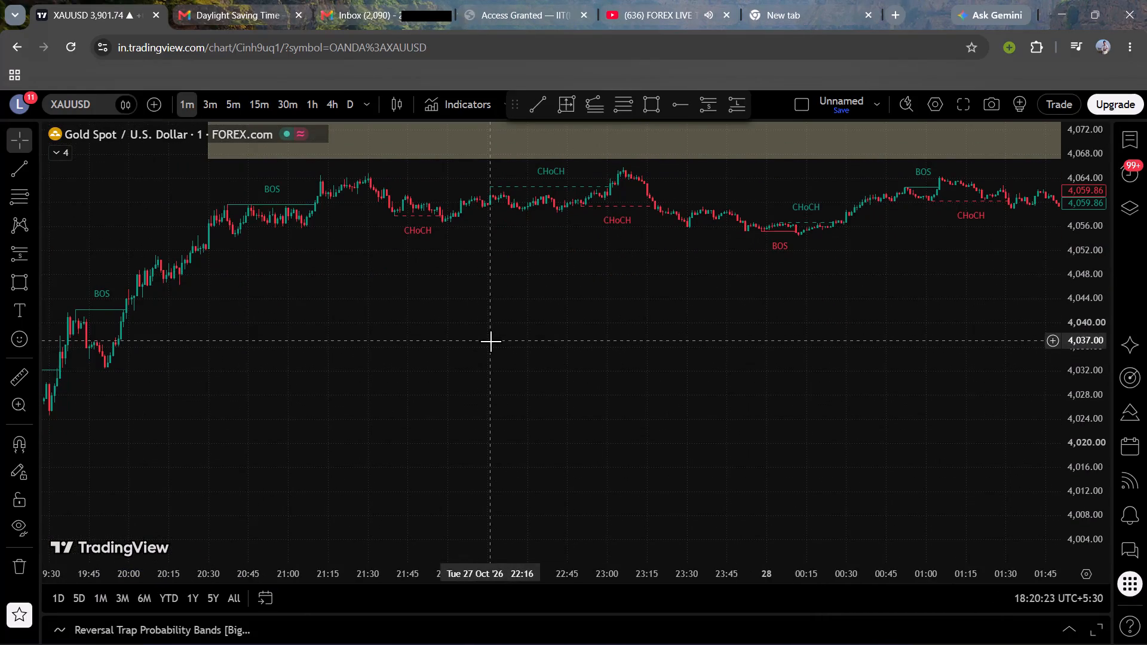
scroll(490, 341, left, 4)
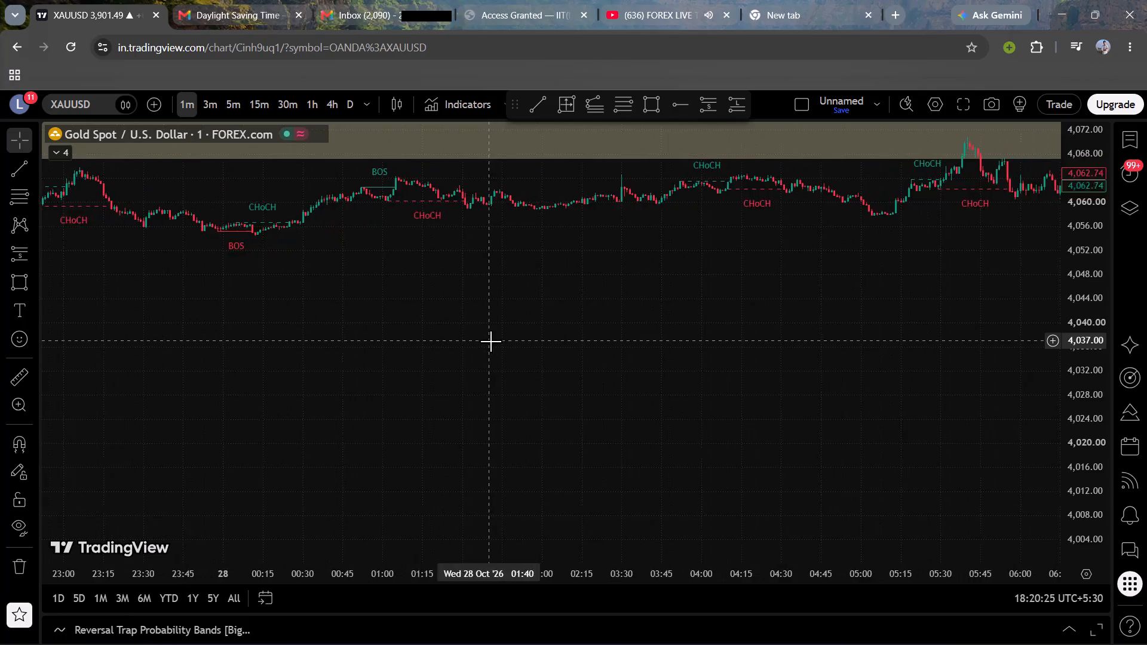
scroll(490, 341, left, 3)
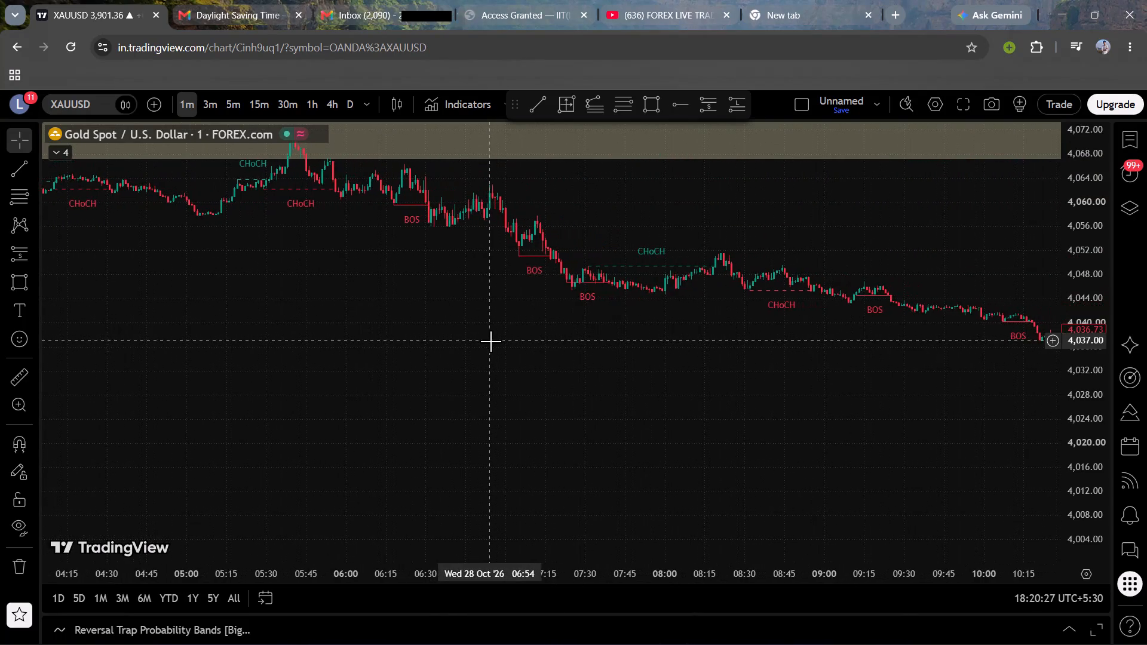
scroll(490, 341, left, 1)
scroll(490, 341, down, 2)
drag(510, 345, 343, 355)
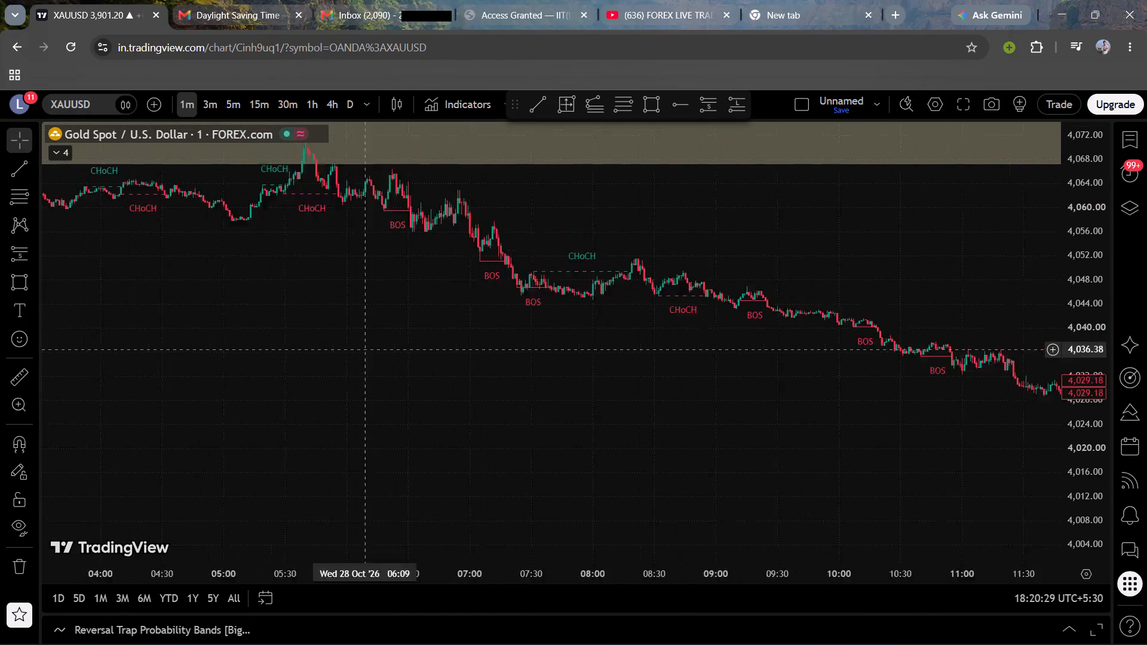
drag(343, 355, 290, 457)
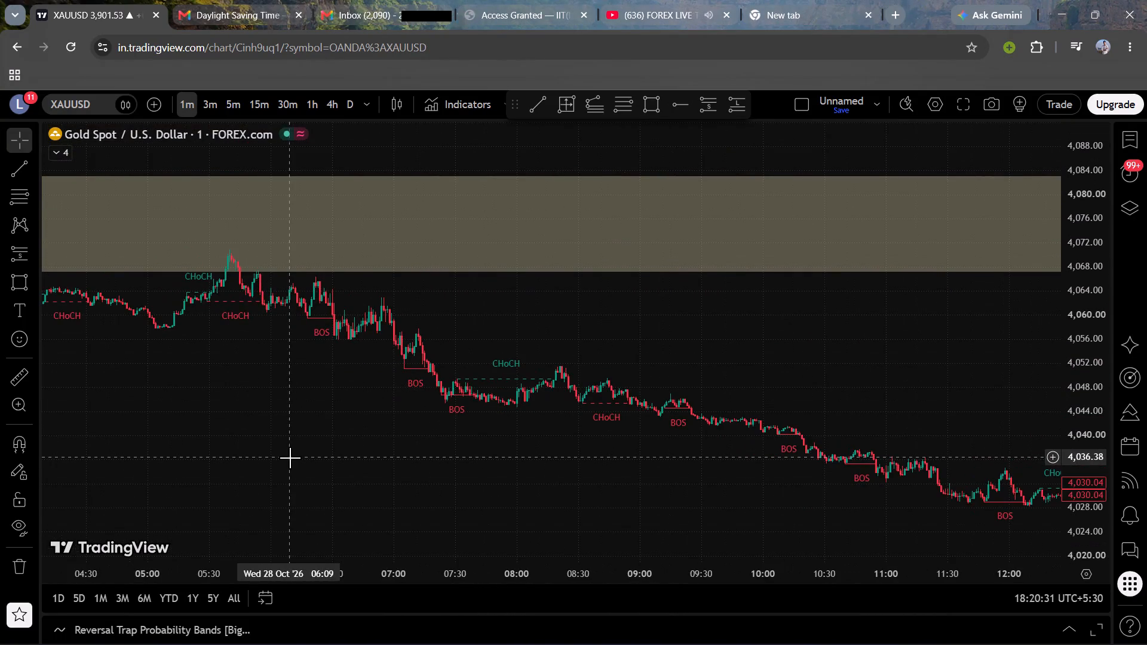
Examine the BOS and CHoCH structure from the afternoon to late evening of 28 October in closer detail.
scroll(290, 457, left, 6)
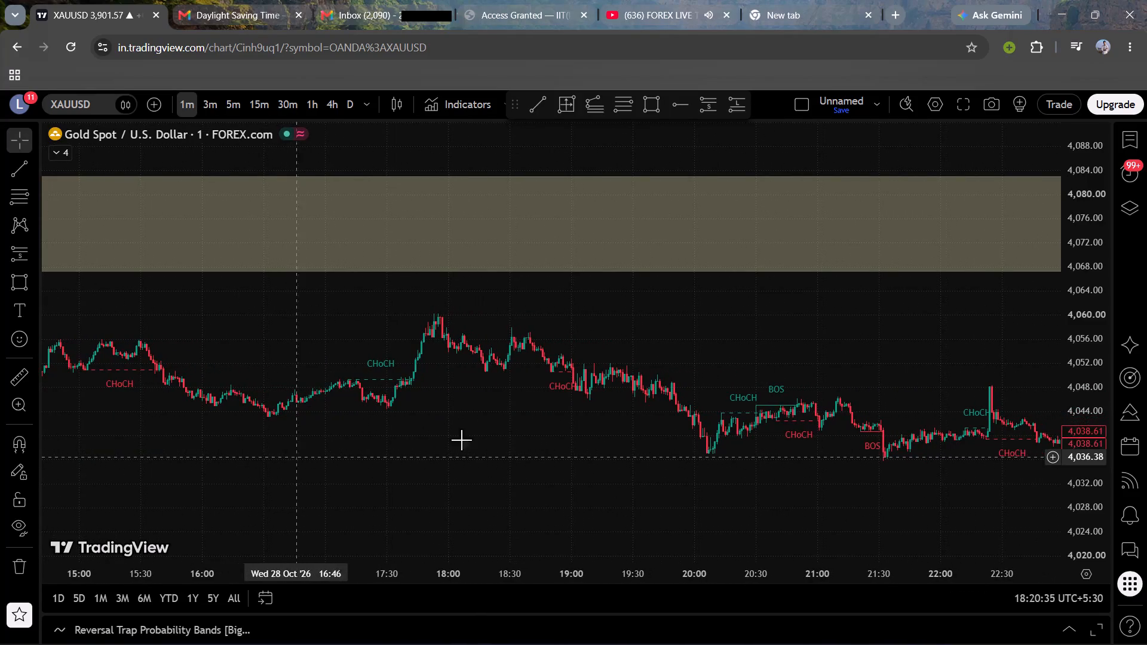
drag(486, 436, 388, 396)
scroll(388, 396, up, 1)
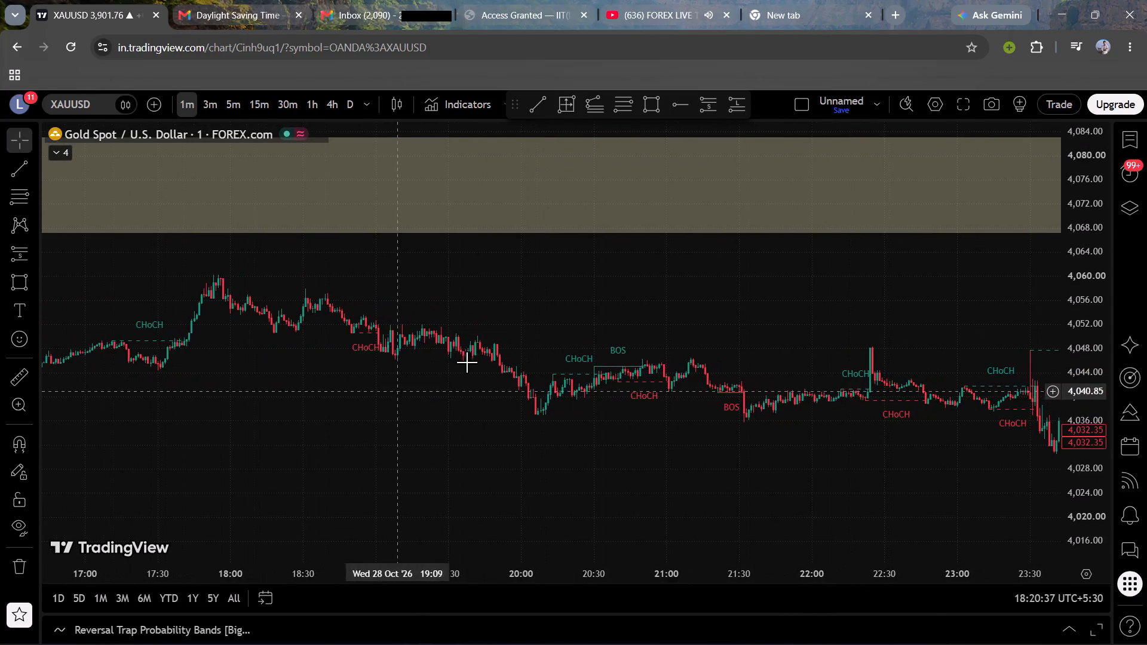
scroll(1079, 377, up, 3)
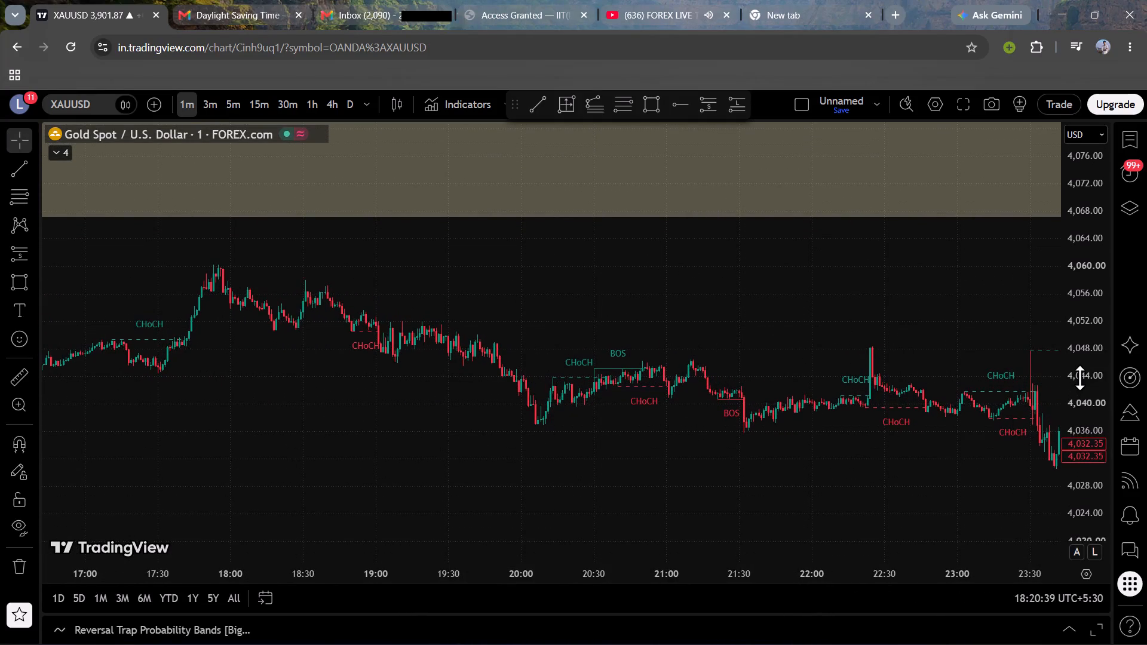
scroll(1102, 330, up, 1)
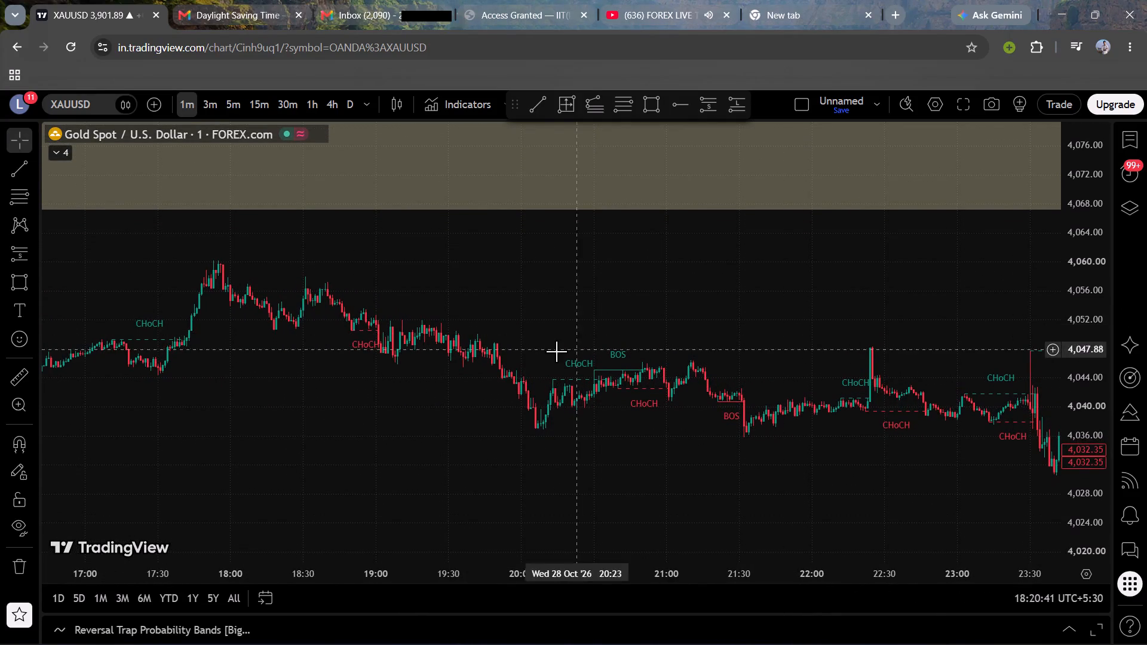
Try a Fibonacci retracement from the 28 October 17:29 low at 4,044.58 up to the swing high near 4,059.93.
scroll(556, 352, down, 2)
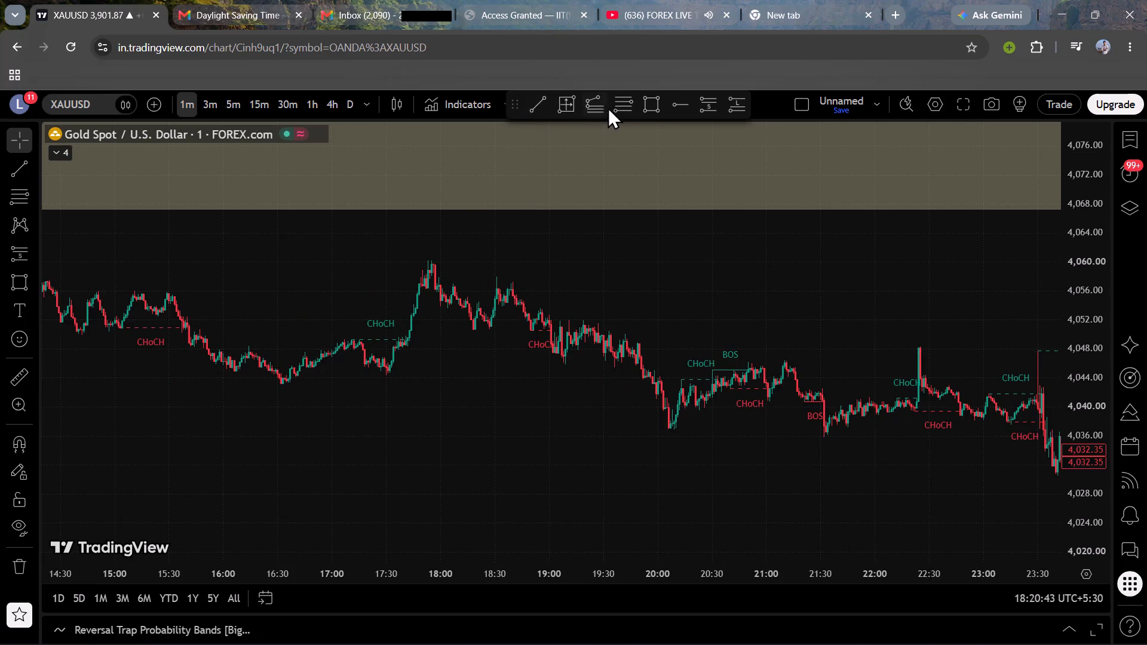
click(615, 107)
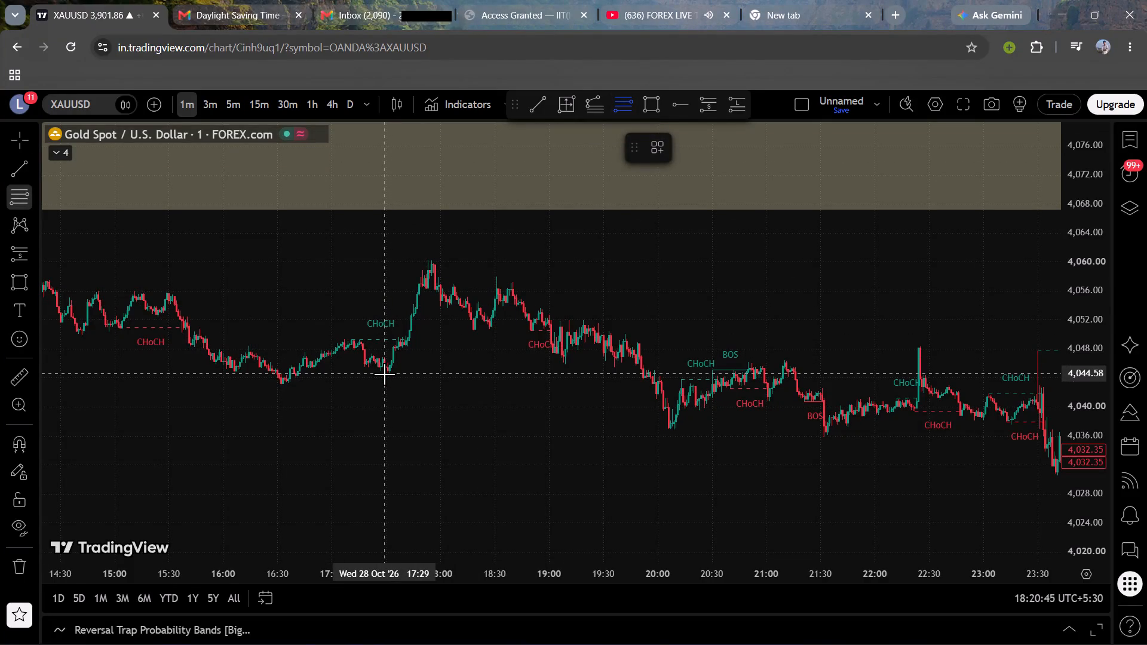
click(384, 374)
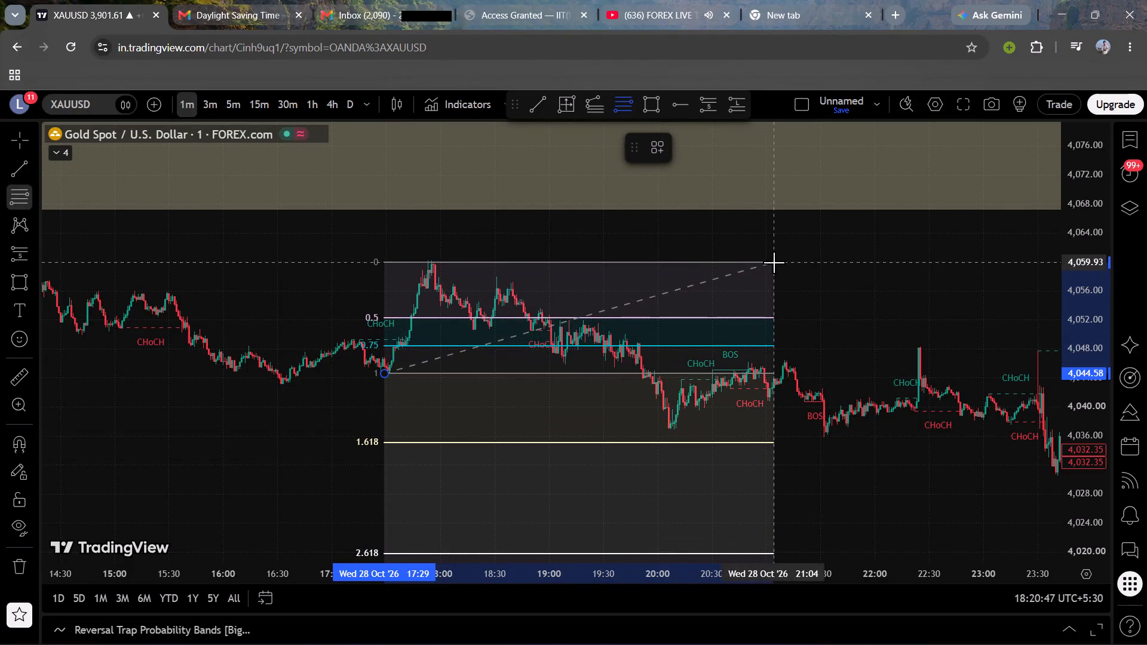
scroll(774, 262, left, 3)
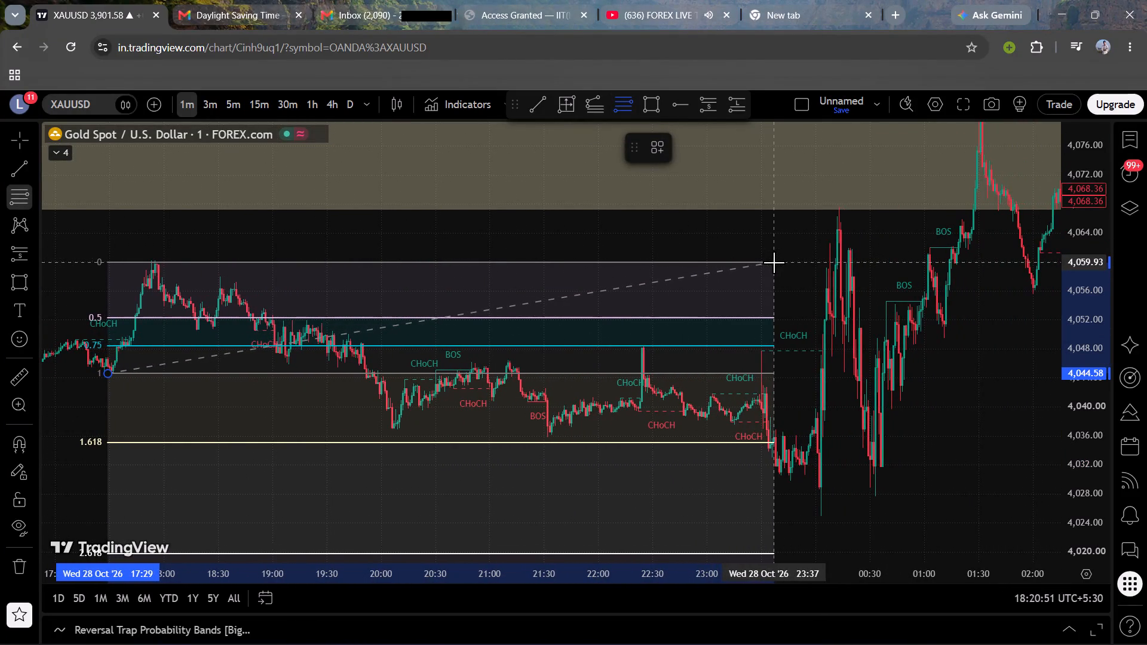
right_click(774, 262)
Examine the early 29 October price swings, the move into the upper shaded zone and the BOS and CHoCH structure following it.
scroll(774, 262, left, 3)
scroll(774, 262, up, 2)
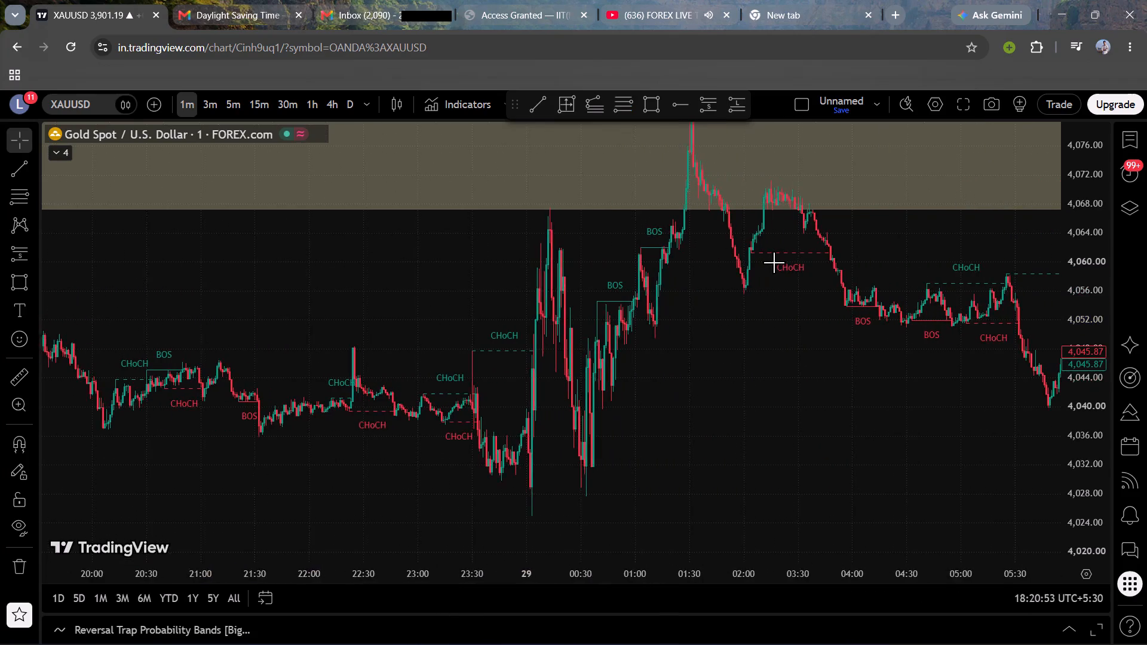
scroll(774, 262, up, 2)
scroll(774, 262, right, 1)
drag(617, 353, 643, 401)
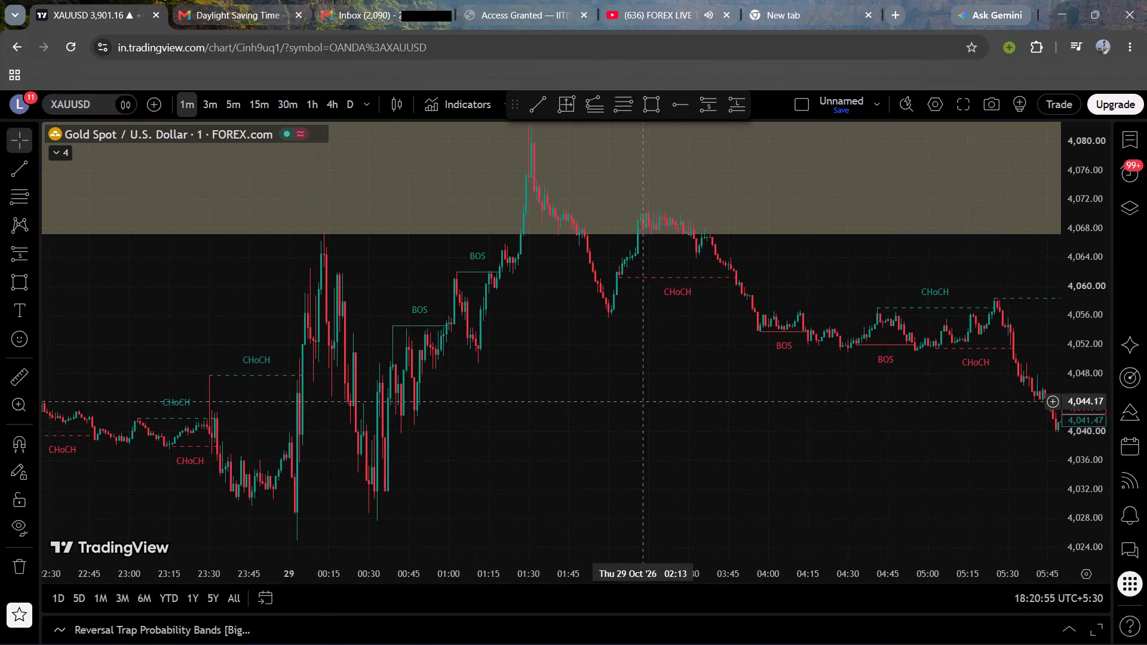
drag(643, 401, 651, 449)
scroll(651, 449, left, 1)
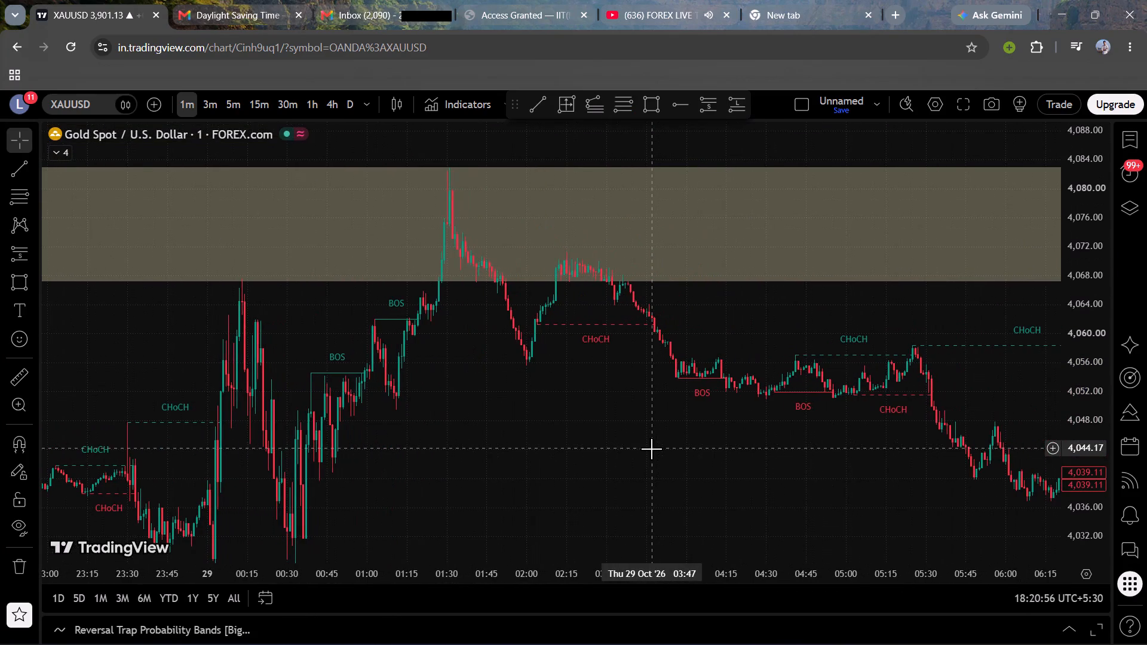
drag(651, 449, 539, 496)
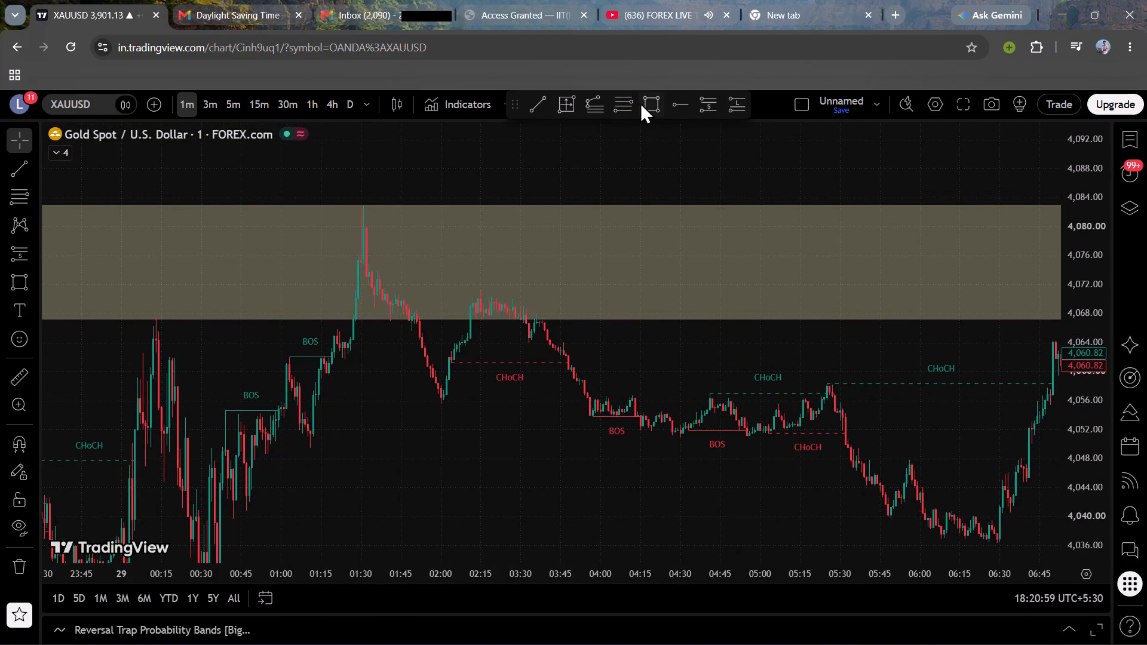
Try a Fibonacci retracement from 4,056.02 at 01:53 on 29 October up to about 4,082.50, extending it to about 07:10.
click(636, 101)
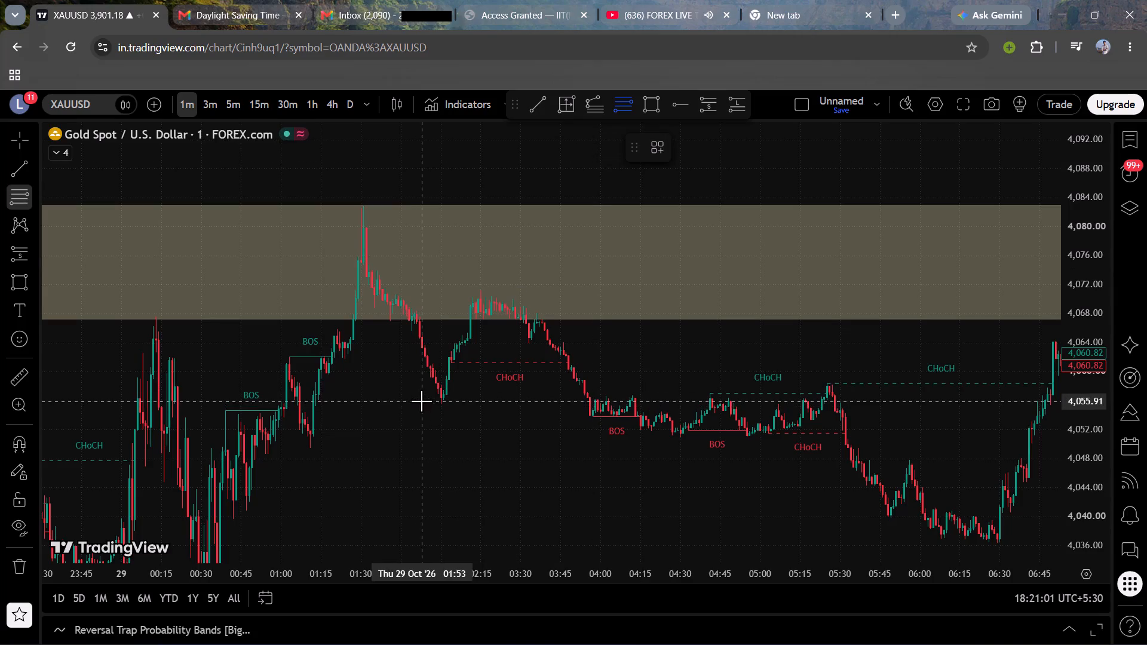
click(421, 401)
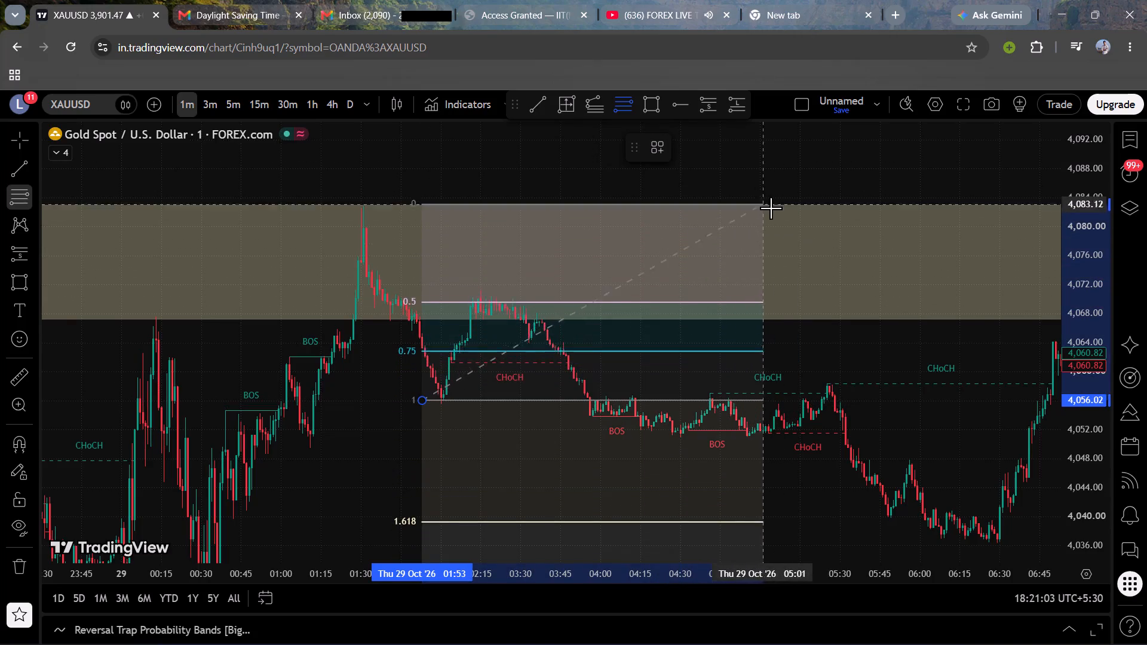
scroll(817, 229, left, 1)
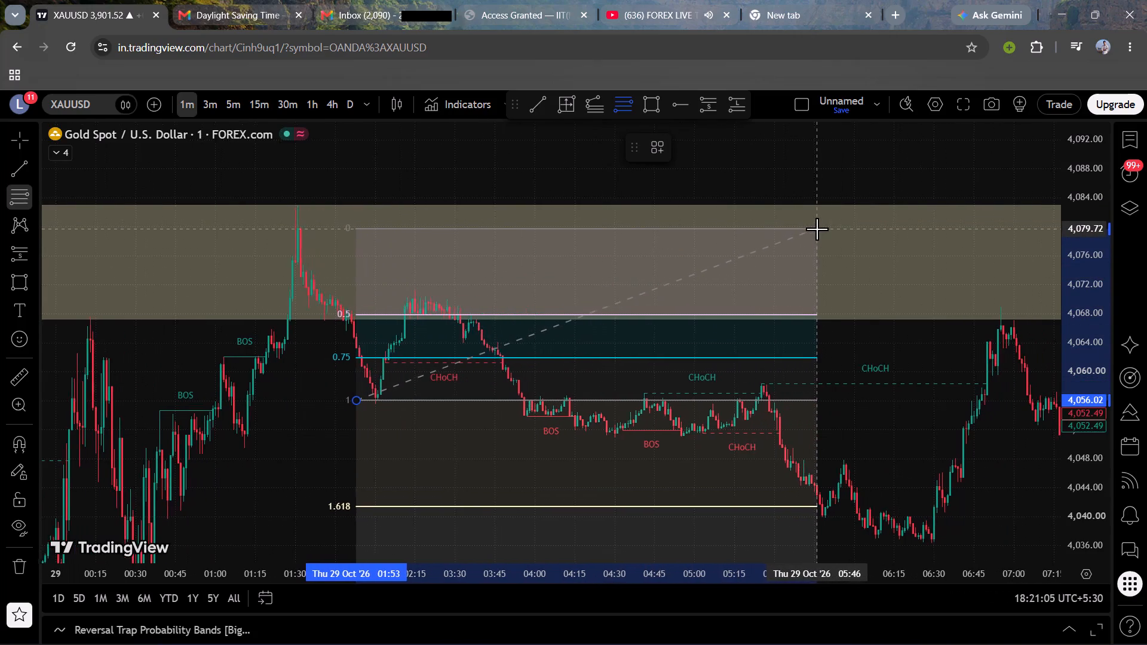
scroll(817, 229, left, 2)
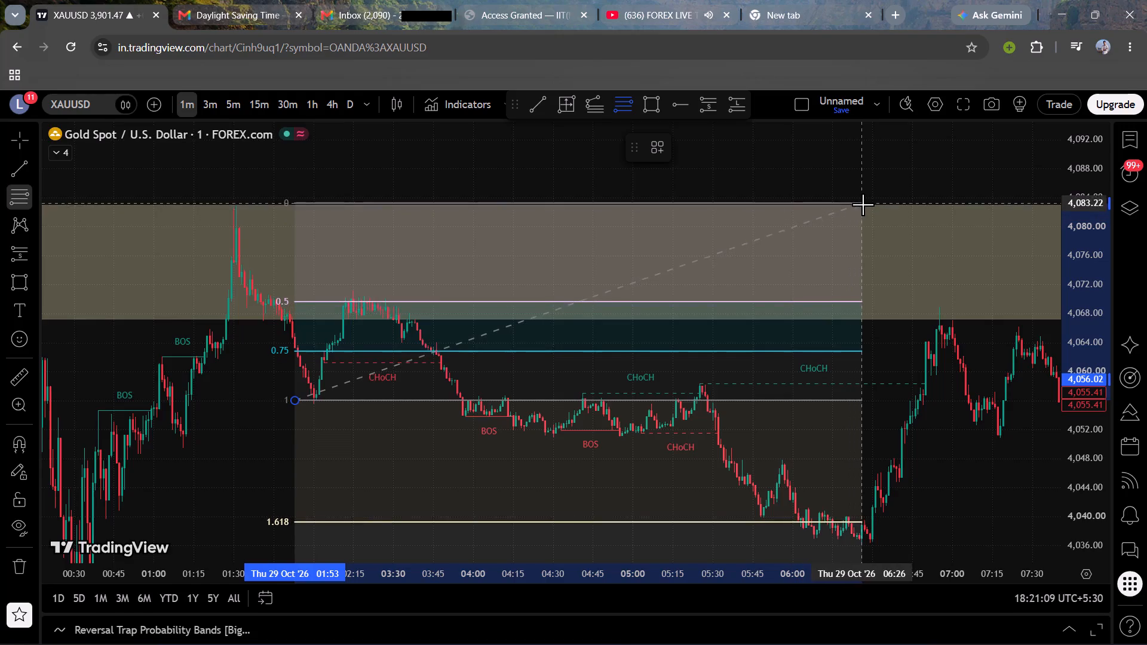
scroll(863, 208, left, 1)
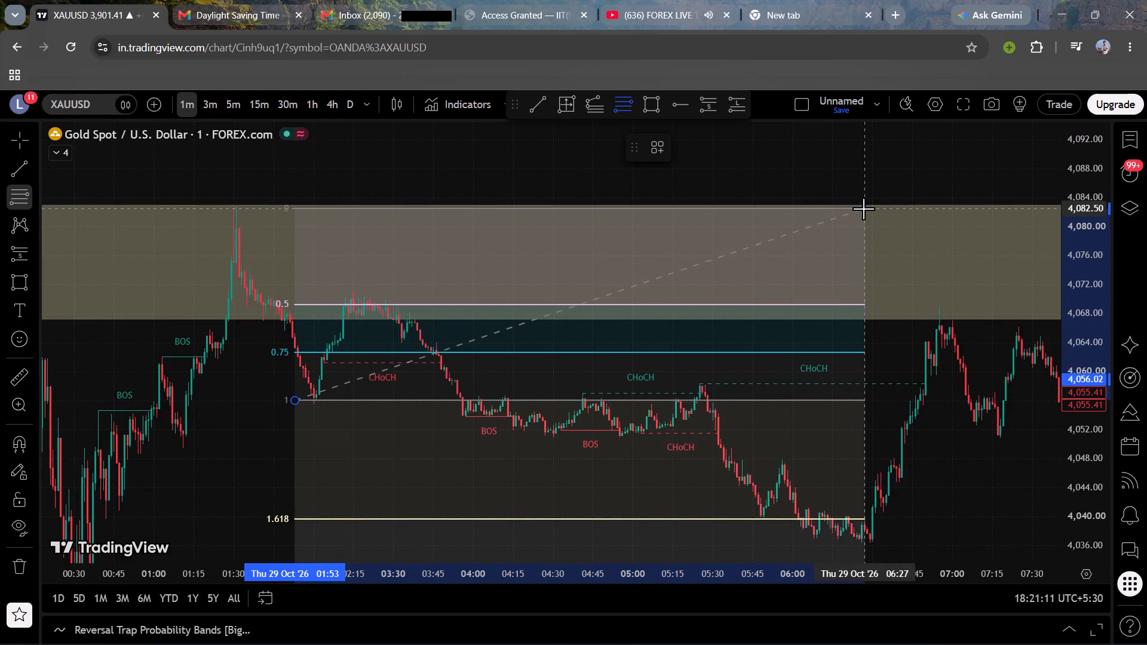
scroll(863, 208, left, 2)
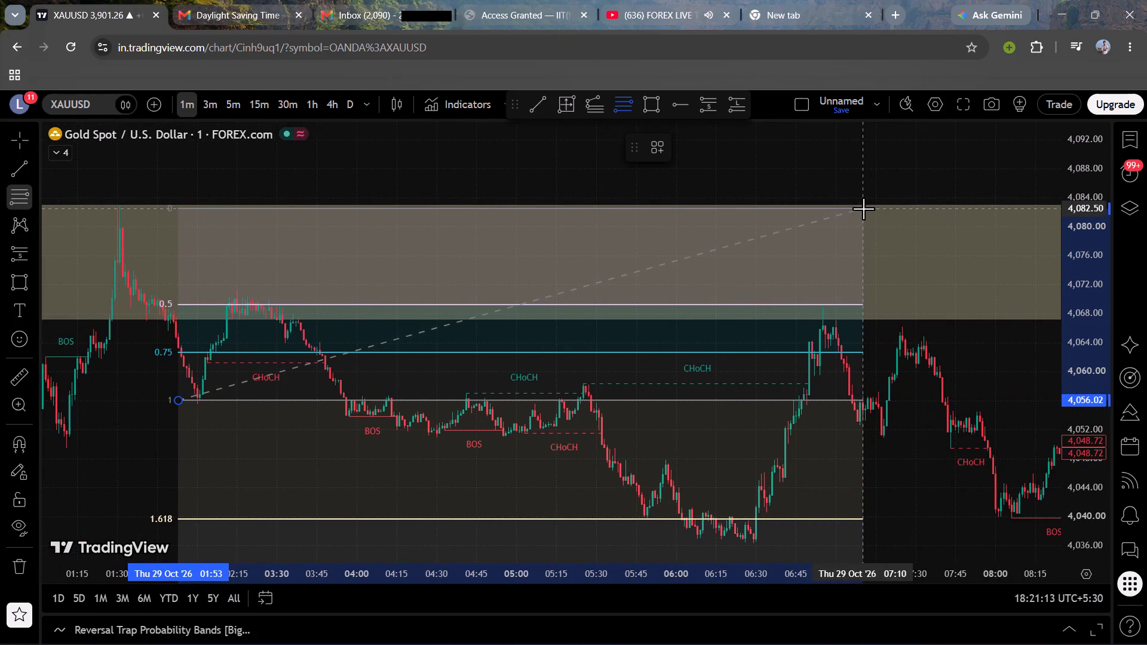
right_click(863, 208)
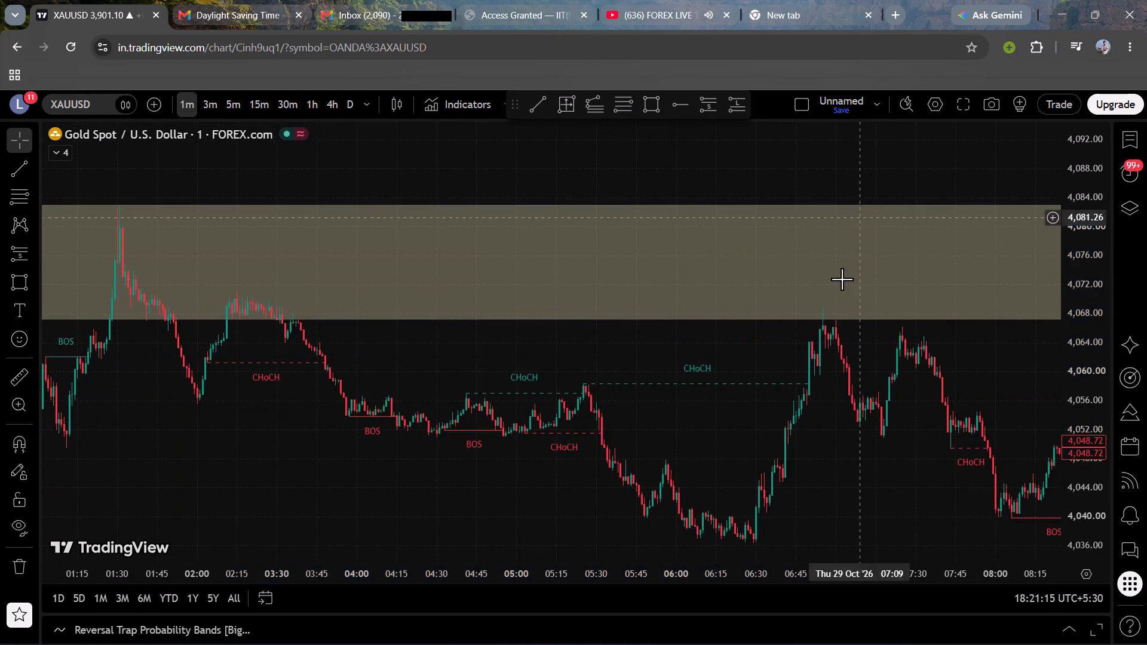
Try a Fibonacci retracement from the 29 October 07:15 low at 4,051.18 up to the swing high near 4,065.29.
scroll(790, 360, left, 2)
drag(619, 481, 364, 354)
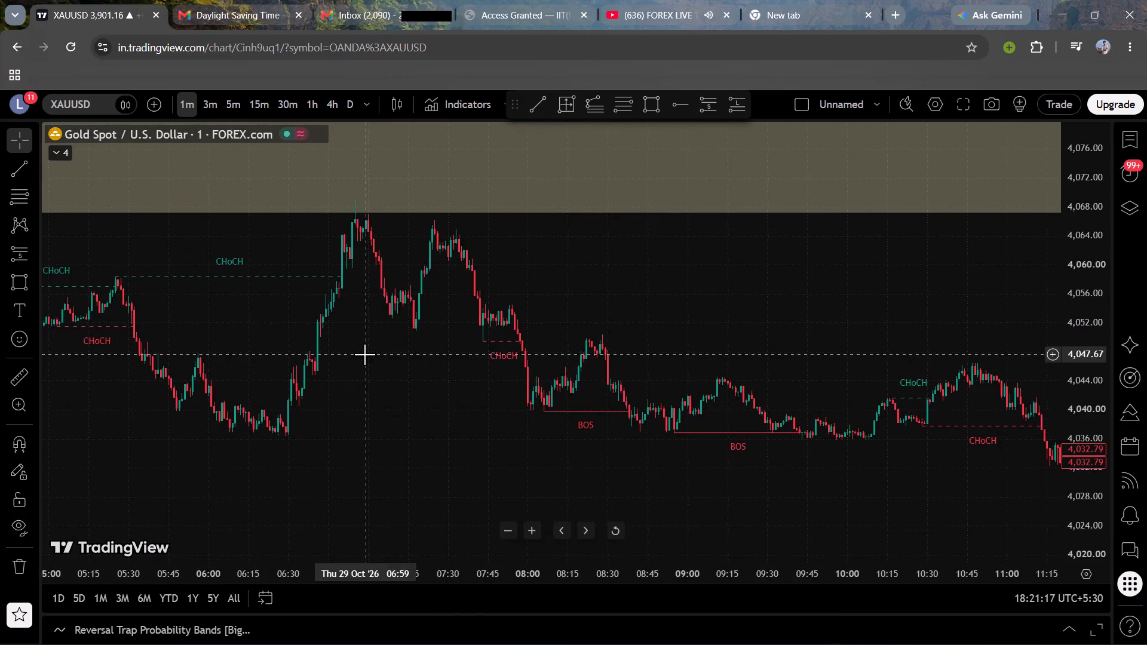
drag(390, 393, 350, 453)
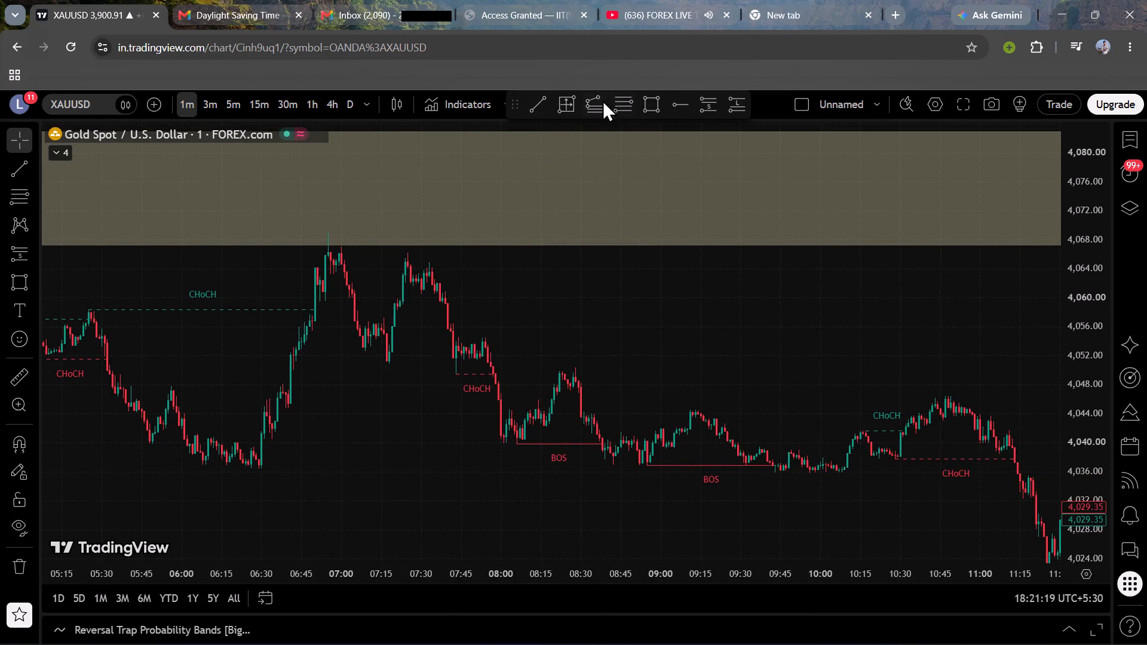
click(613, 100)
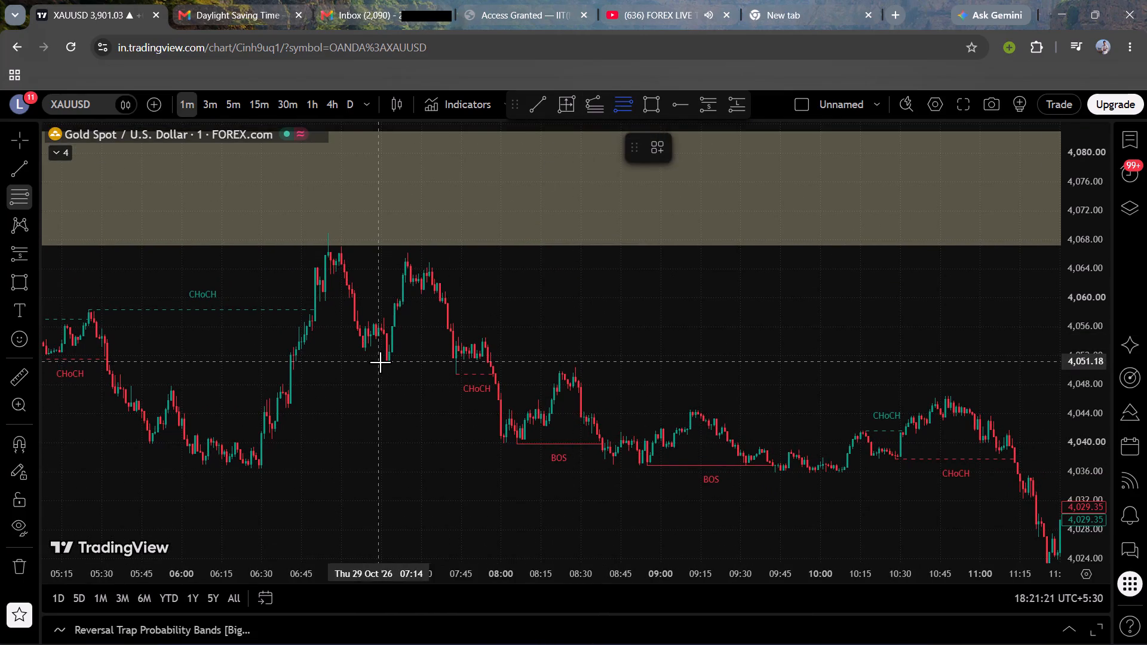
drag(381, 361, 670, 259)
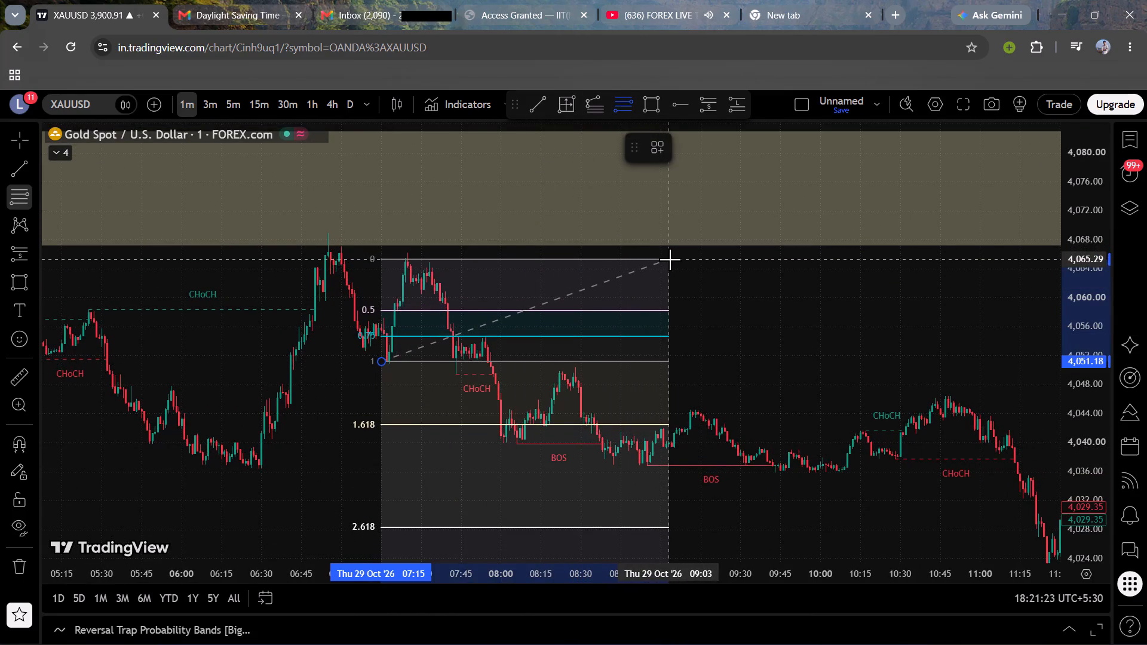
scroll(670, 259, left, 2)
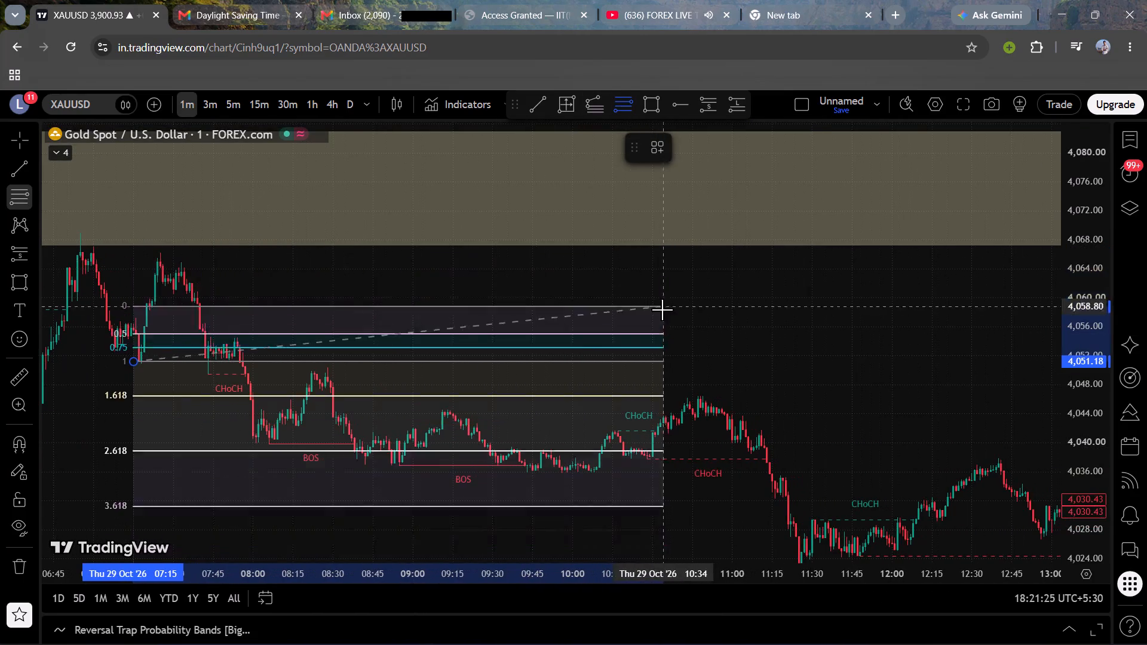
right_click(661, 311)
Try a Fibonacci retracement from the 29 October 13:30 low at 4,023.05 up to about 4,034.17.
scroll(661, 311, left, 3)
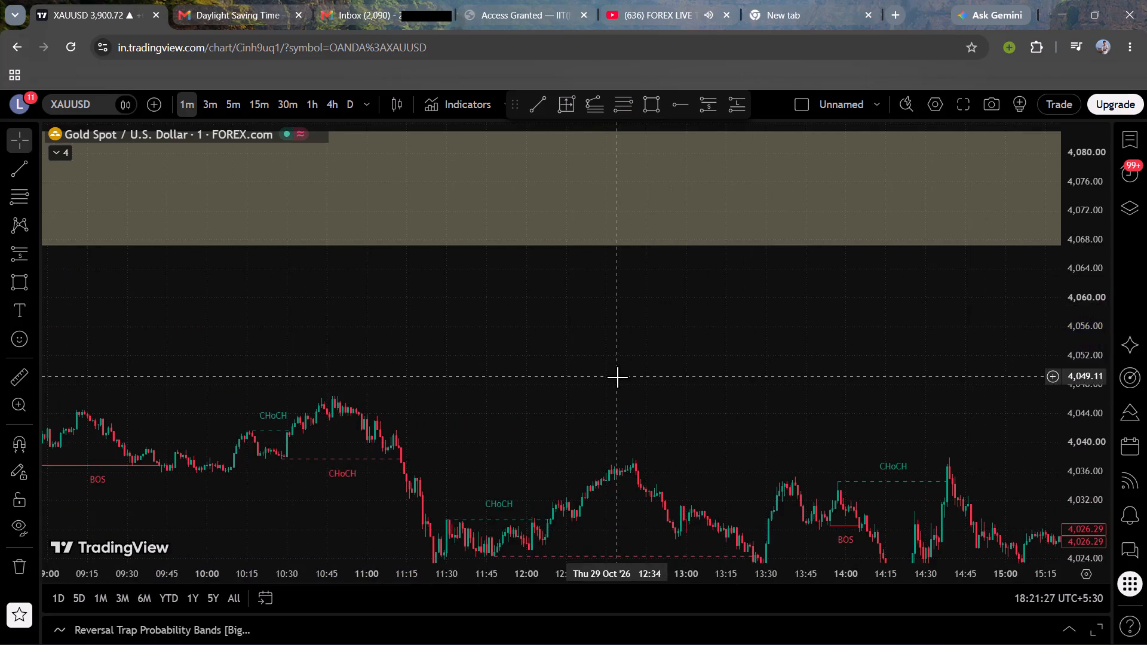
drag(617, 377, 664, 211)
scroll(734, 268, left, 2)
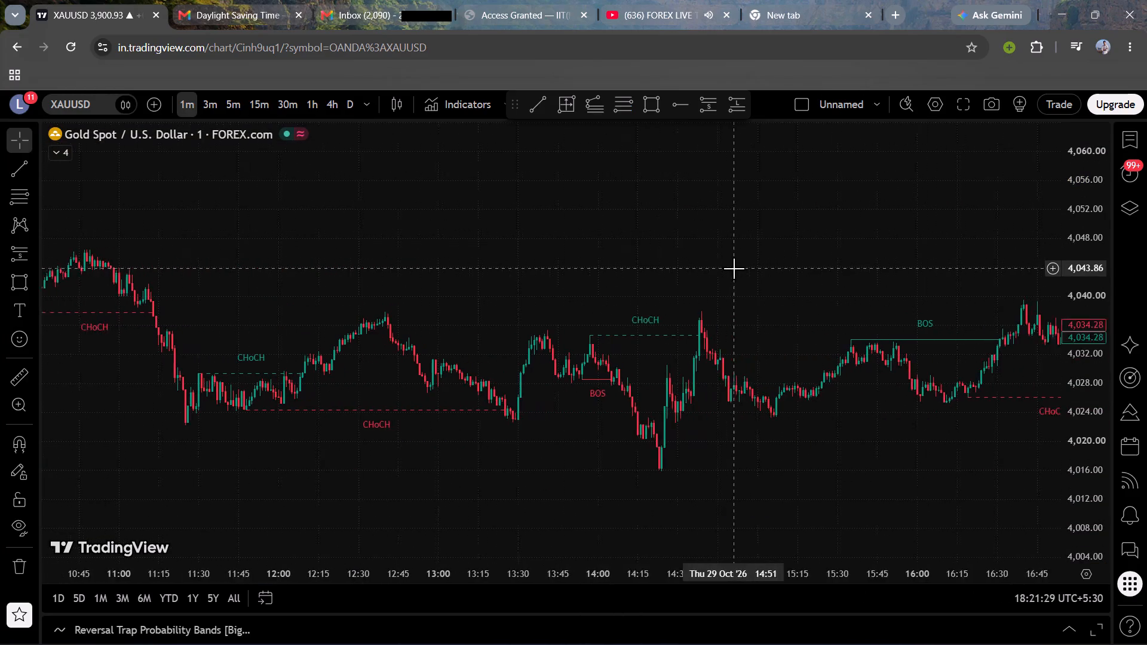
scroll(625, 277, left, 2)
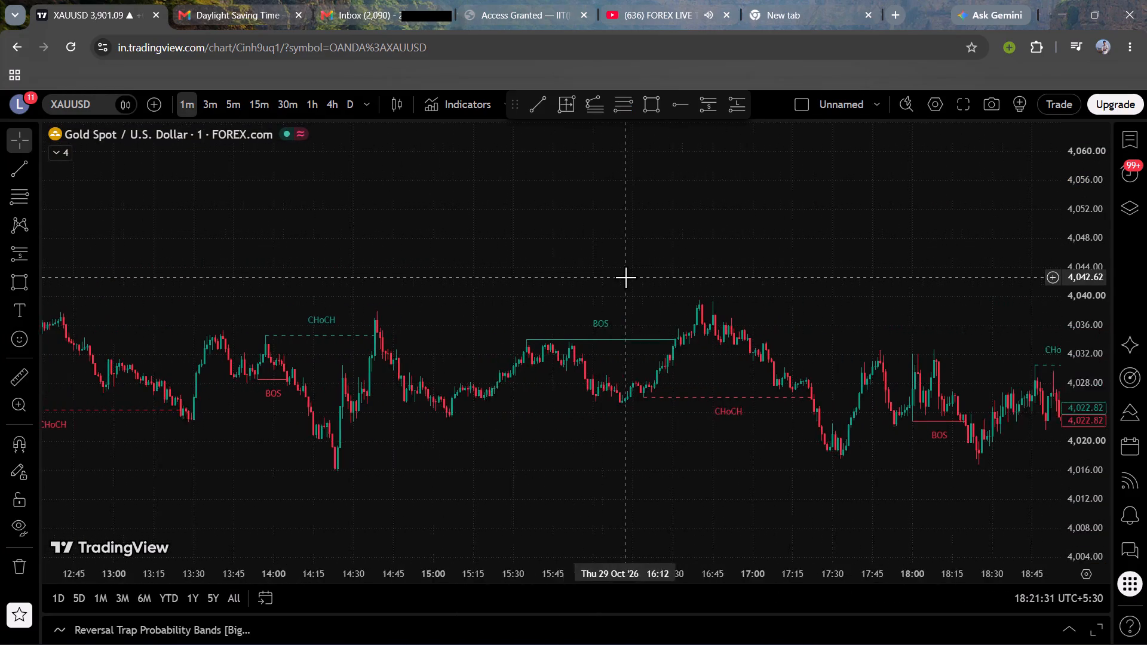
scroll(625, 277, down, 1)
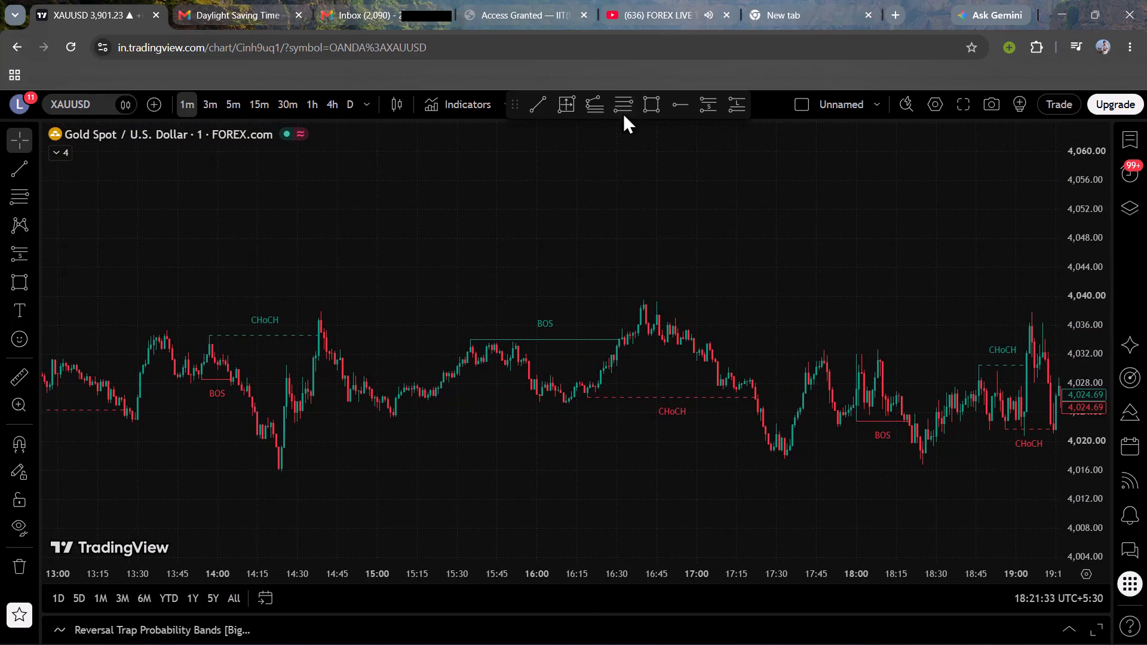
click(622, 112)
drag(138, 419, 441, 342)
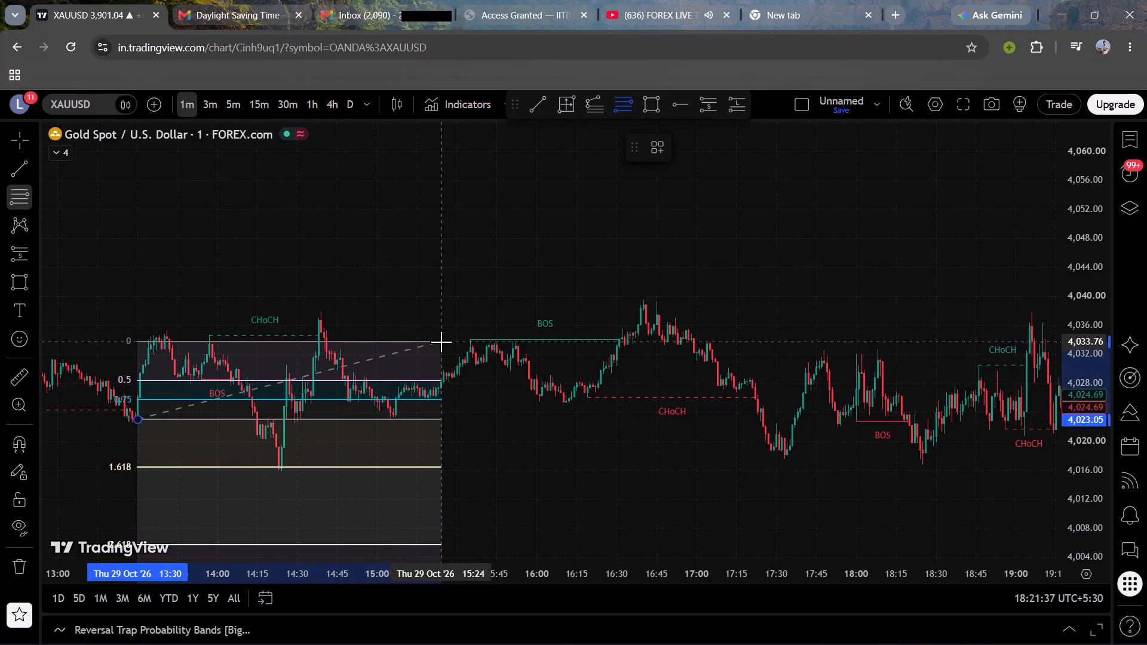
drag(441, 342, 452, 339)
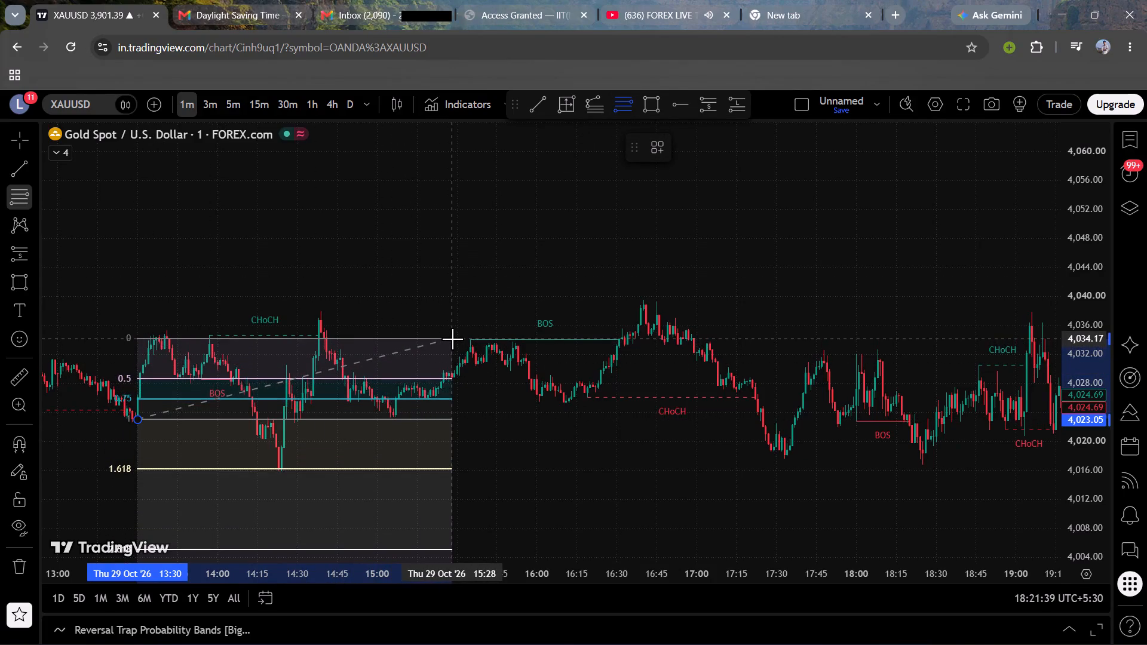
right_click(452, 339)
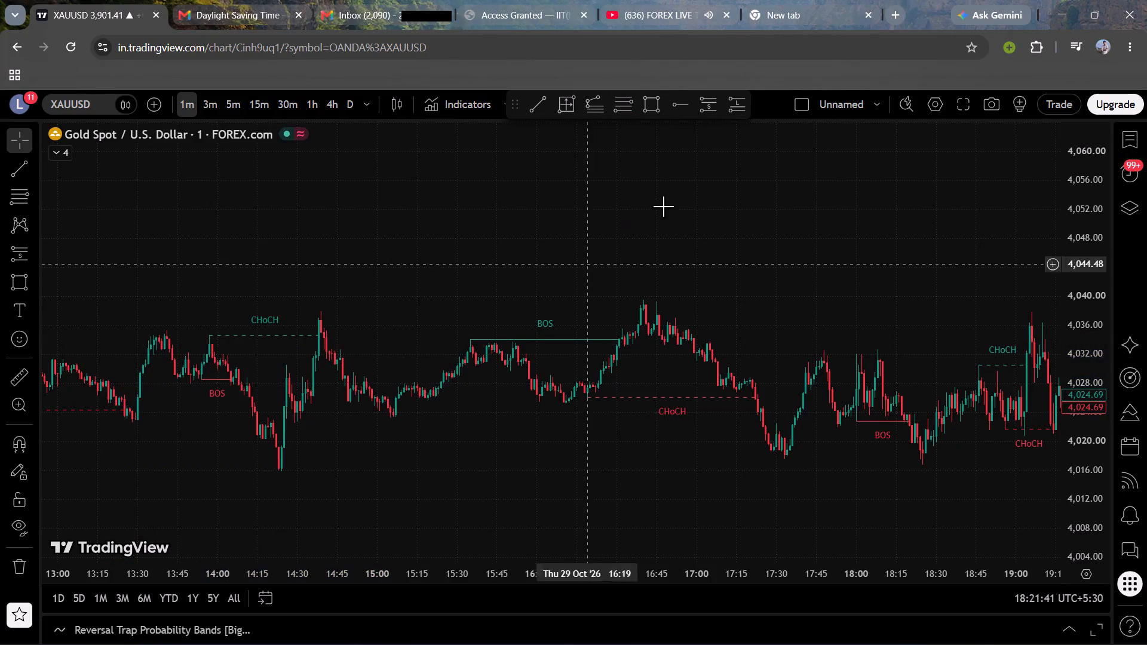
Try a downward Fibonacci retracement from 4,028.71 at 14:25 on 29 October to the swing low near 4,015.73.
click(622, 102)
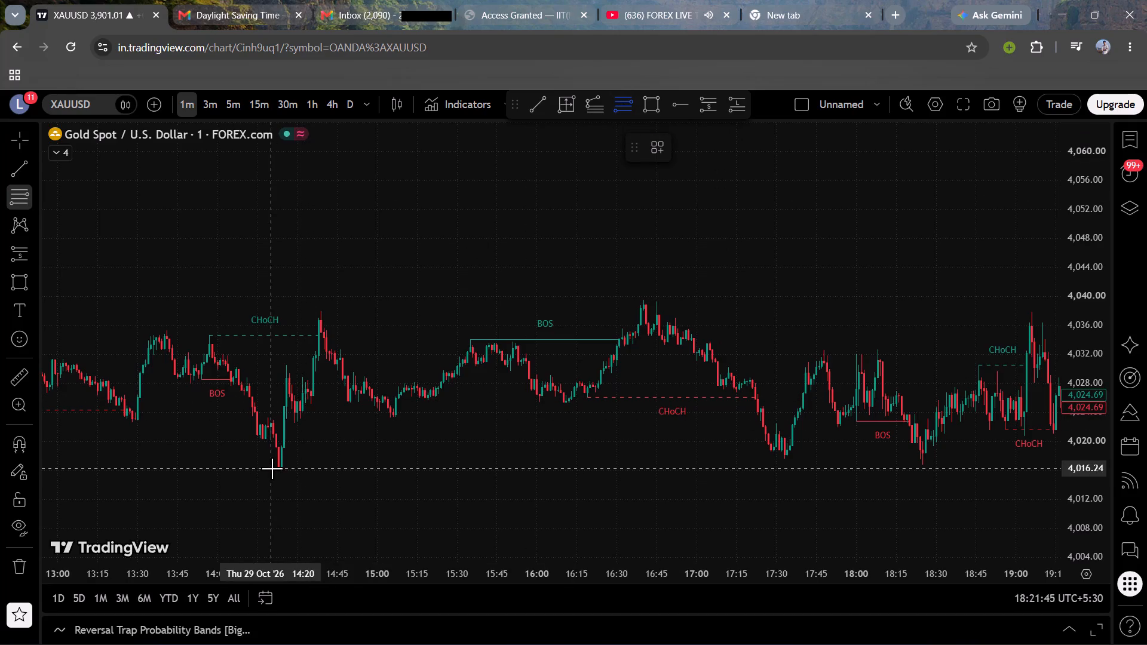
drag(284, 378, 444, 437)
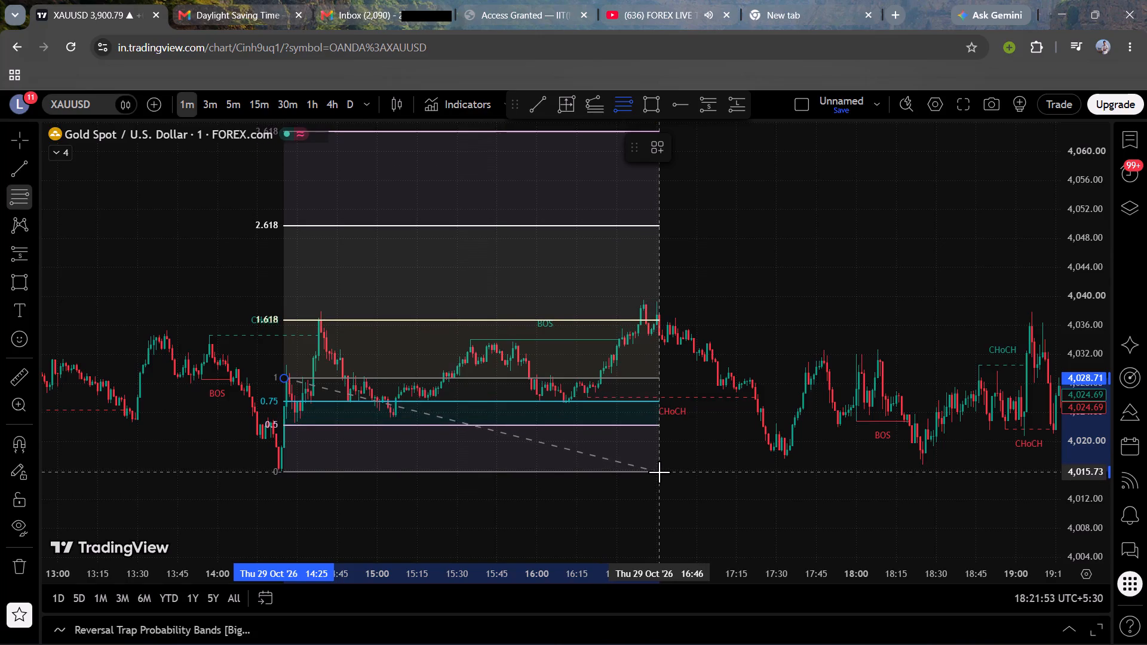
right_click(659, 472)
Examine the BOS and CHoCH structure from the afternoon of 29 October through the morning of 30 October.
scroll(659, 472, left, 2)
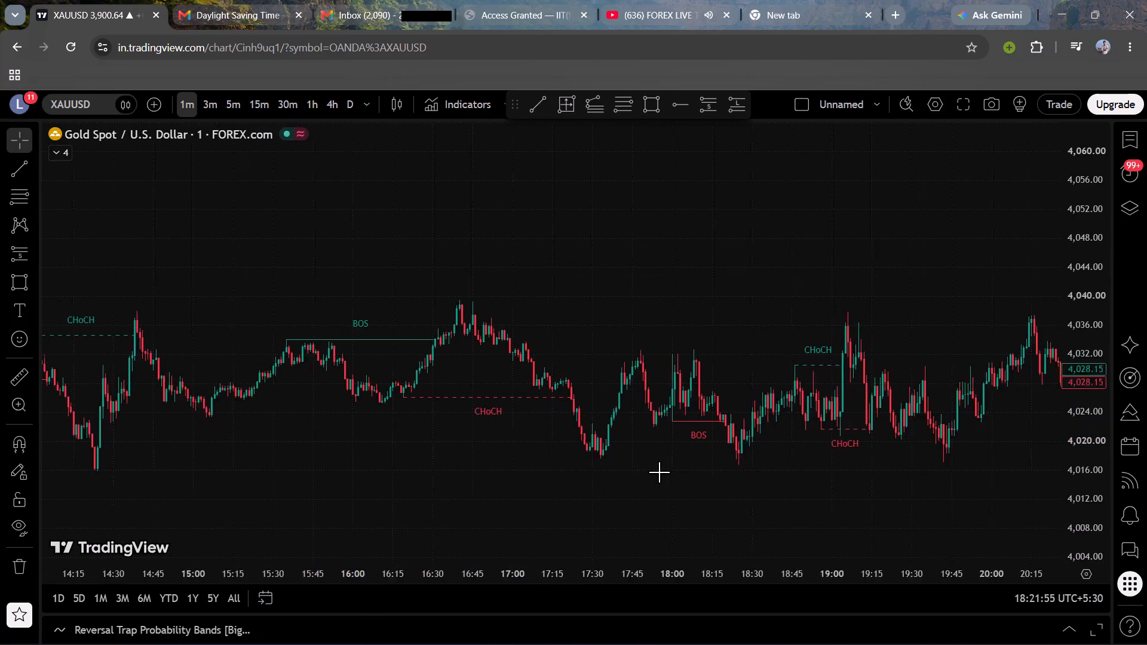
scroll(659, 472, left, 4)
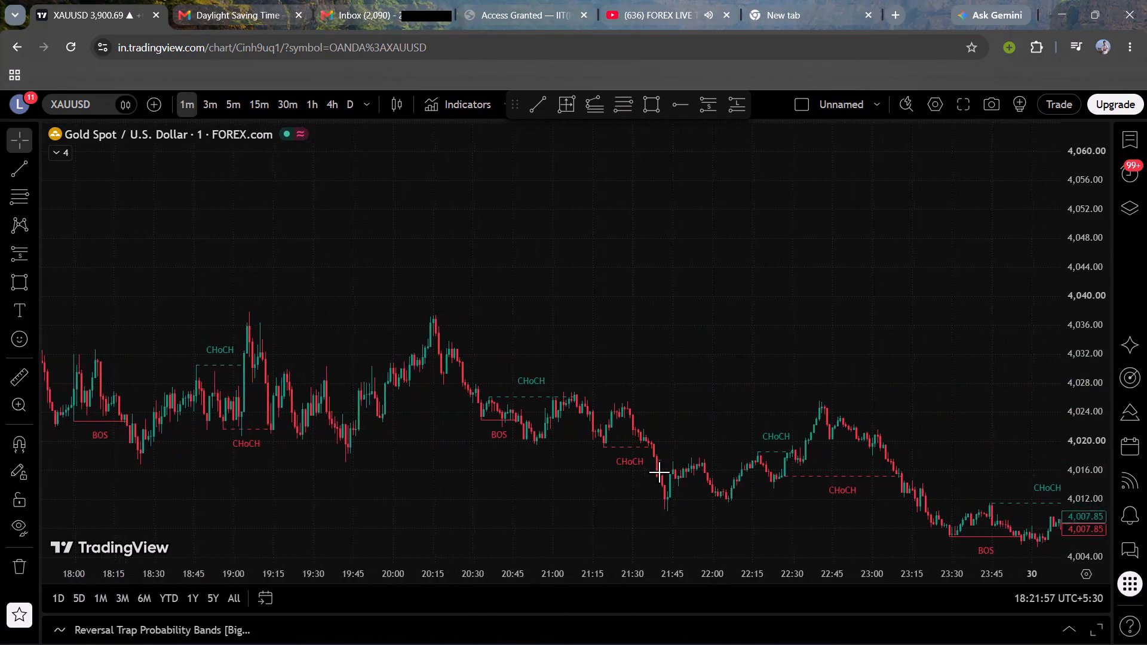
scroll(659, 472, left, 6)
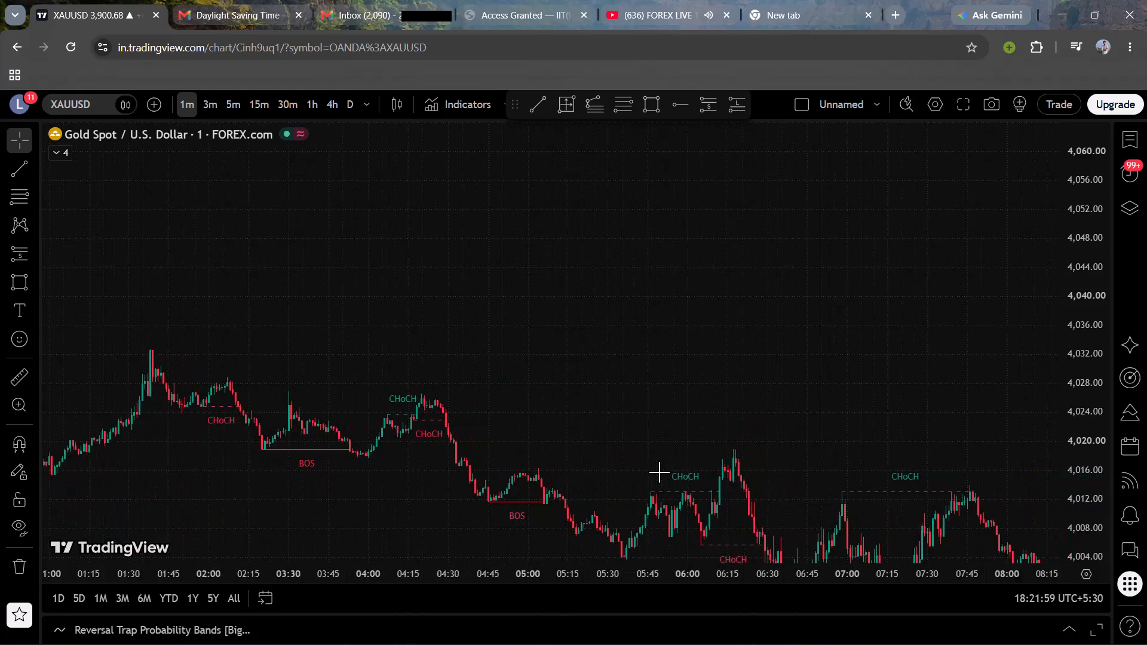
scroll(659, 472, left, 2)
Examine how price approaches and trades around the lower shaded zone from the morning to the afternoon of 30 October.
drag(549, 451, 498, 214)
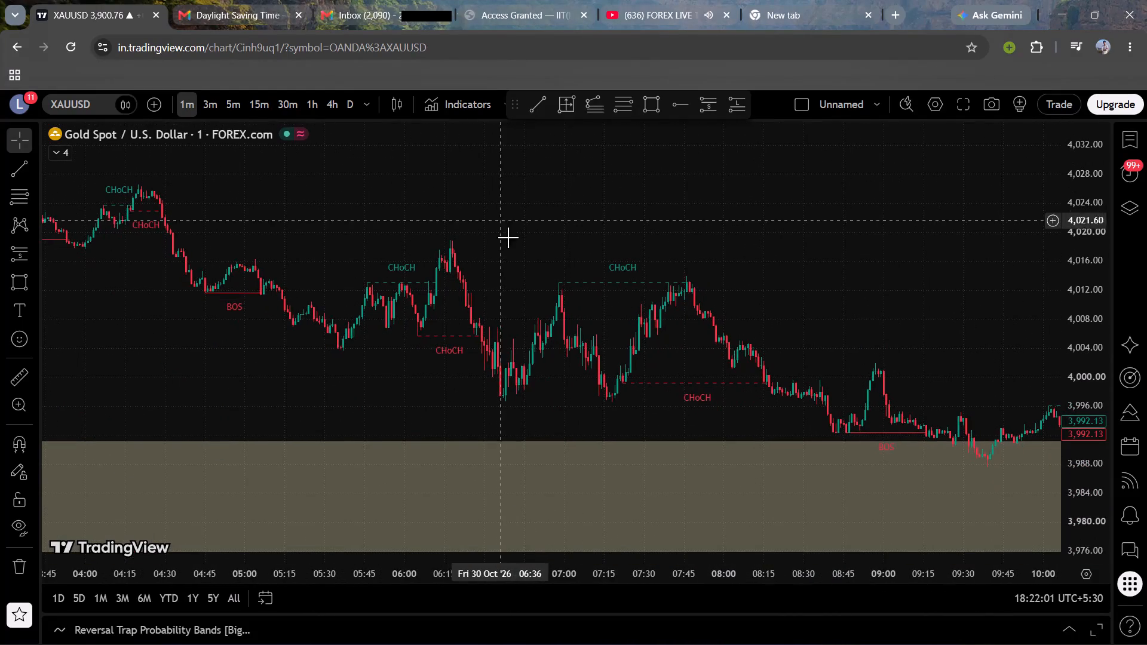
scroll(552, 354, up, 1)
scroll(607, 362, up, 1)
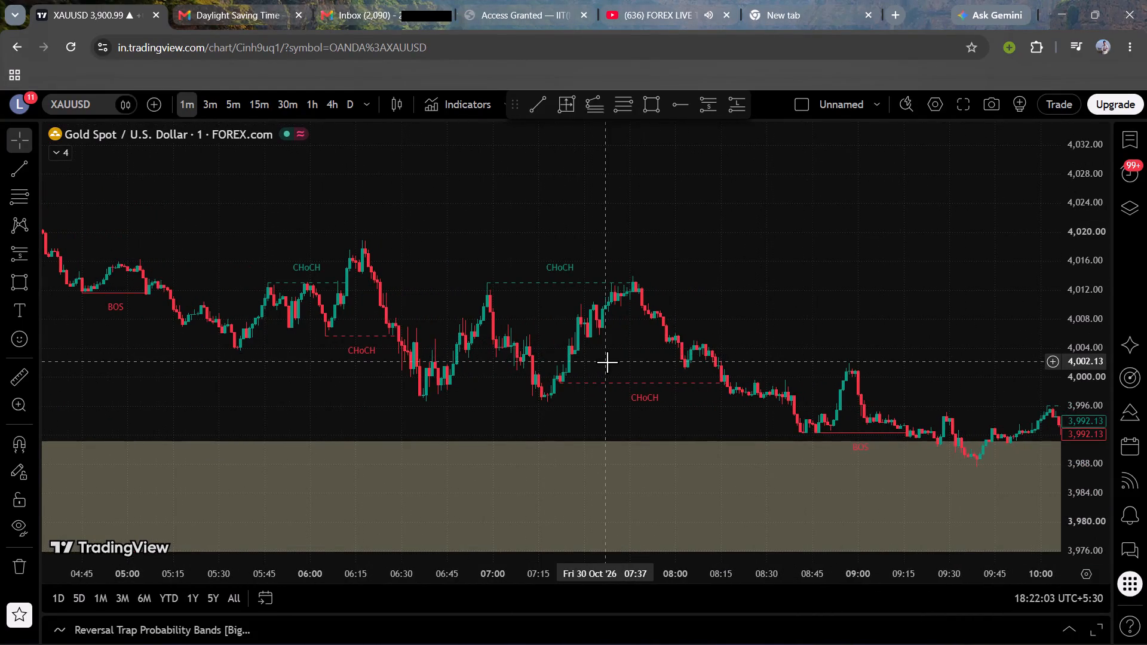
scroll(607, 362, up, 1)
scroll(607, 362, left, 6)
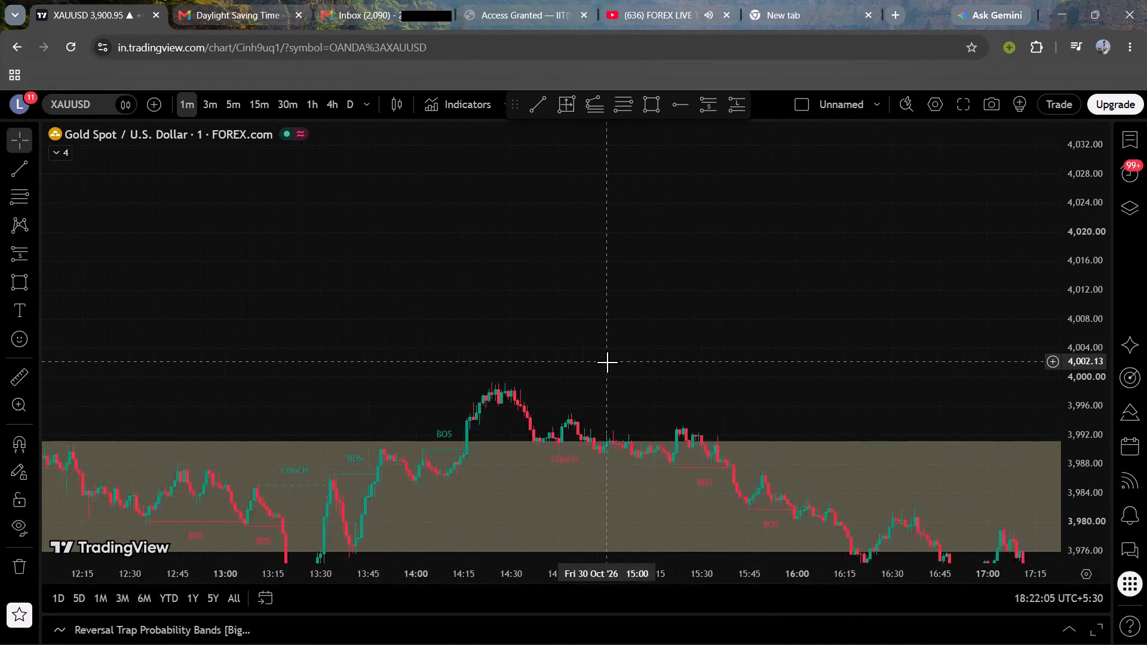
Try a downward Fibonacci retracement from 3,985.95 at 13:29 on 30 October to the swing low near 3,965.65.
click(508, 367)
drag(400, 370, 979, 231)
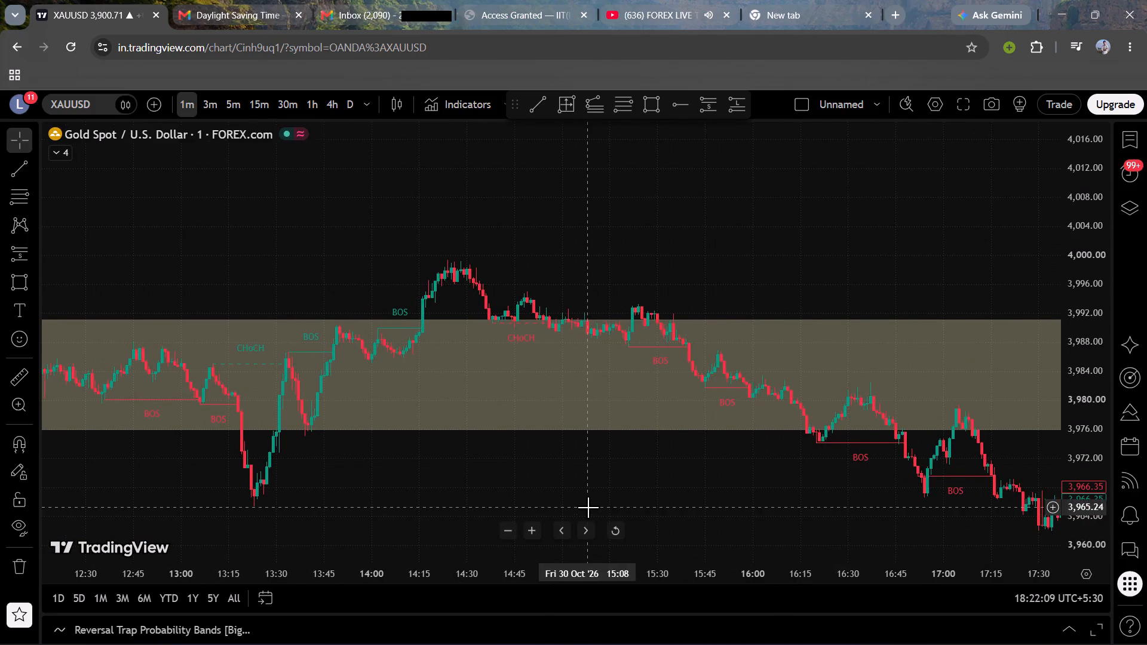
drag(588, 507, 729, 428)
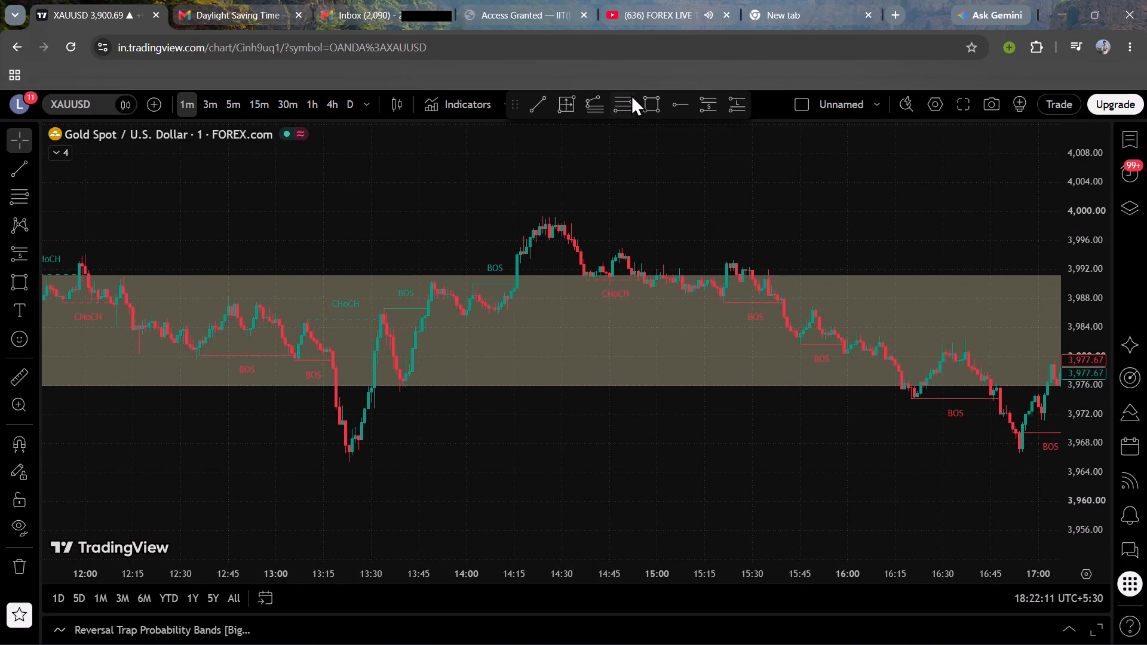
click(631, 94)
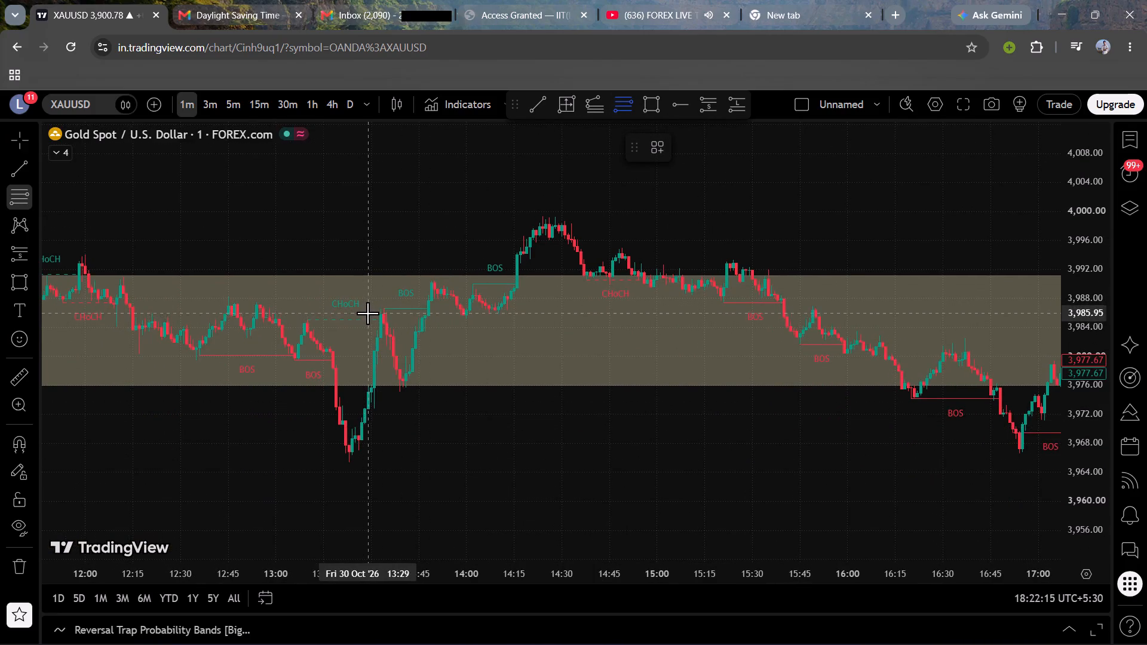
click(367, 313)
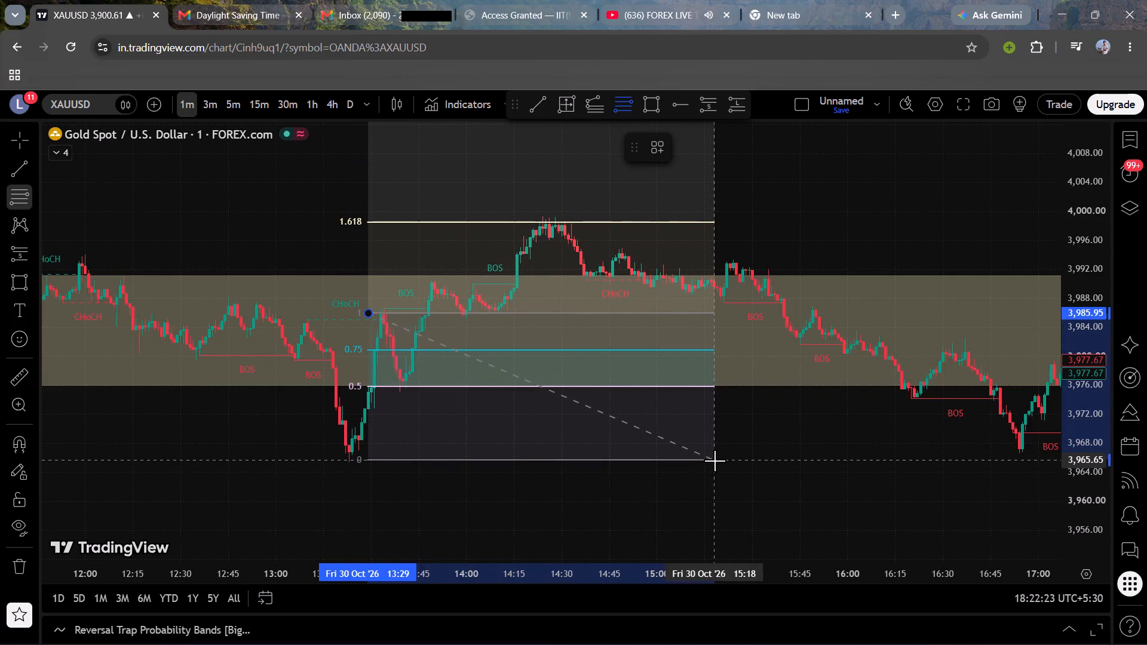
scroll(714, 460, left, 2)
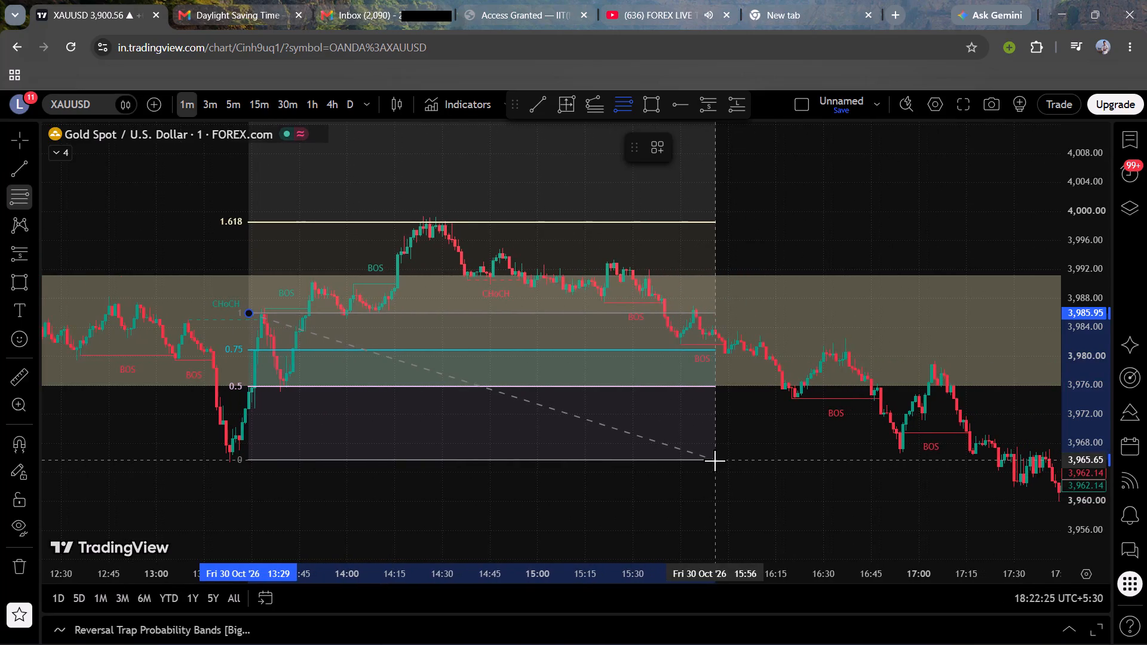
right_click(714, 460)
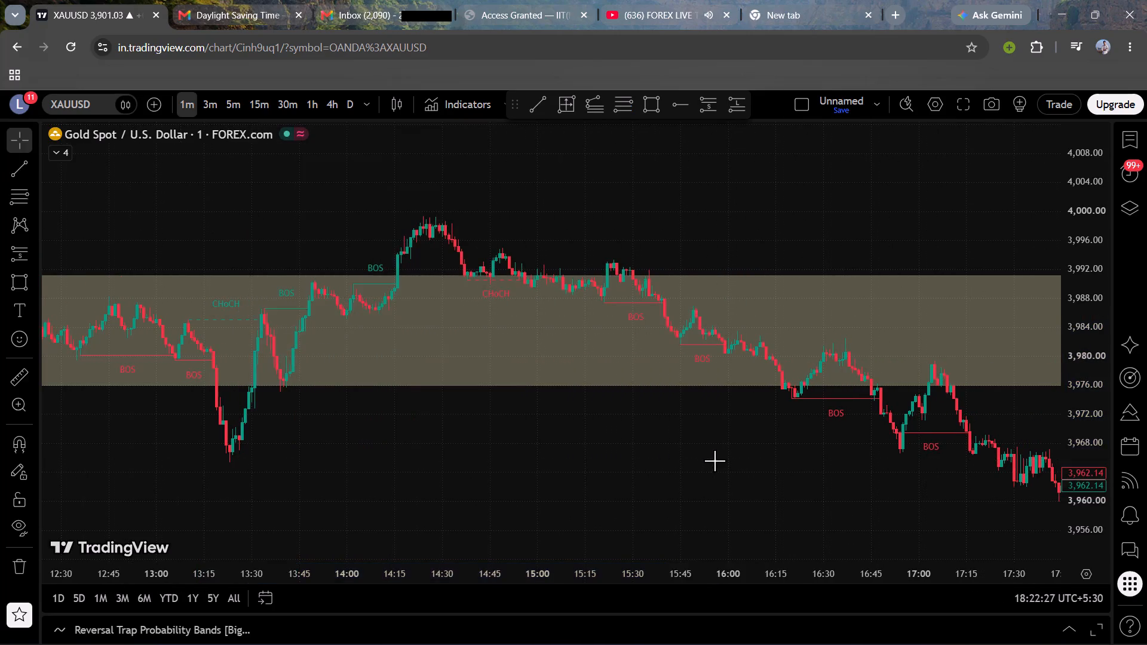
Examine the 30 October decline through the New York session, including its two shaded zones and the BOS and CHoCH marks.
scroll(714, 460, left, 3)
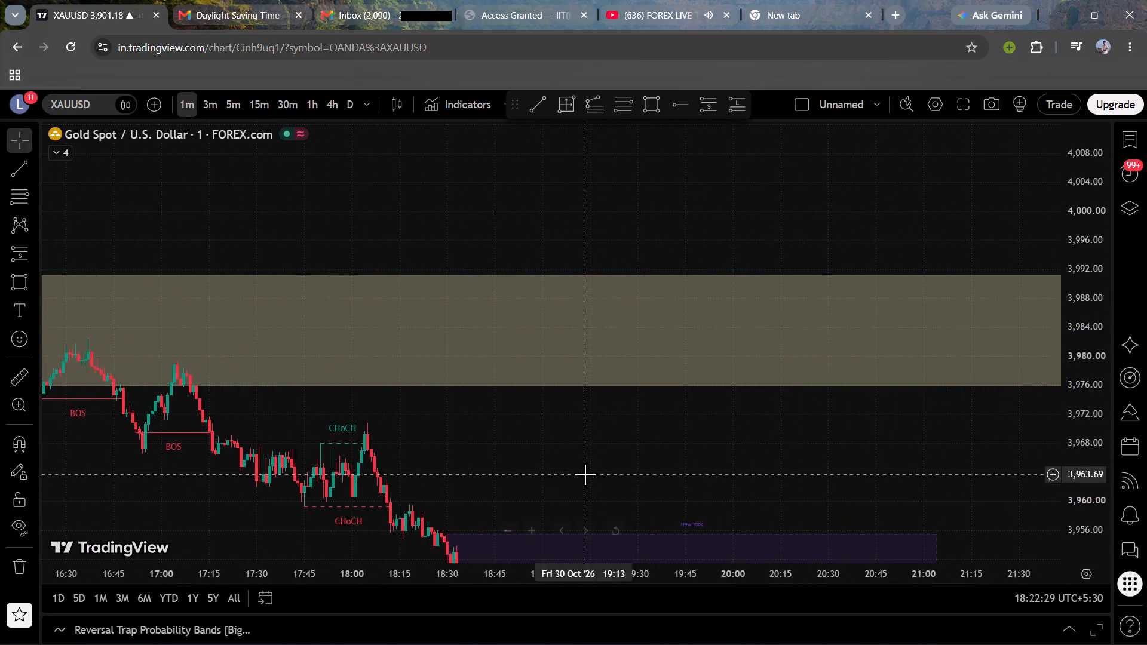
drag(585, 474, 703, 271)
drag(727, 291, 585, 216)
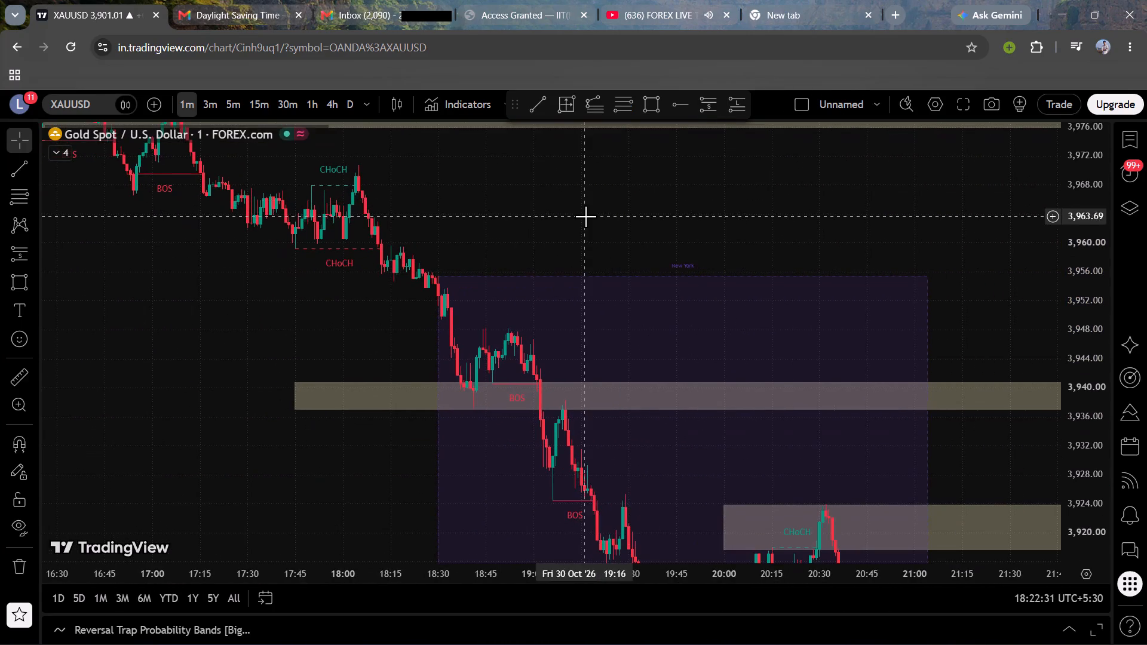
drag(701, 303, 628, 116)
click(363, 397)
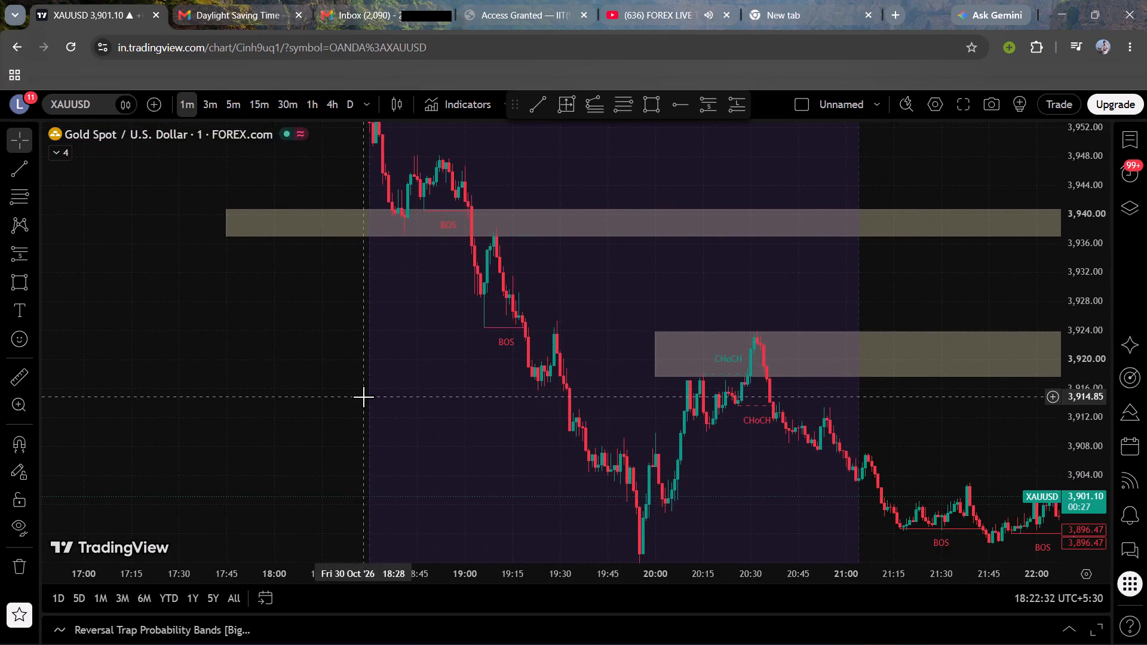
scroll(363, 397, left, 1)
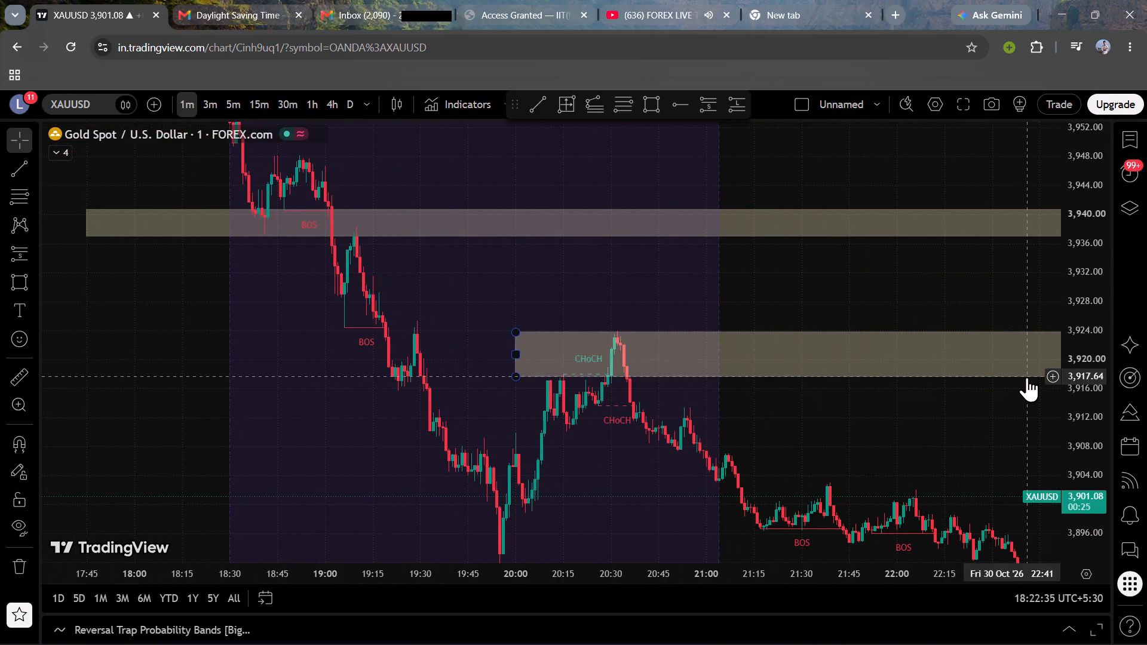
scroll(1090, 373, down, 4)
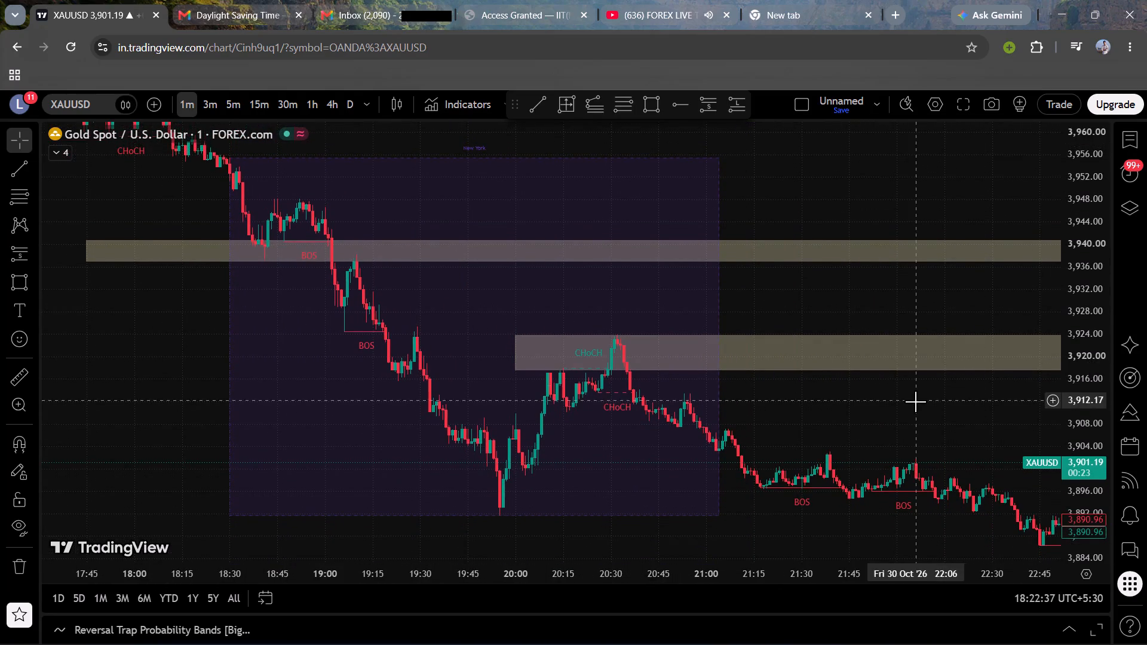
drag(915, 401, 841, 322)
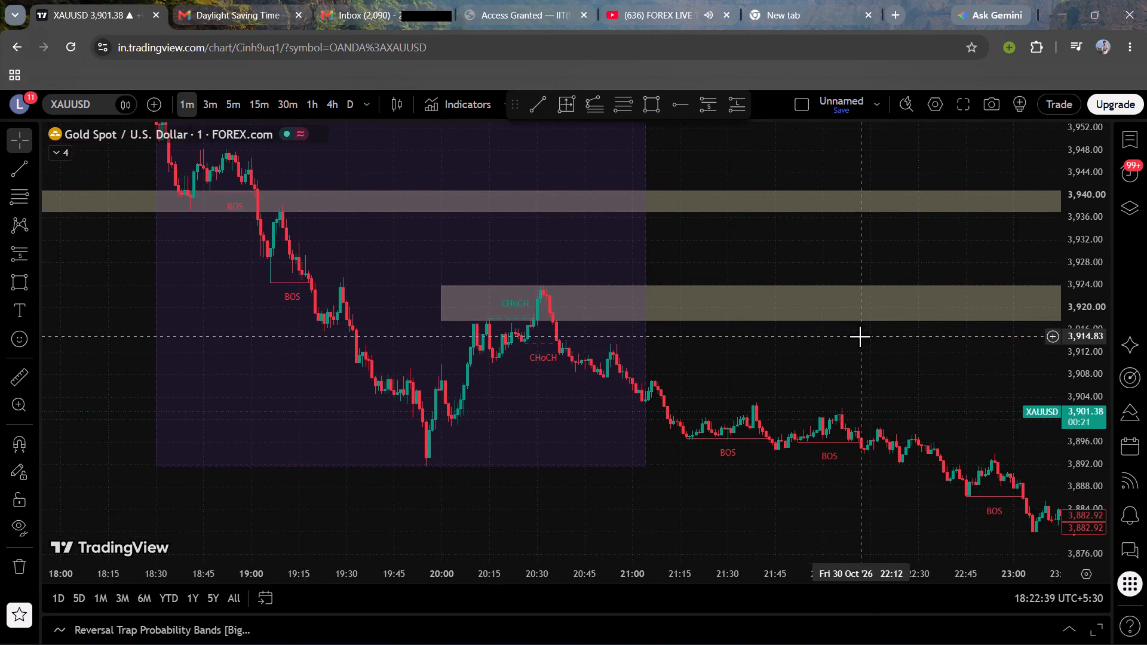
scroll(1095, 404, up, 2)
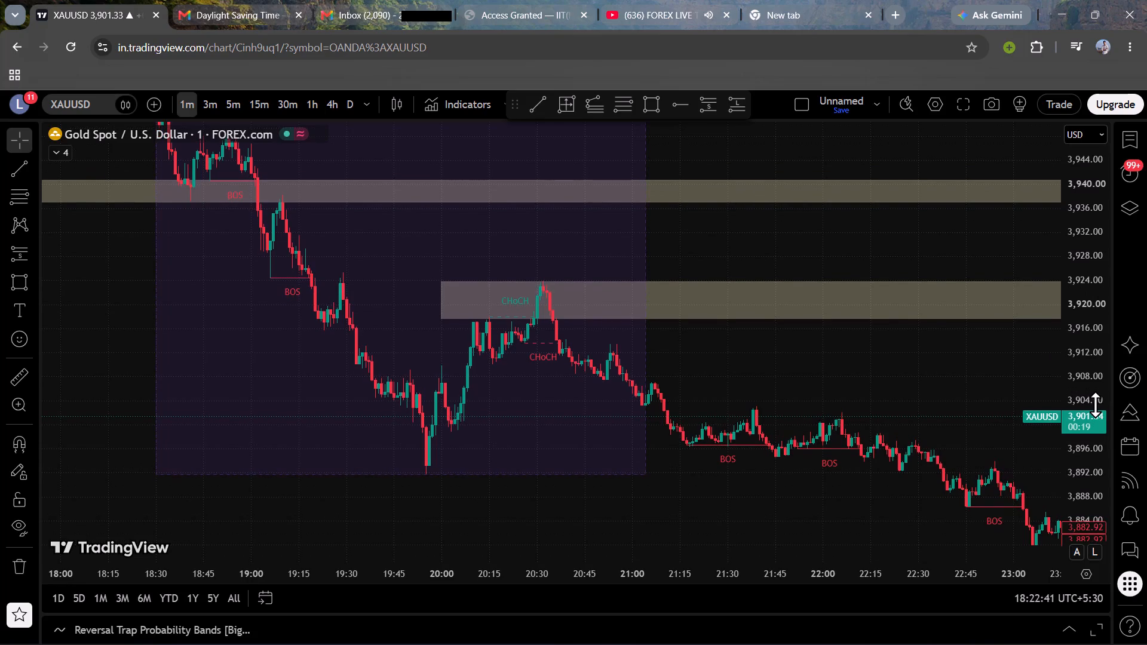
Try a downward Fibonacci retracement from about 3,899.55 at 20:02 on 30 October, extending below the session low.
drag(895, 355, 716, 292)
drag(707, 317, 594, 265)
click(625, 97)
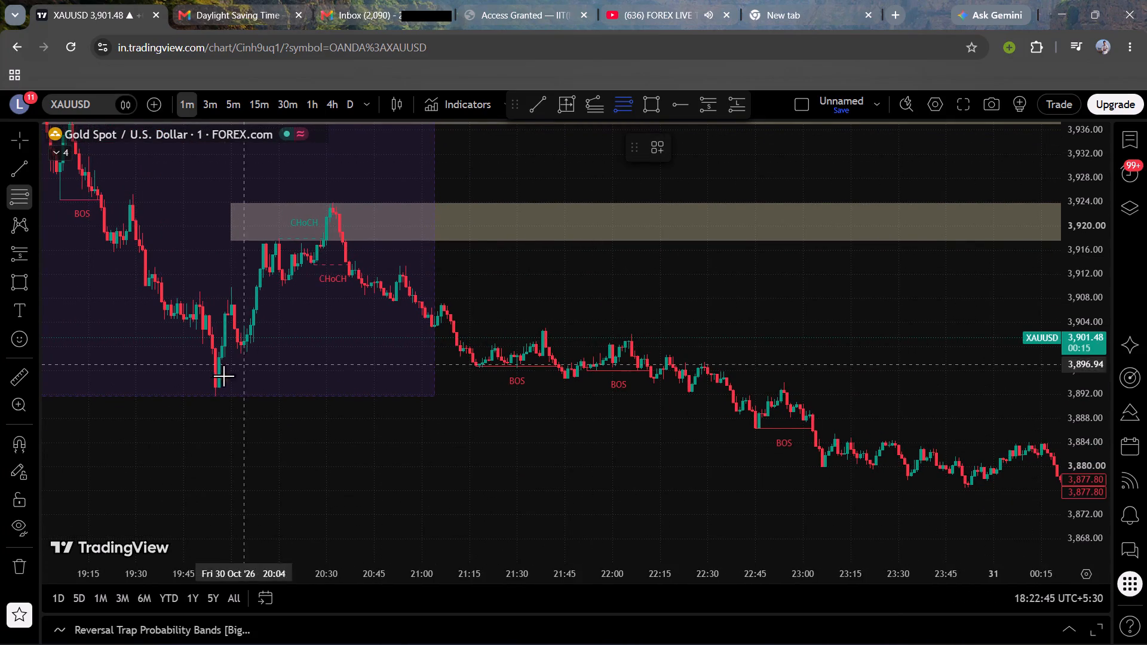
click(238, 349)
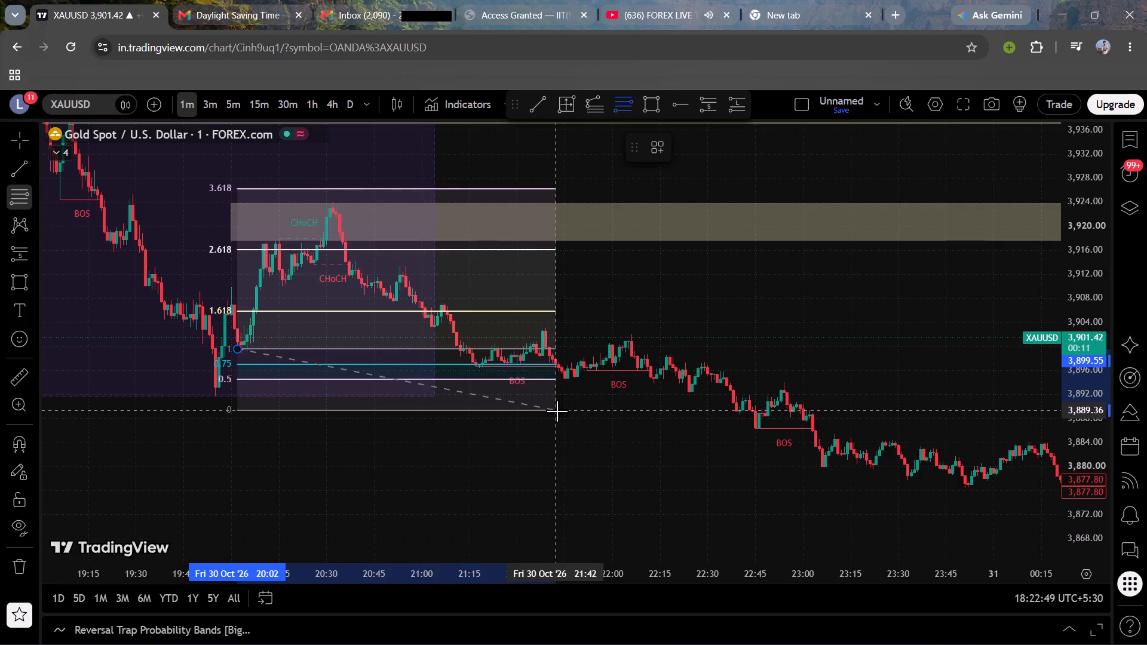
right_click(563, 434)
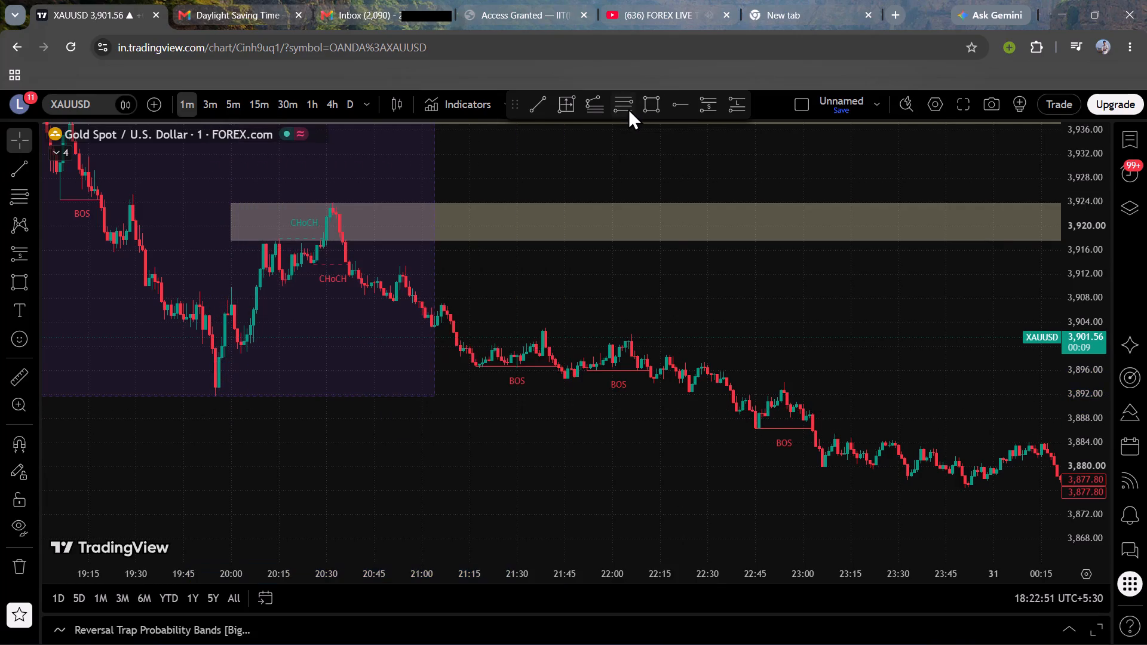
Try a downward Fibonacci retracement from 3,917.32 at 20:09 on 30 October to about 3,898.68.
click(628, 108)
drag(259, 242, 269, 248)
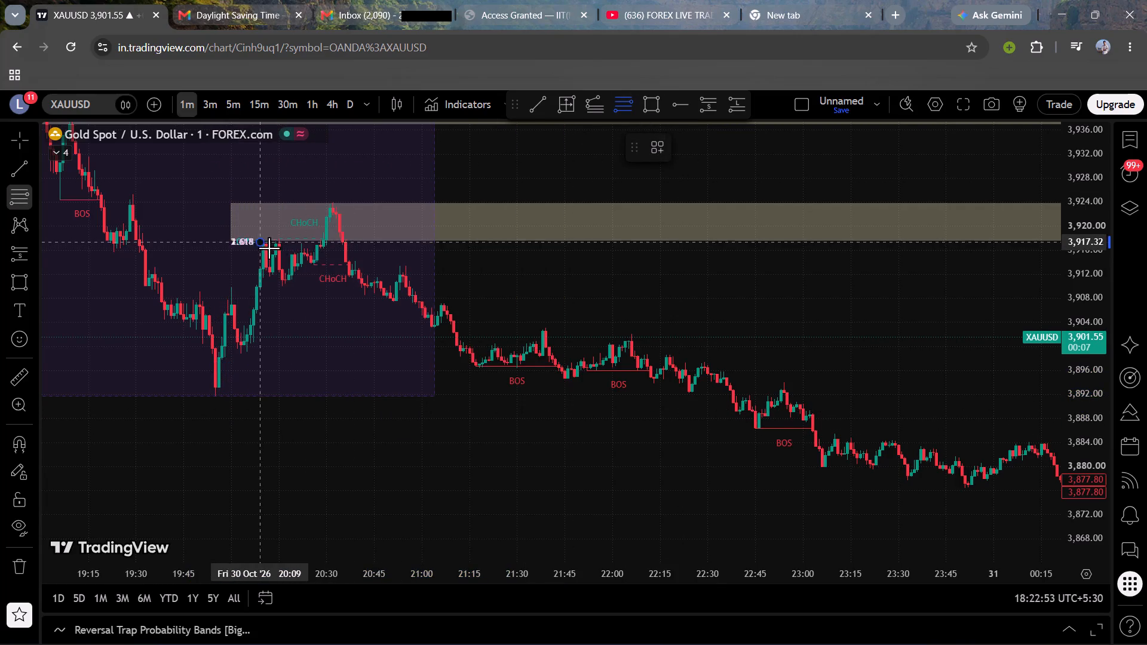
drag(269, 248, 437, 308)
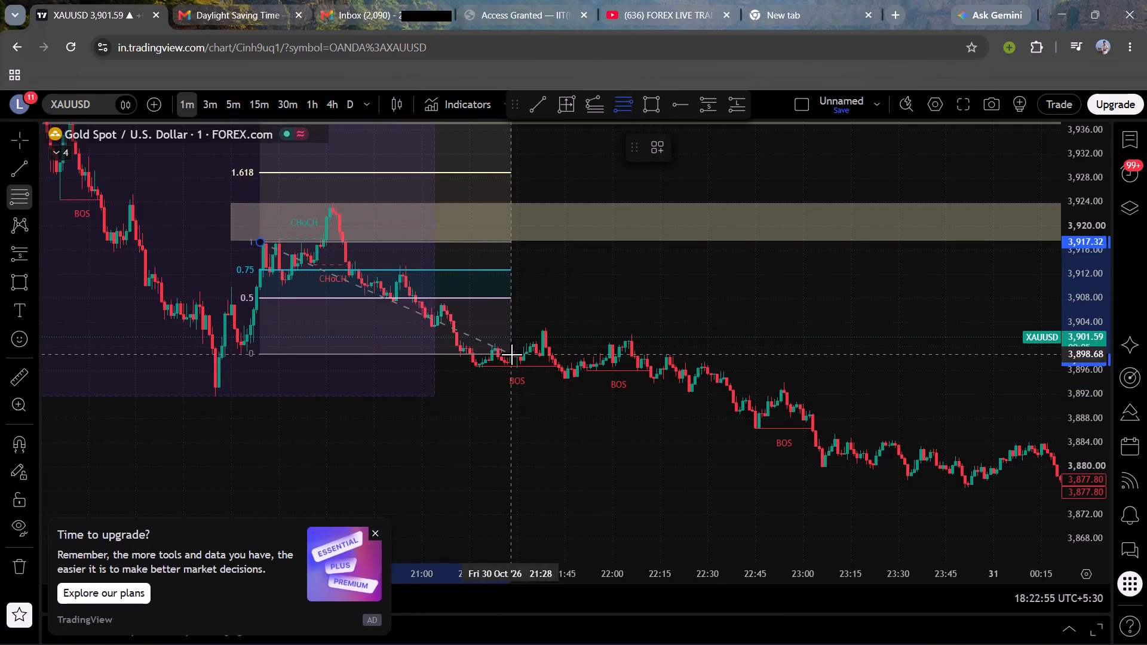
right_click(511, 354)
Dismiss the upgrade advertisement covering the chart.
scroll(511, 354, left, 4)
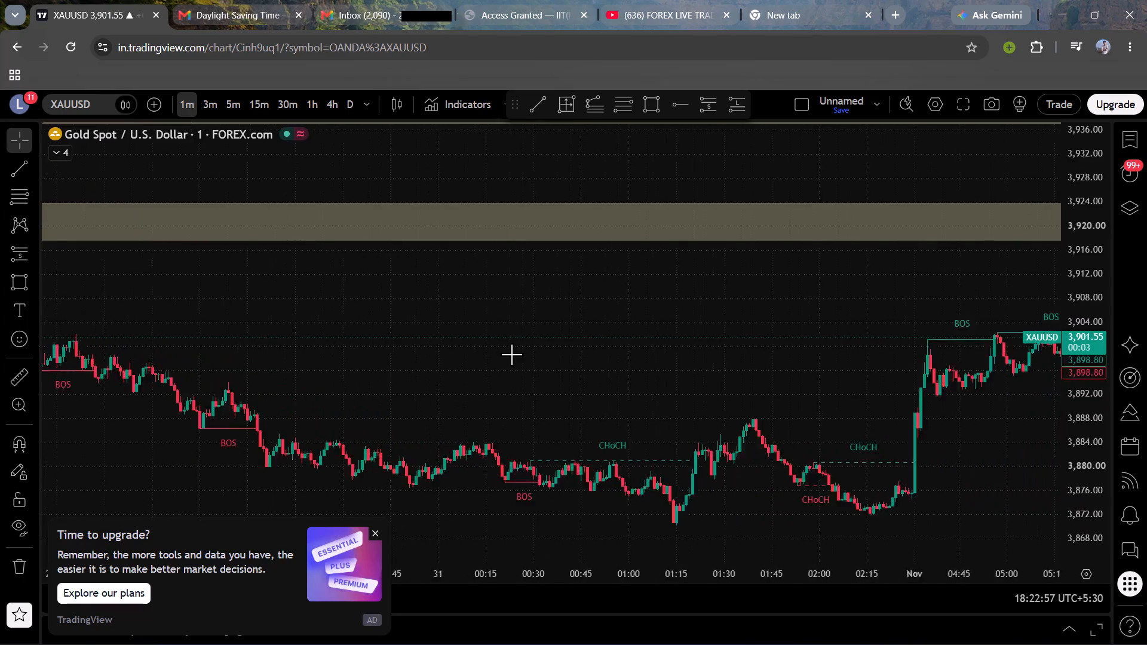
scroll(511, 354, left, 5)
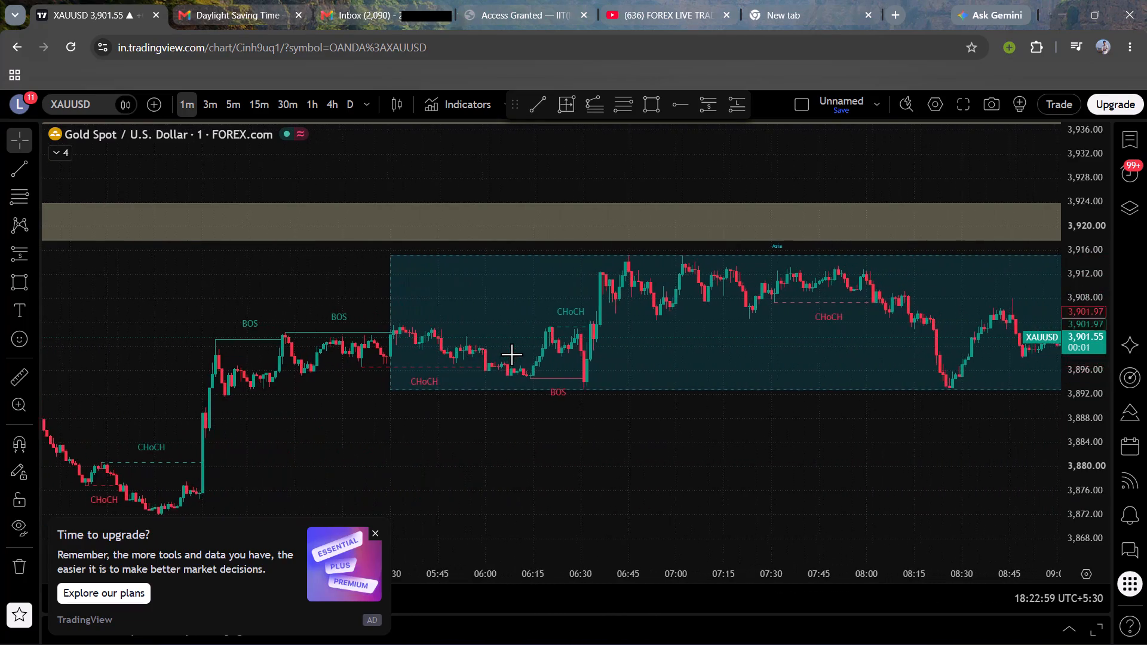
click(374, 536)
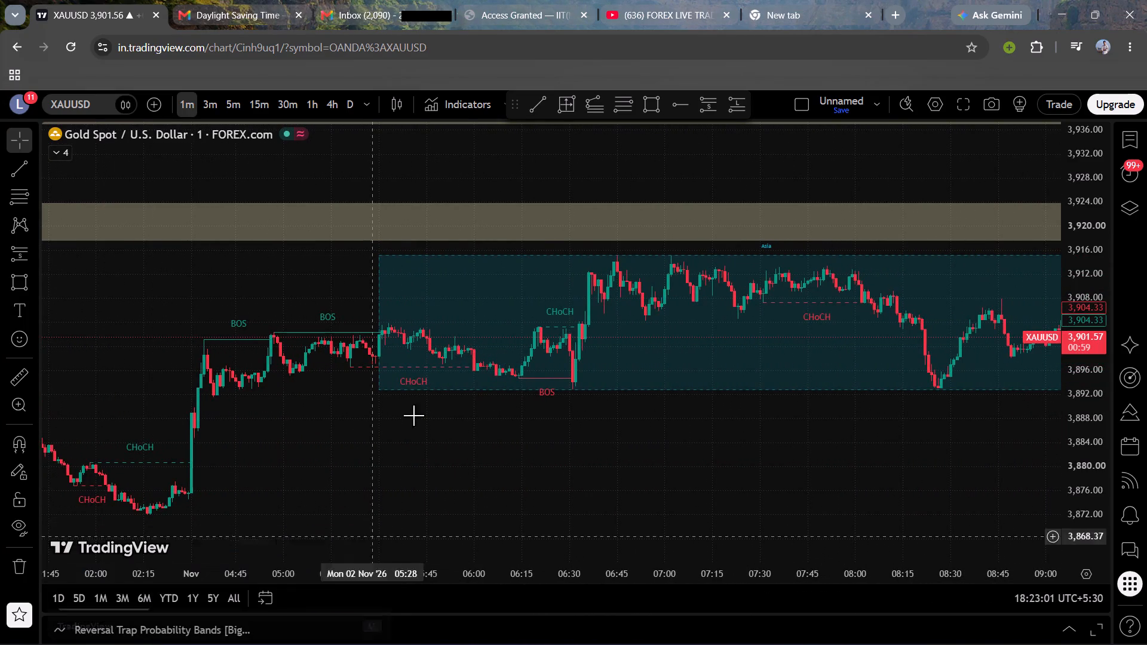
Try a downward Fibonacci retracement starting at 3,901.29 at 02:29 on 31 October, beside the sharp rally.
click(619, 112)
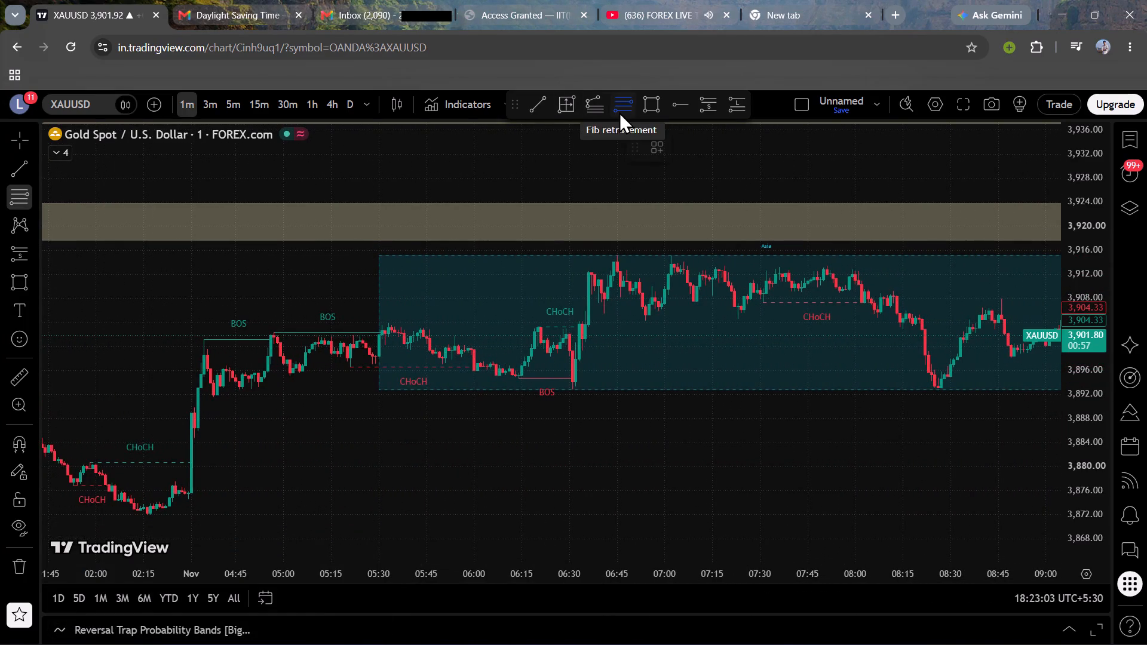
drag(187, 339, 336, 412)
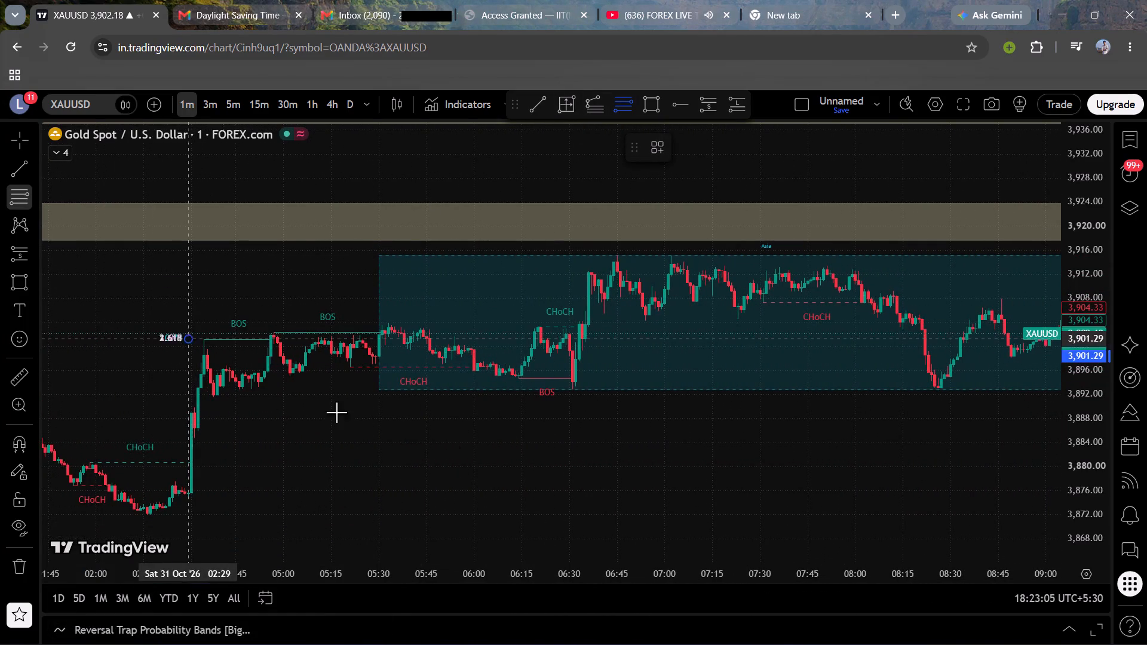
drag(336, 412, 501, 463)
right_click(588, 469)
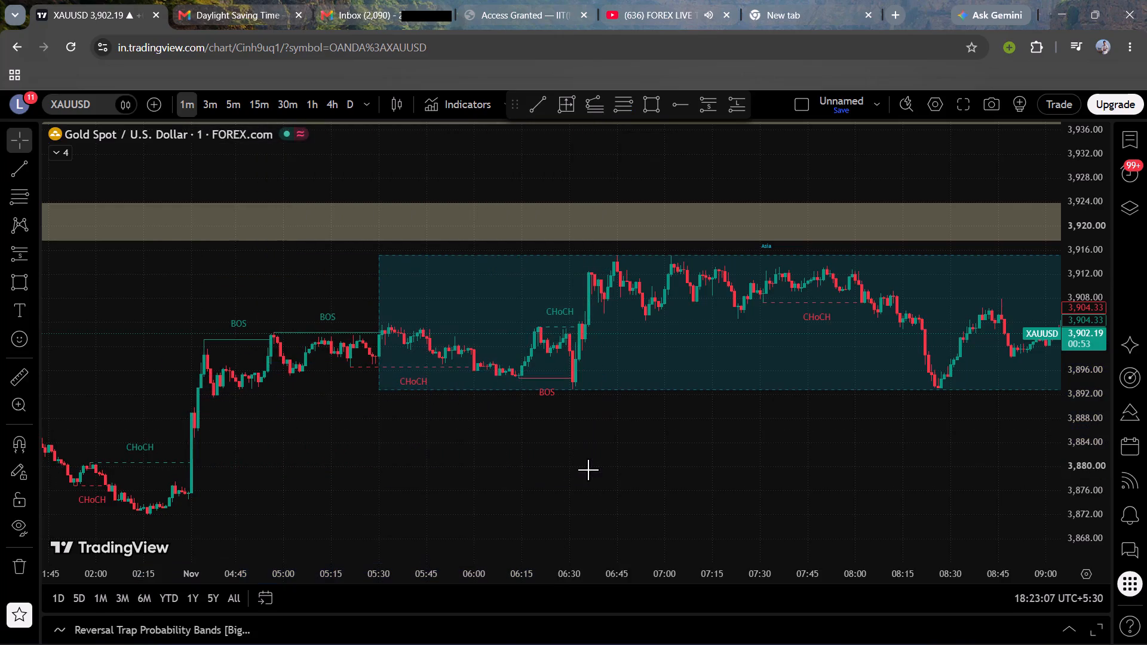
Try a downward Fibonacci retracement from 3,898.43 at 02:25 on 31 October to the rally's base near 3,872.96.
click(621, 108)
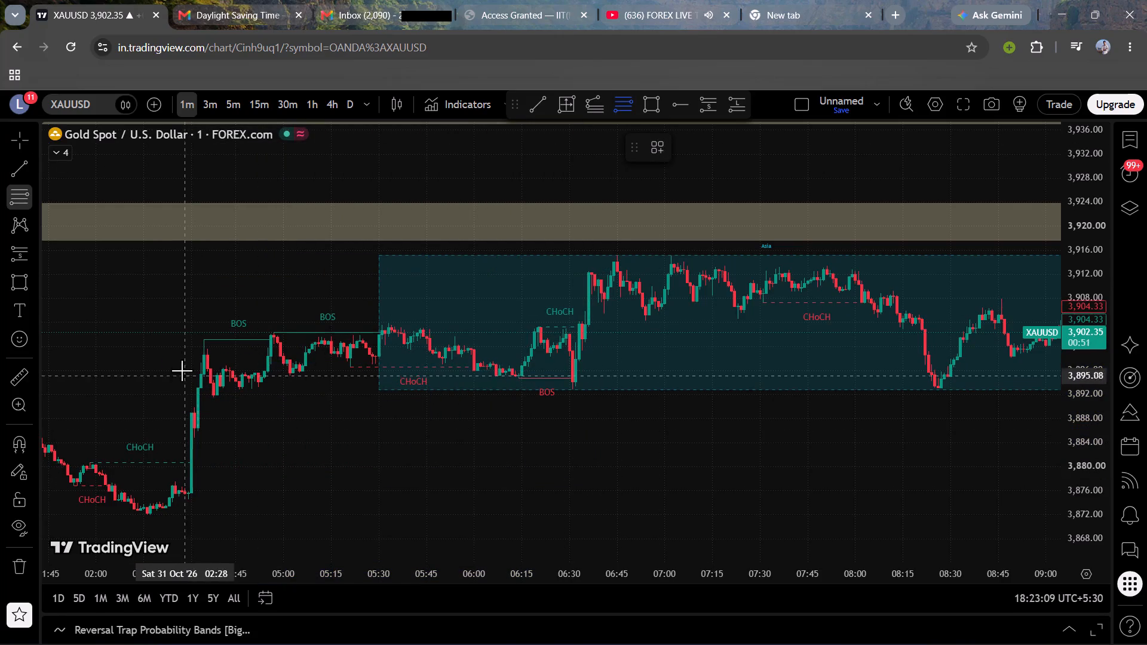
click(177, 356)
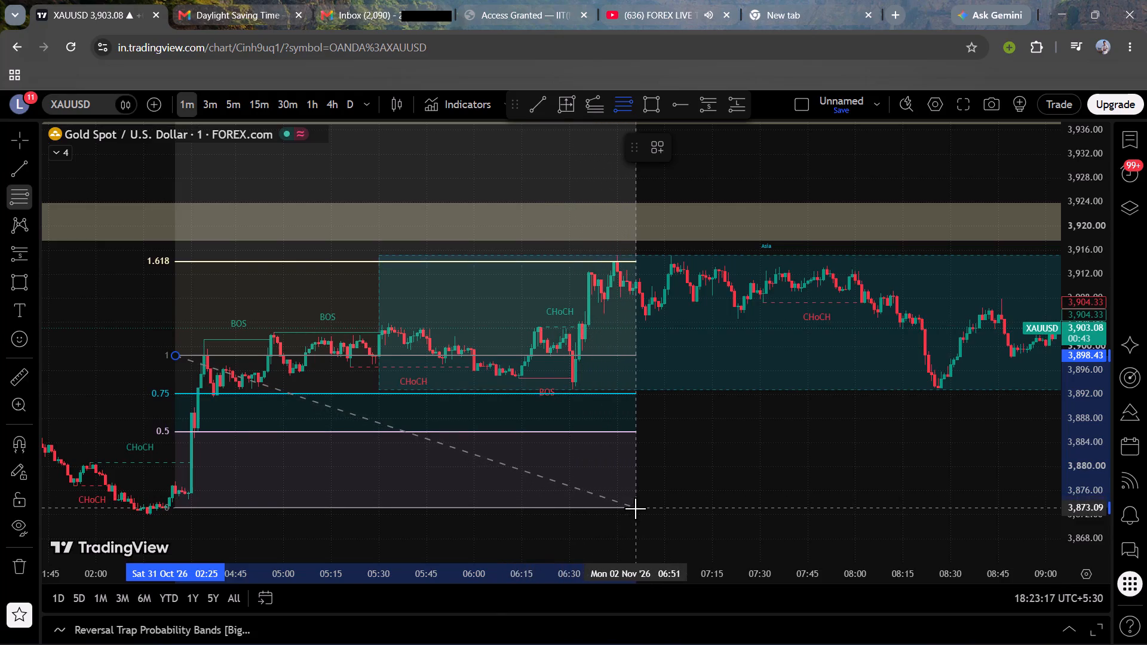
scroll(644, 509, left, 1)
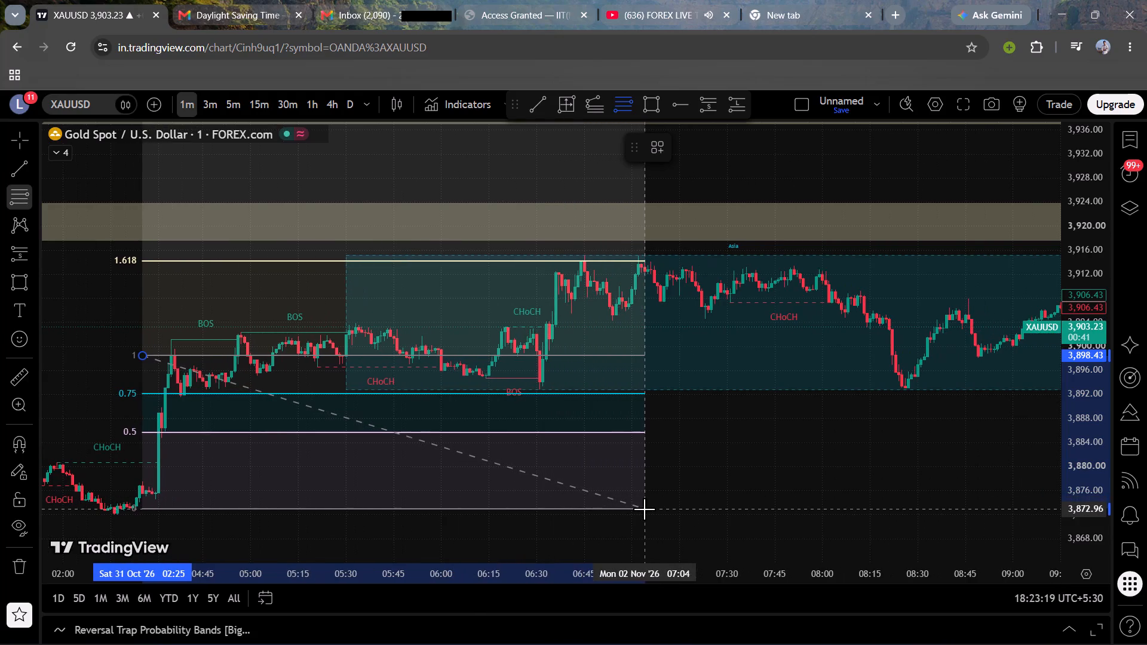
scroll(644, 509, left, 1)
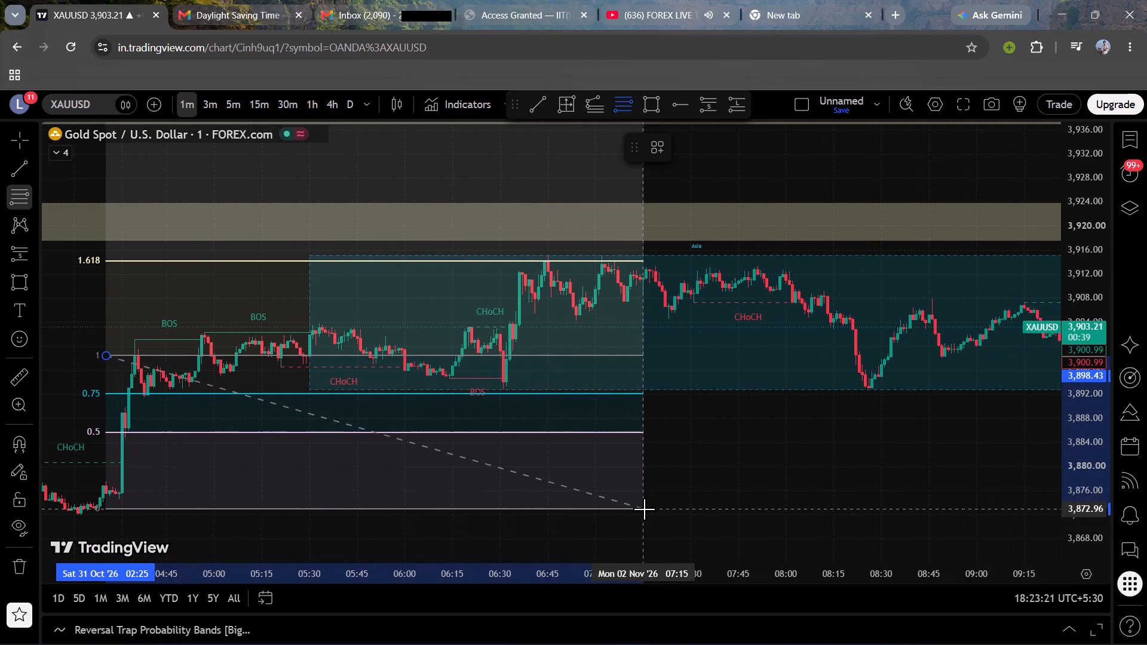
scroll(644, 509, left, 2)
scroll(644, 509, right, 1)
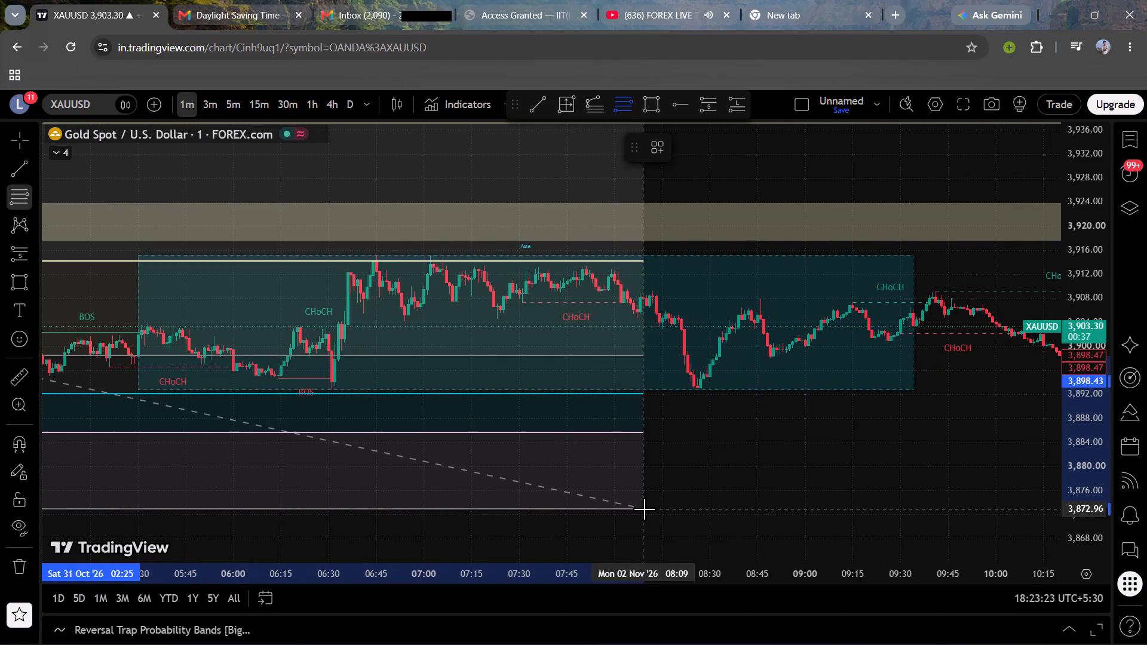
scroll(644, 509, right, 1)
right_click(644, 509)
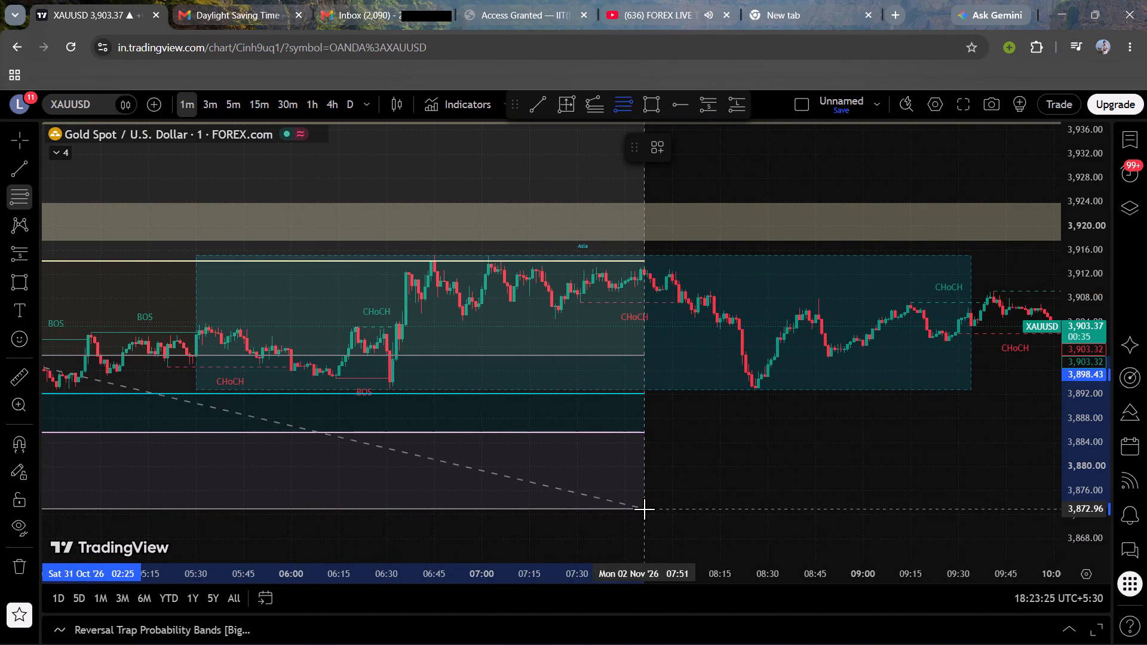
Examine the 2 November price action from the Asia session through the London session up to the latest candle.
scroll(644, 509, left, 3)
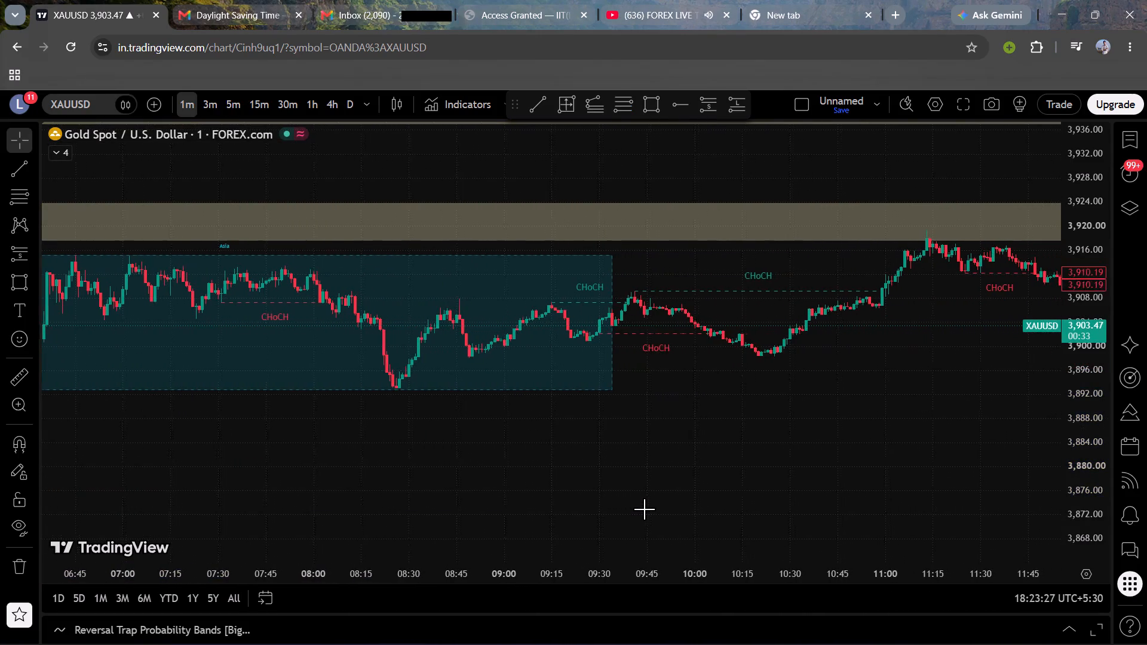
scroll(644, 509, left, 6)
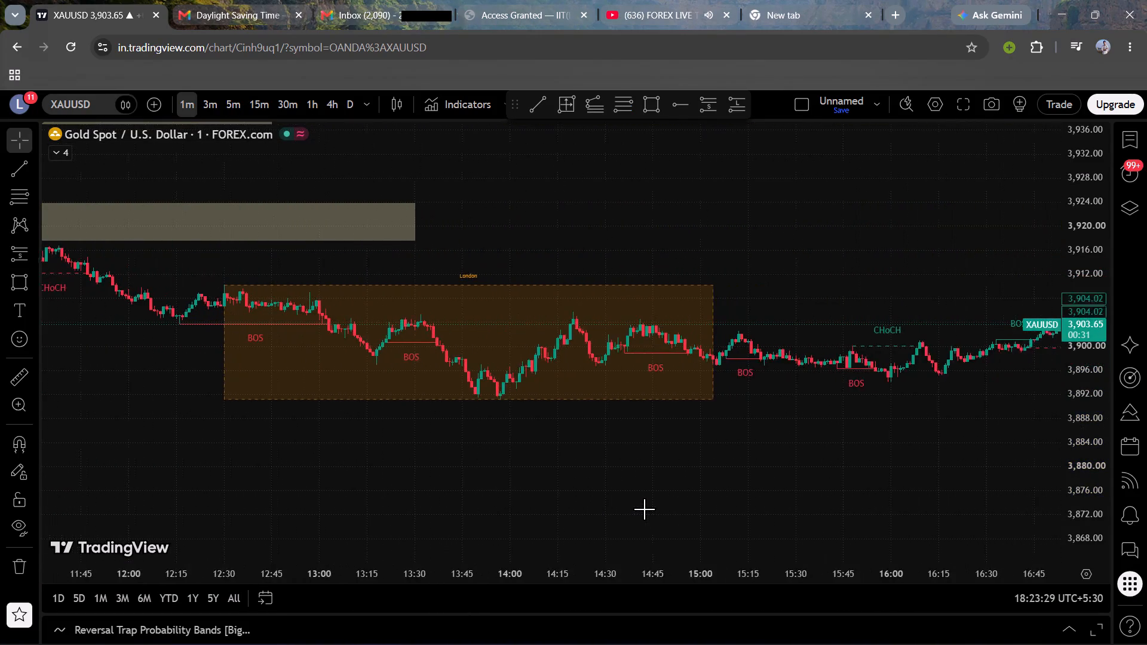
scroll(644, 509, left, 5)
scroll(644, 509, right, 2)
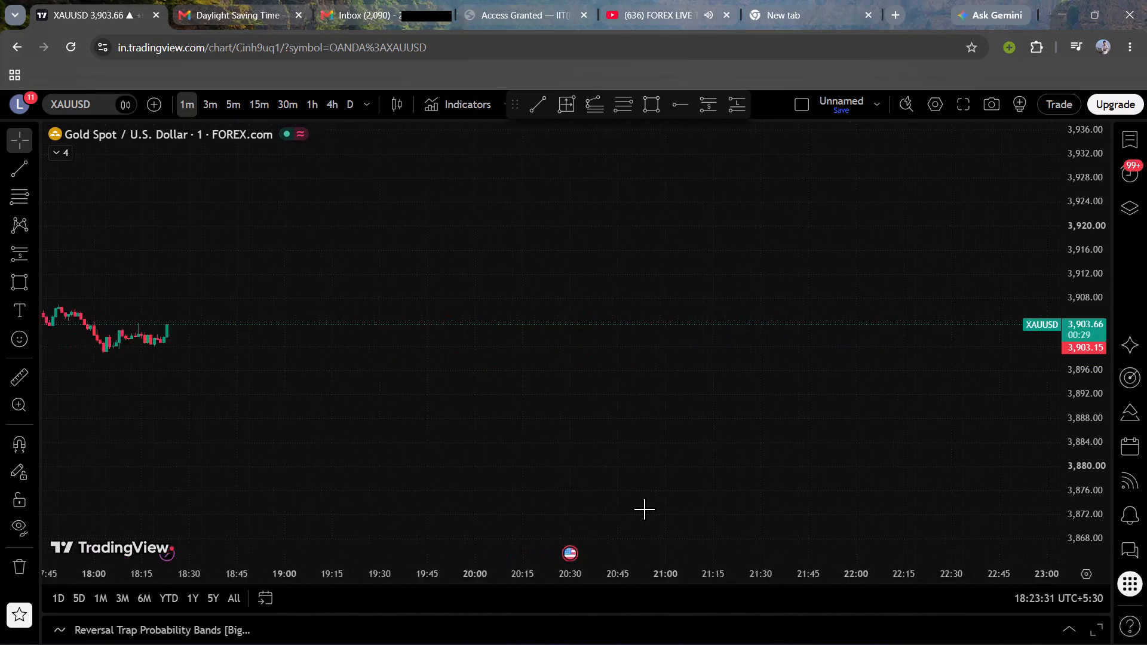
scroll(644, 509, right, 3)
scroll(644, 509, down, 2)
scroll(561, 436, down, 6)
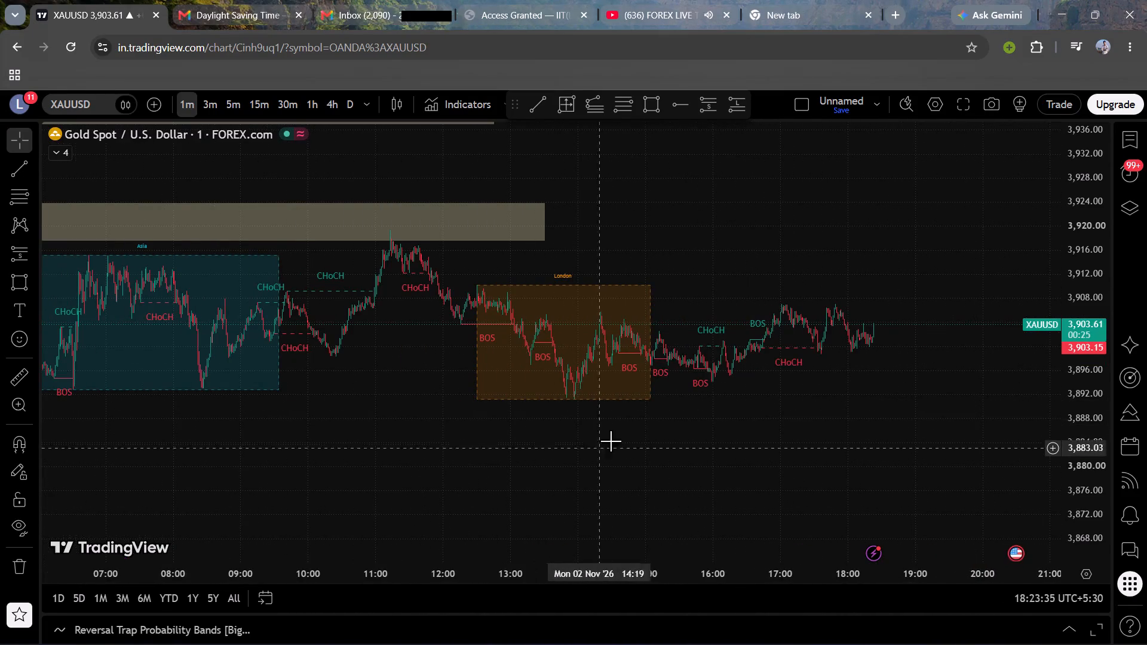
drag(660, 413, 499, 491)
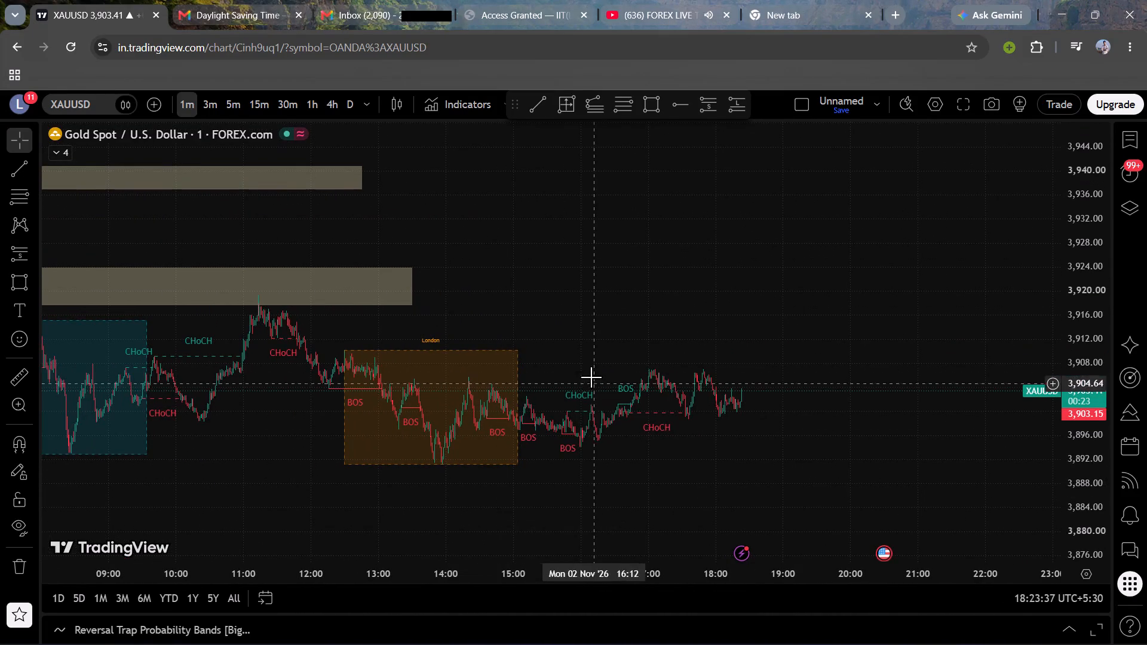
Switch the gold chart from the 1-minute to the 5-minute timeframe.
scroll(551, 343, right, 4)
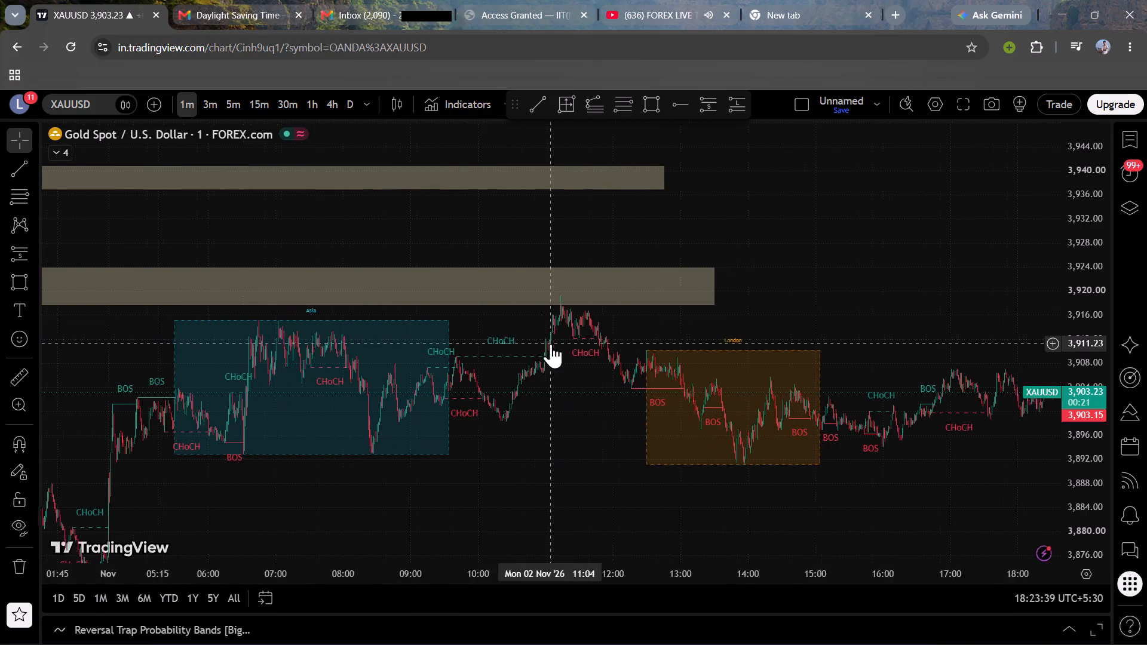
click(227, 100)
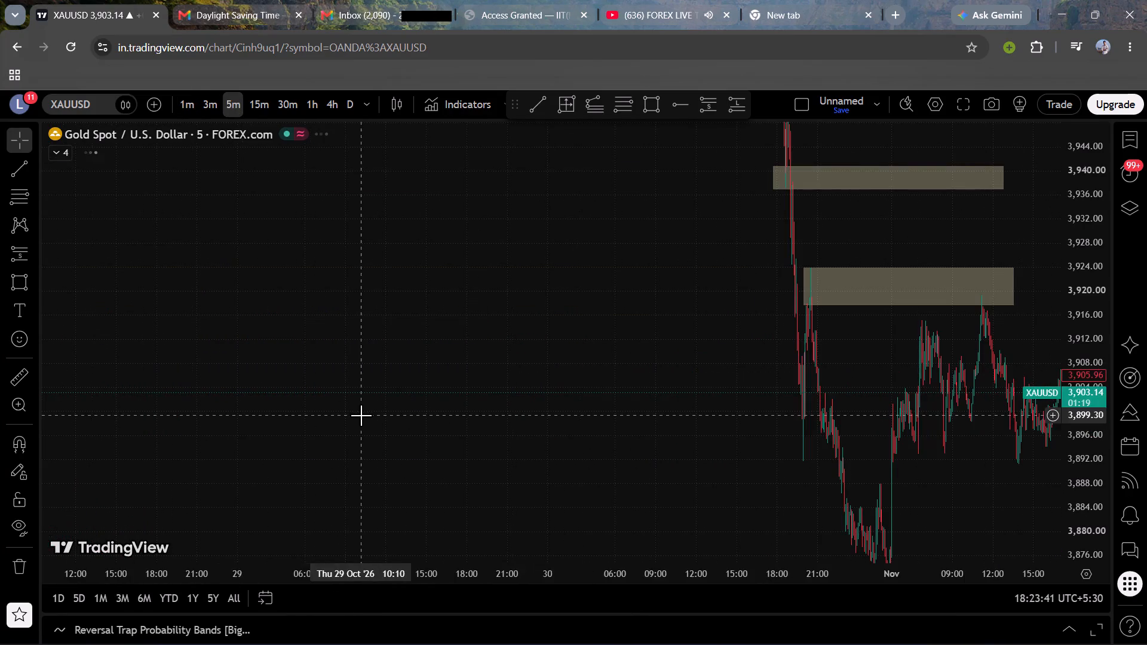
Examine the 5-minute price action of 2 November from the Asia session through the London session to the latest candle.
scroll(361, 415, up, 6)
scroll(696, 464, left, 1)
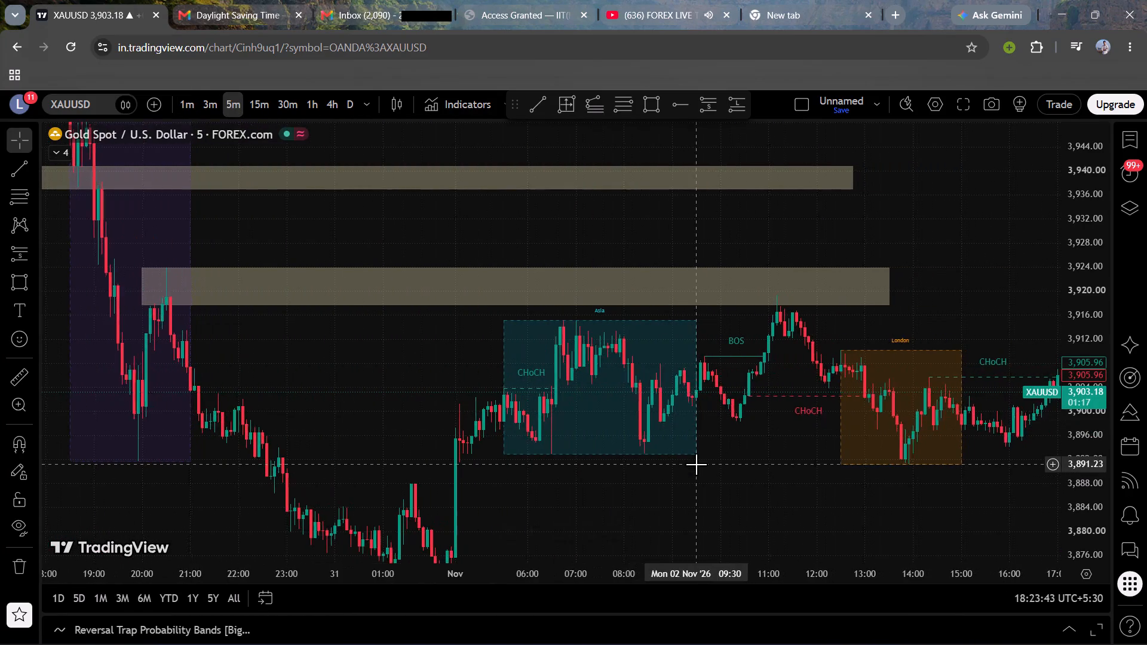
scroll(696, 464, left, 3)
scroll(1099, 342, up, 6)
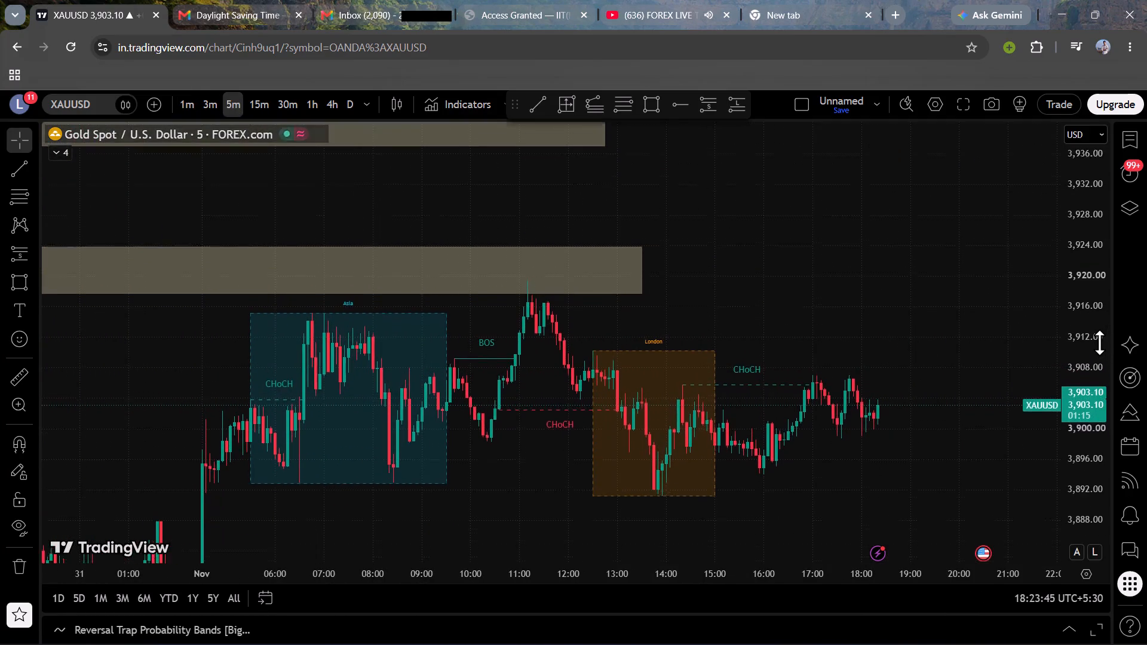
scroll(1099, 342, up, 6)
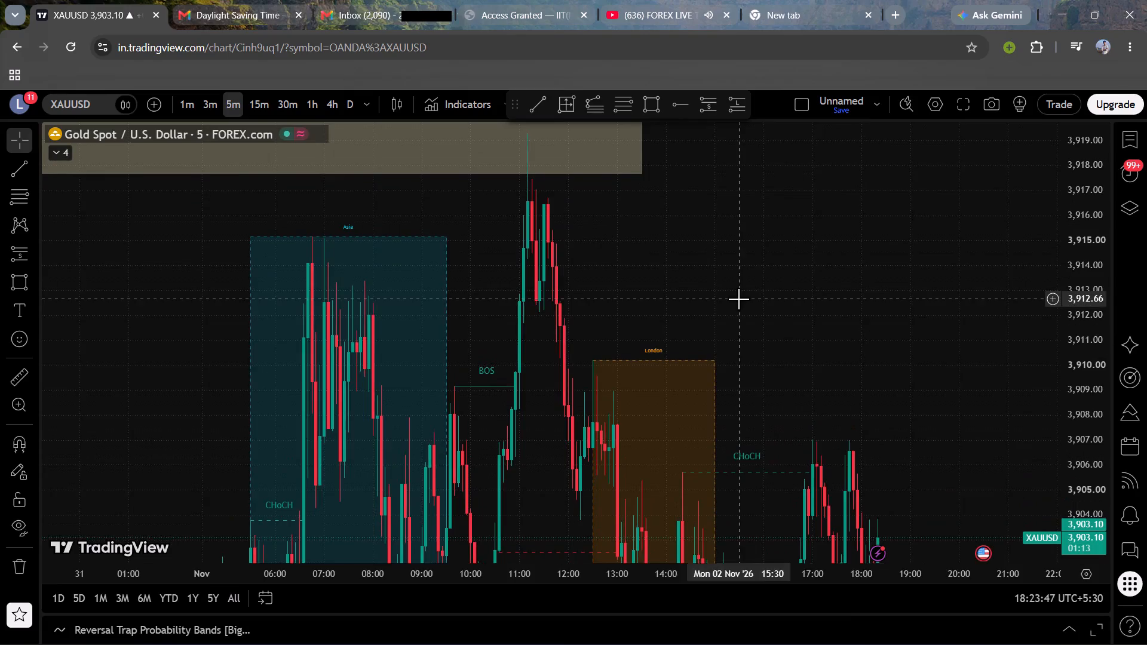
scroll(738, 299, up, 3)
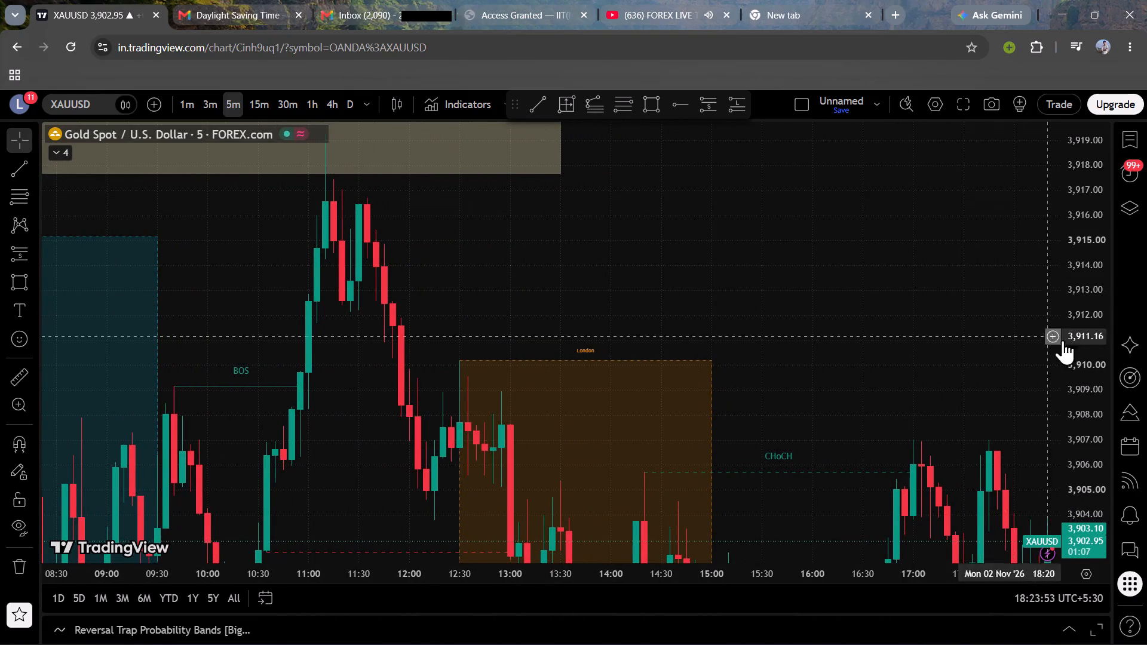
scroll(1077, 344, down, 5)
drag(846, 344, 831, 332)
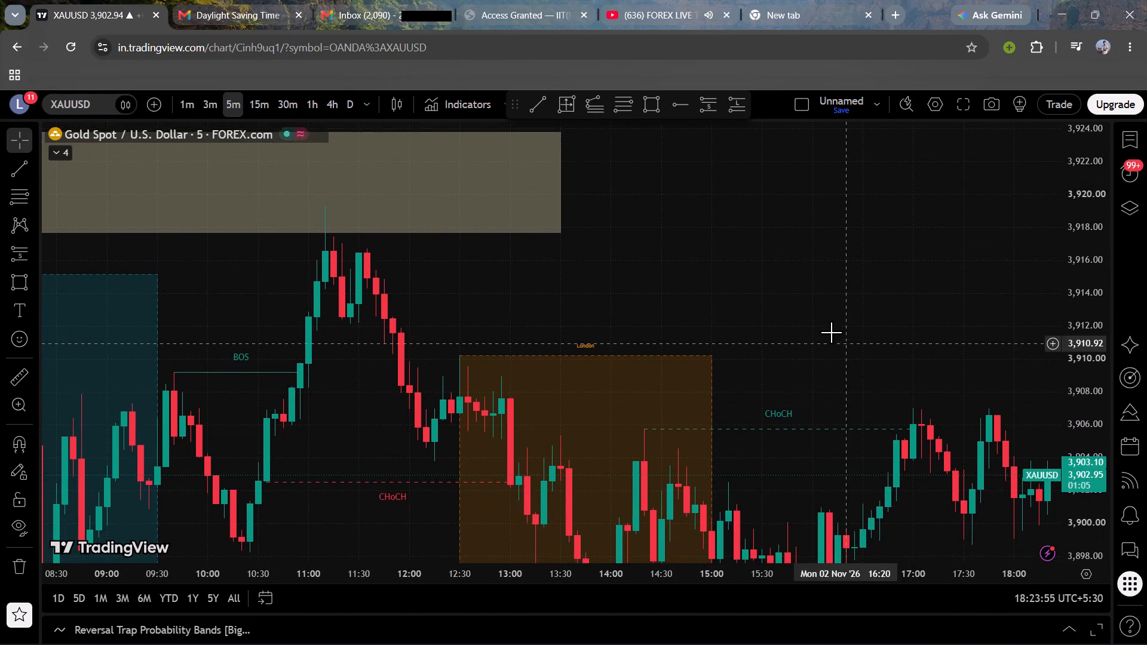
drag(831, 332, 757, 247)
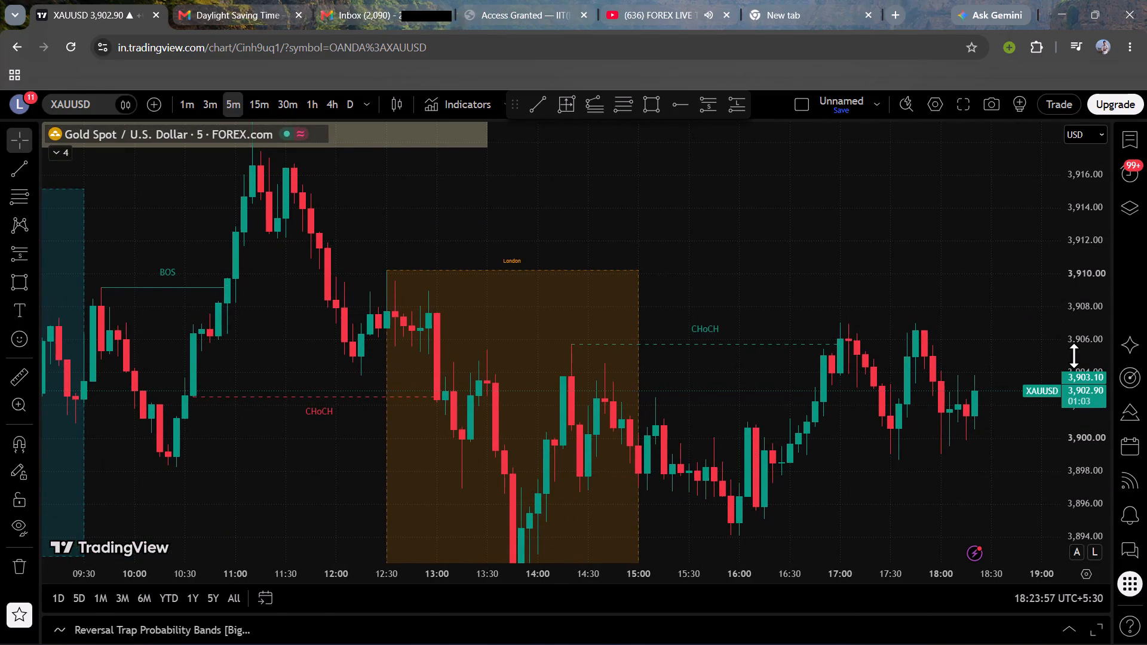
scroll(1074, 355, down, 5)
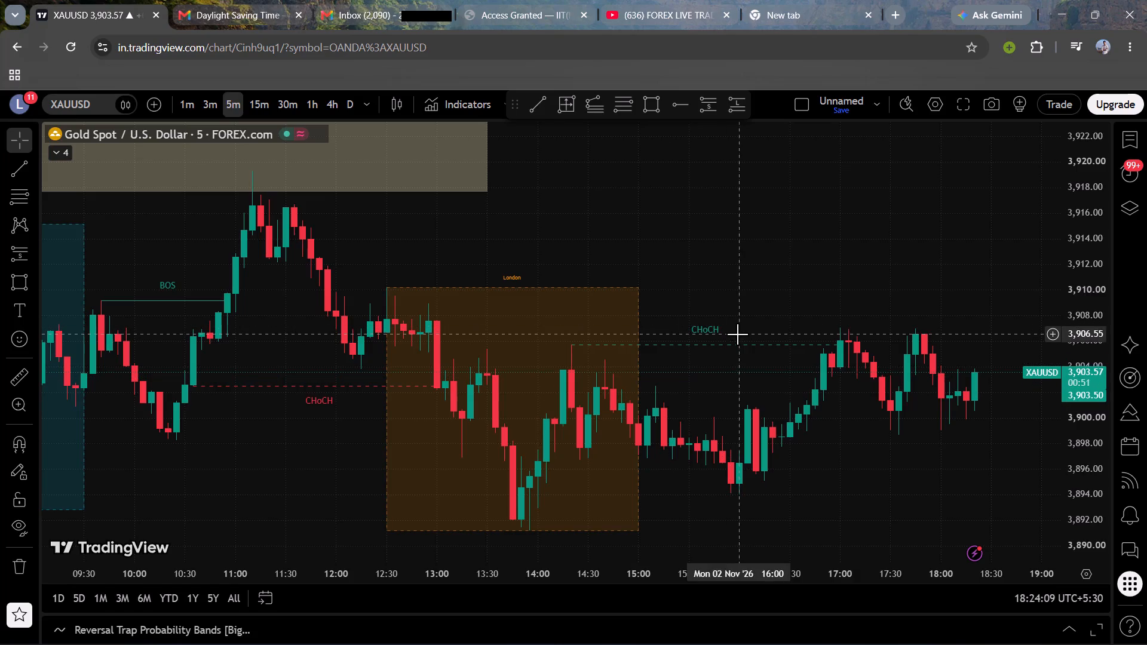
drag(712, 328, 643, 258)
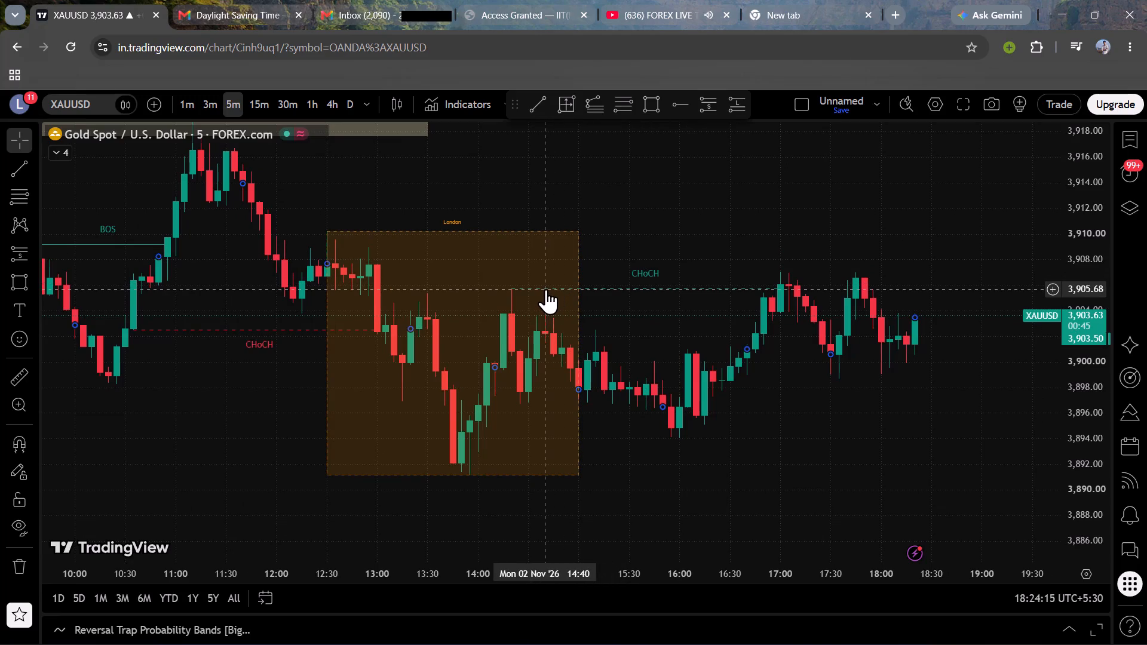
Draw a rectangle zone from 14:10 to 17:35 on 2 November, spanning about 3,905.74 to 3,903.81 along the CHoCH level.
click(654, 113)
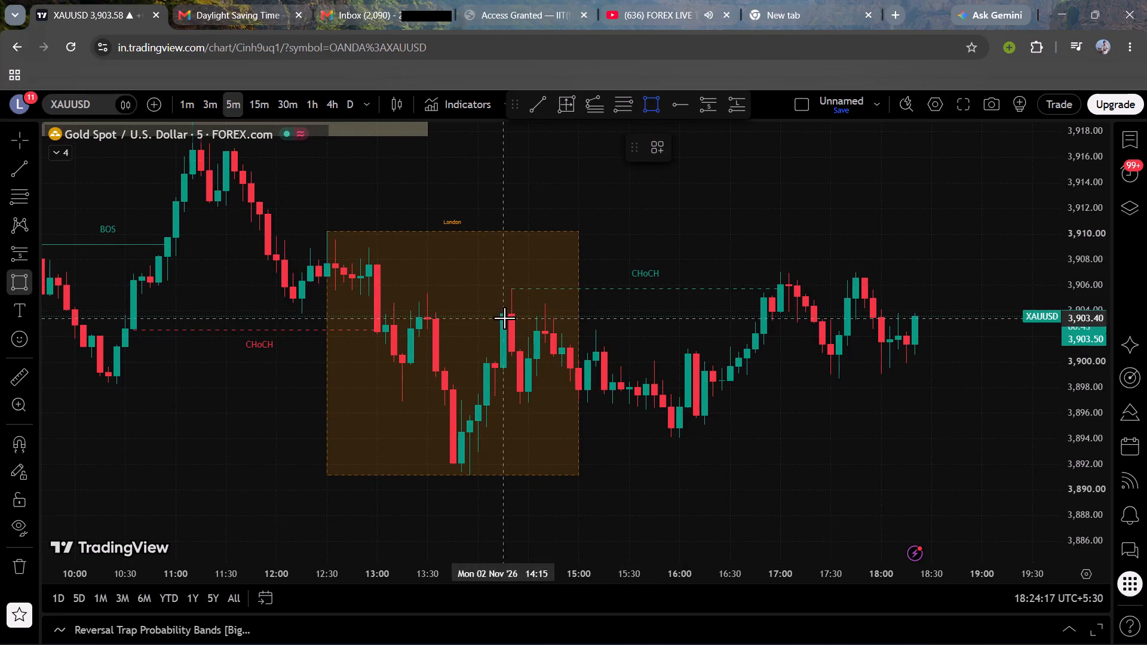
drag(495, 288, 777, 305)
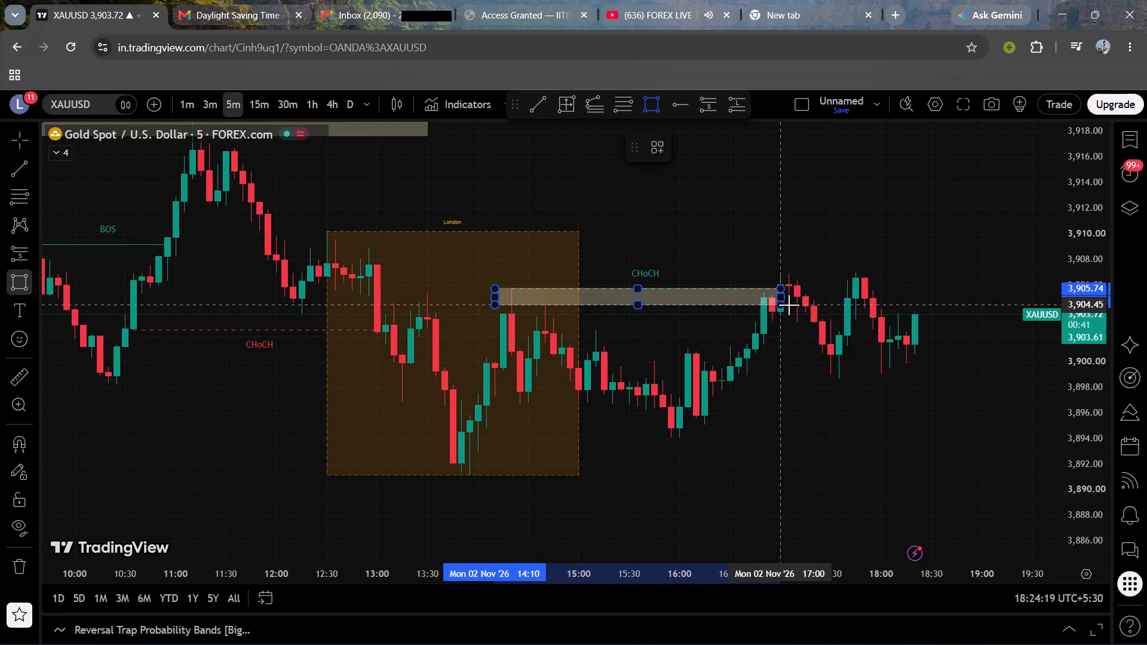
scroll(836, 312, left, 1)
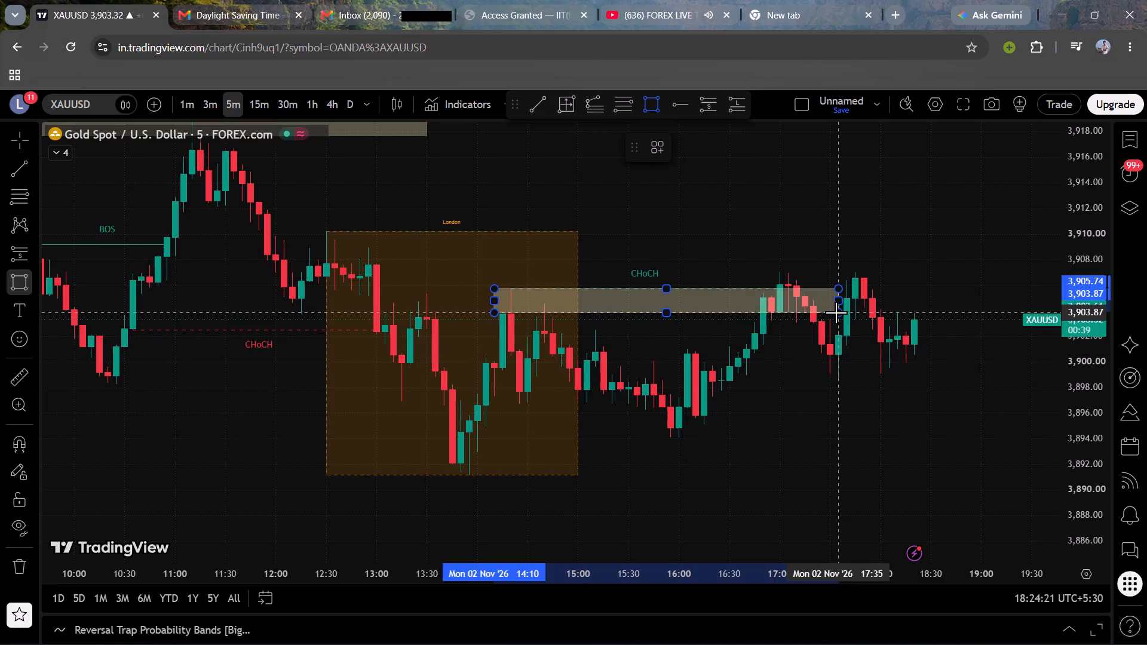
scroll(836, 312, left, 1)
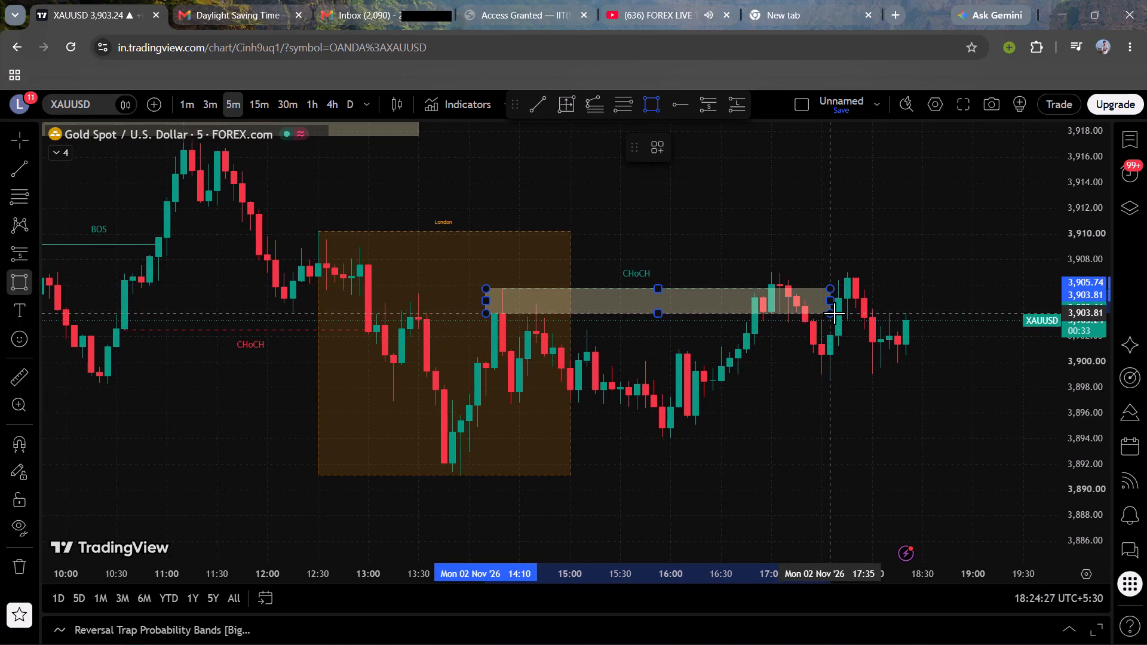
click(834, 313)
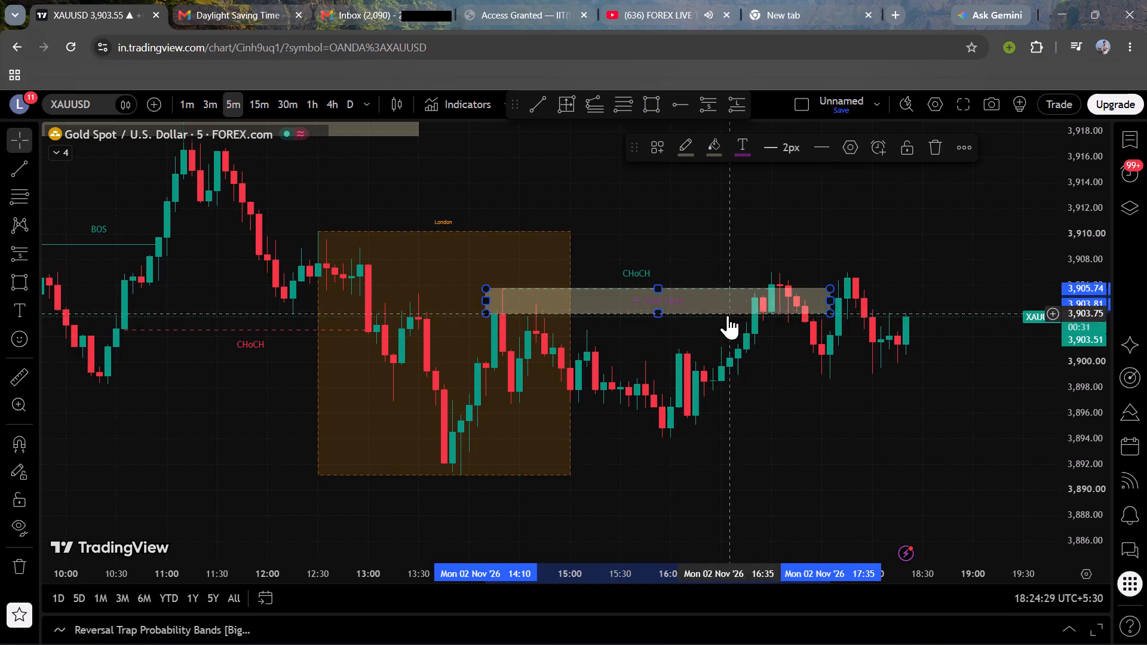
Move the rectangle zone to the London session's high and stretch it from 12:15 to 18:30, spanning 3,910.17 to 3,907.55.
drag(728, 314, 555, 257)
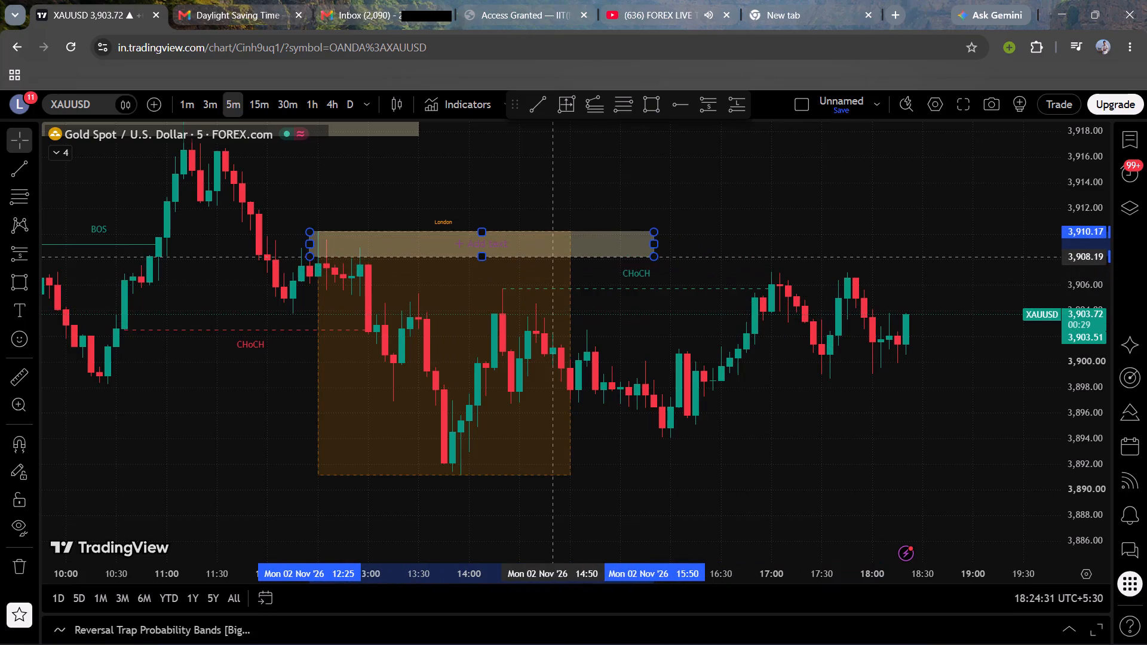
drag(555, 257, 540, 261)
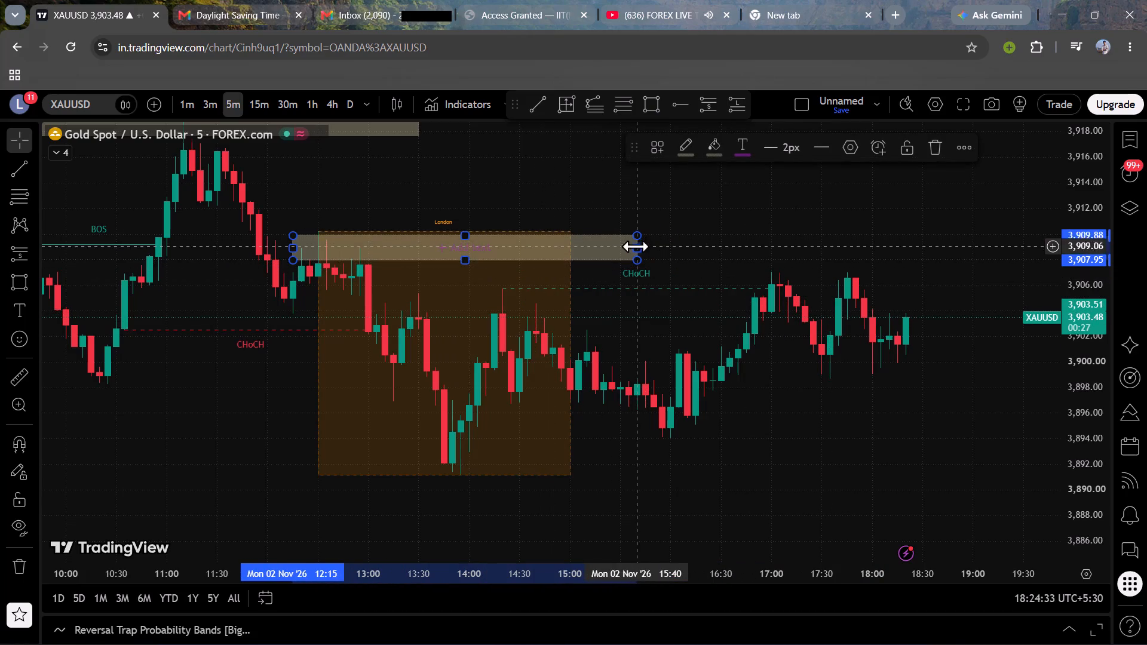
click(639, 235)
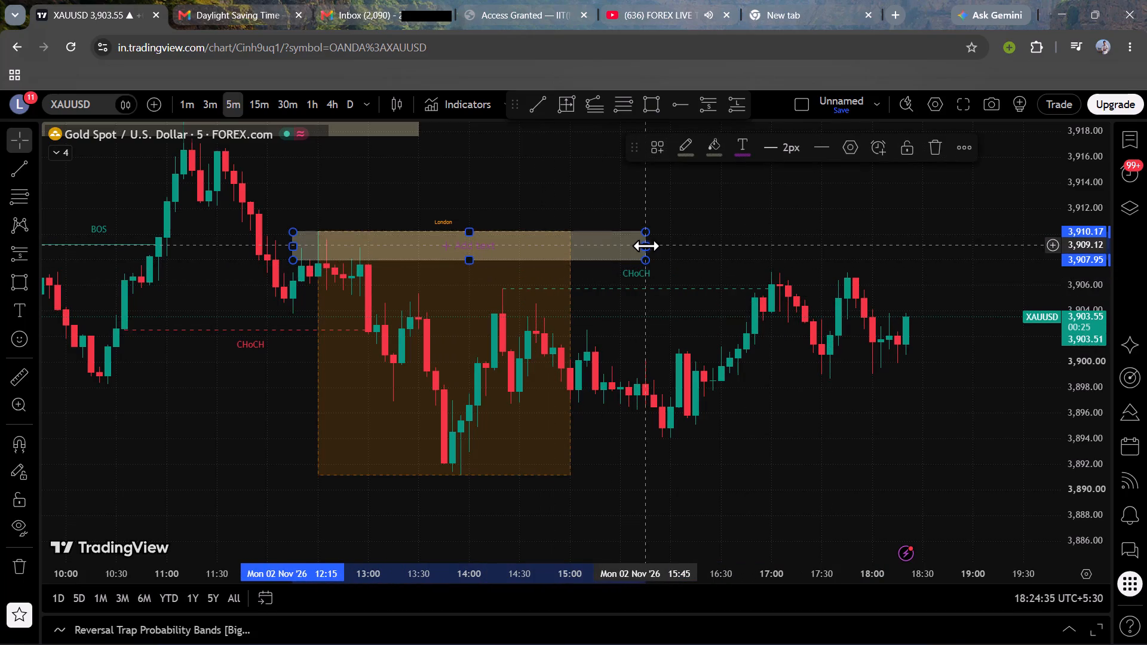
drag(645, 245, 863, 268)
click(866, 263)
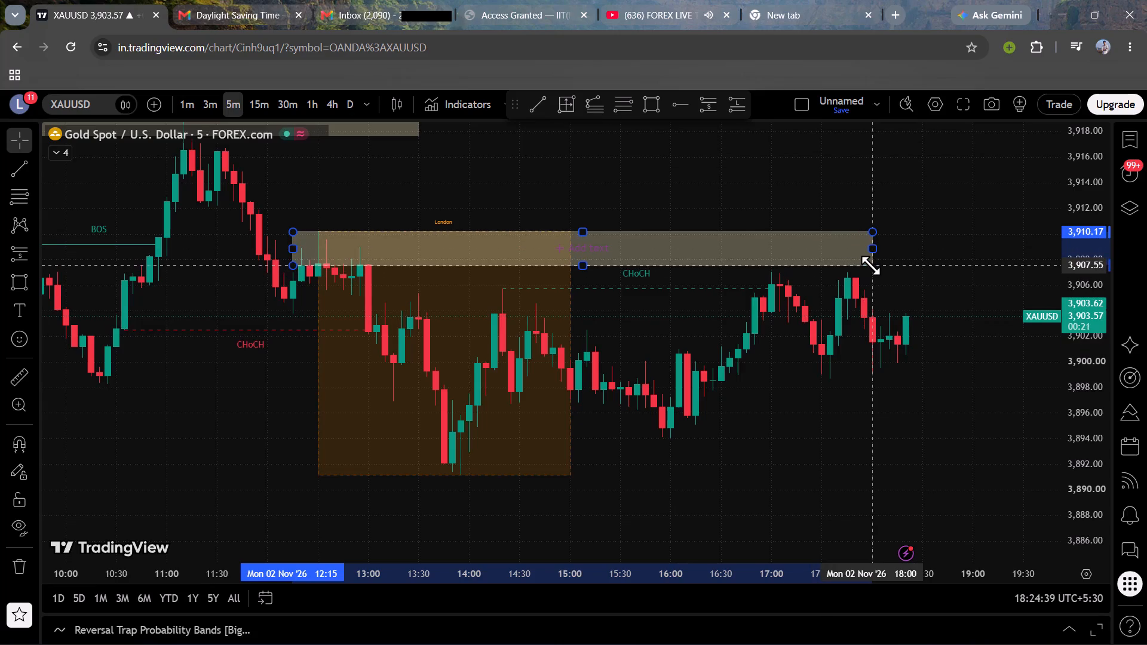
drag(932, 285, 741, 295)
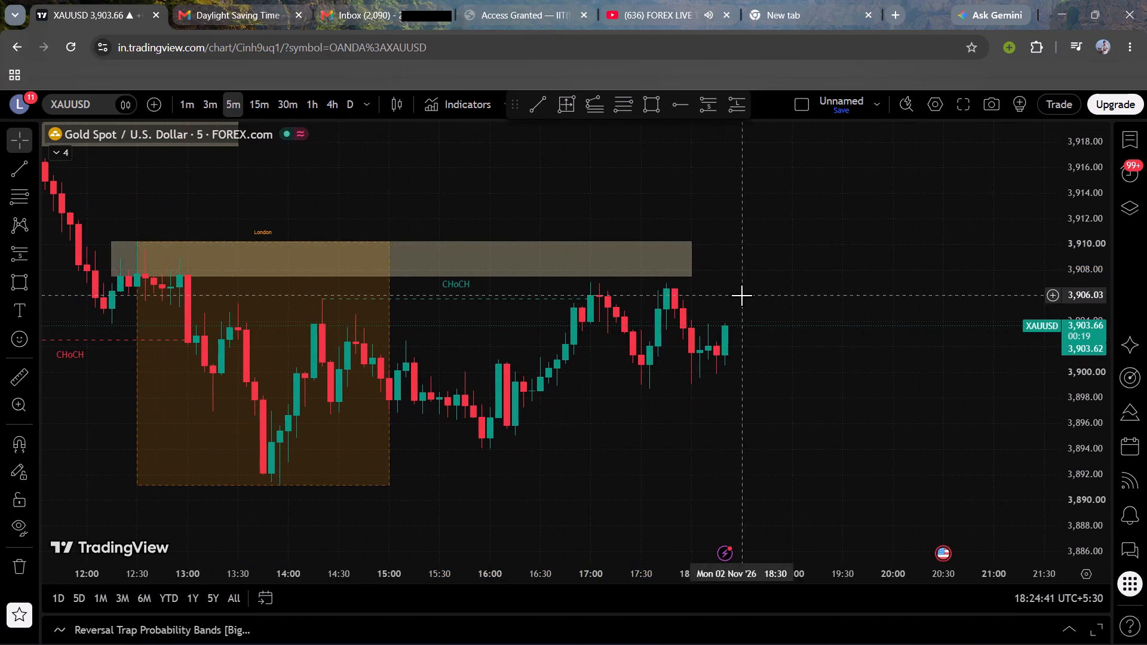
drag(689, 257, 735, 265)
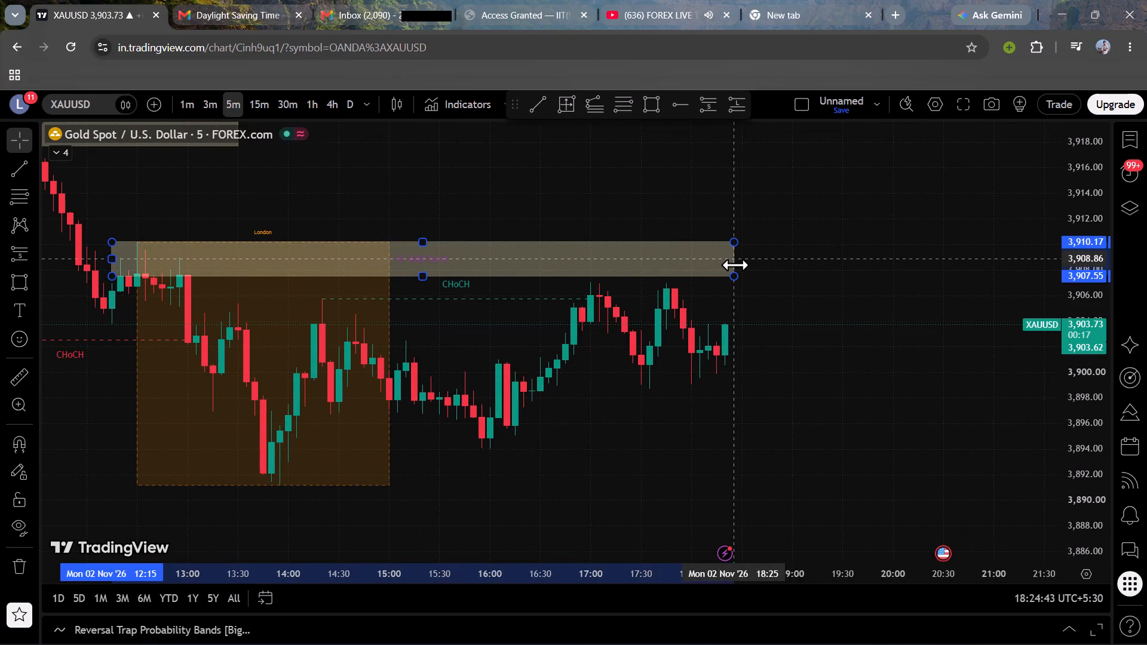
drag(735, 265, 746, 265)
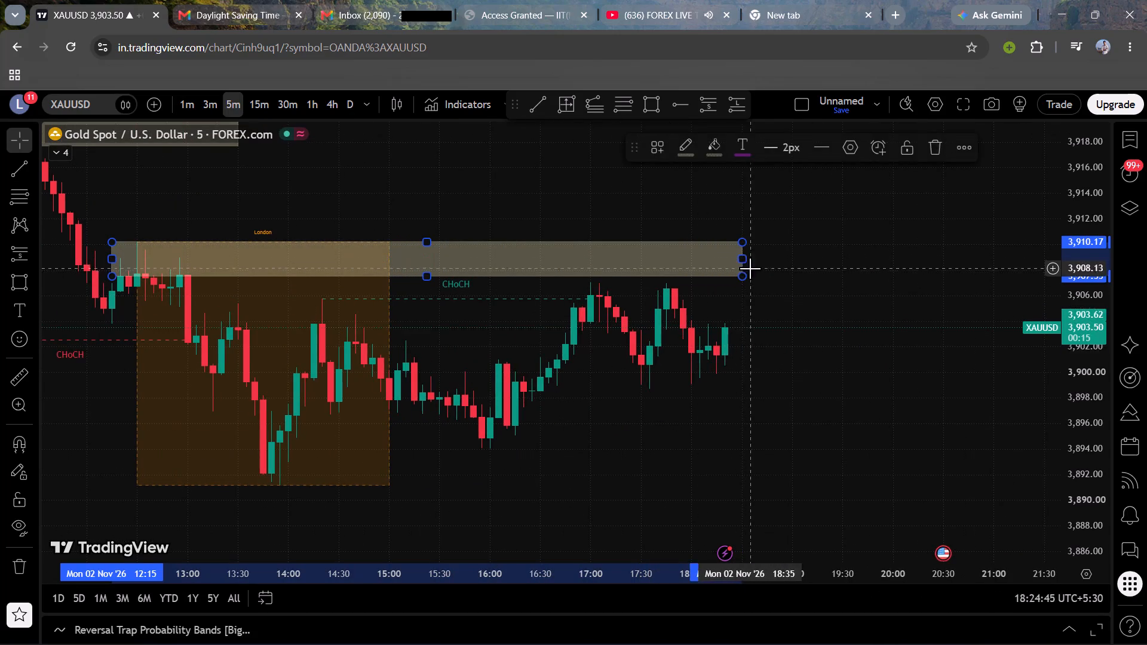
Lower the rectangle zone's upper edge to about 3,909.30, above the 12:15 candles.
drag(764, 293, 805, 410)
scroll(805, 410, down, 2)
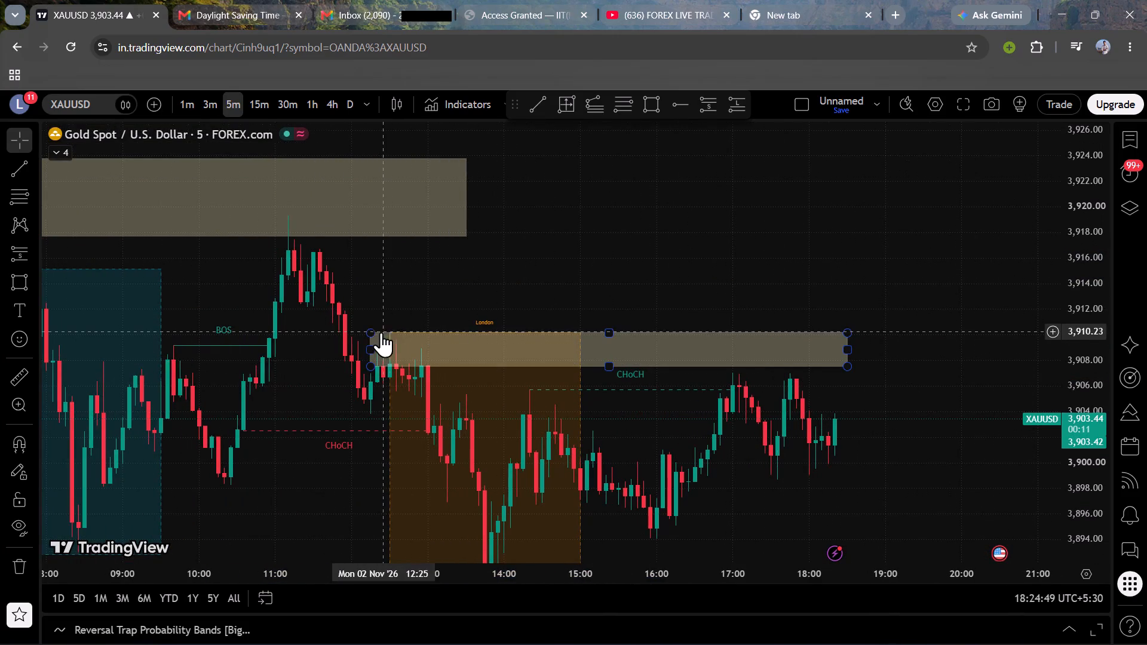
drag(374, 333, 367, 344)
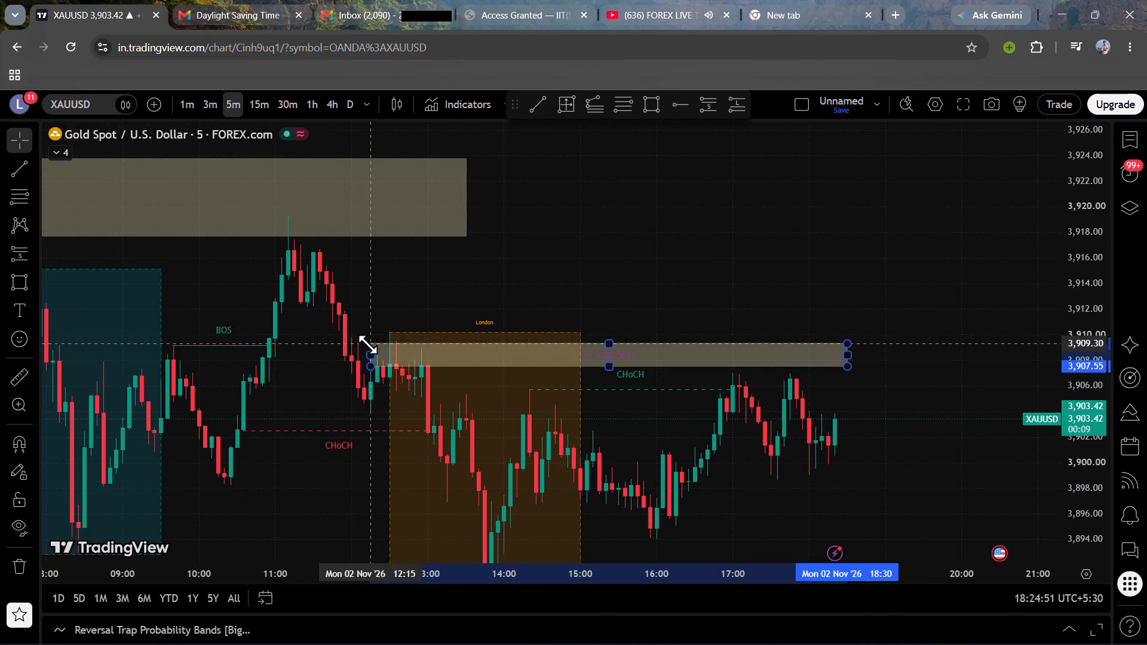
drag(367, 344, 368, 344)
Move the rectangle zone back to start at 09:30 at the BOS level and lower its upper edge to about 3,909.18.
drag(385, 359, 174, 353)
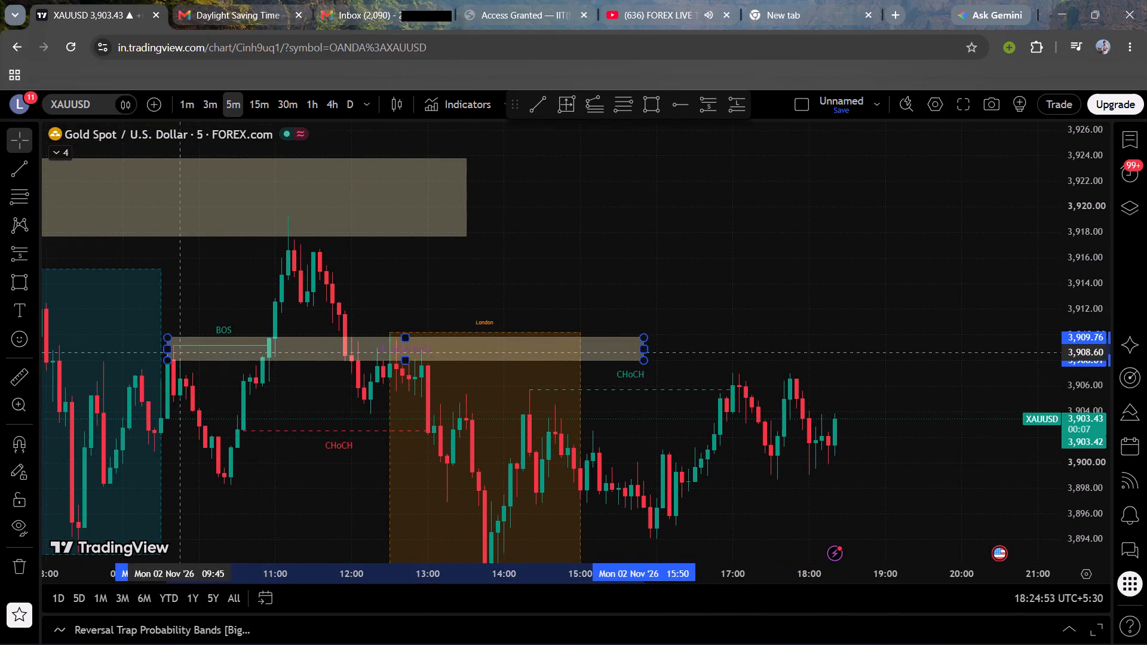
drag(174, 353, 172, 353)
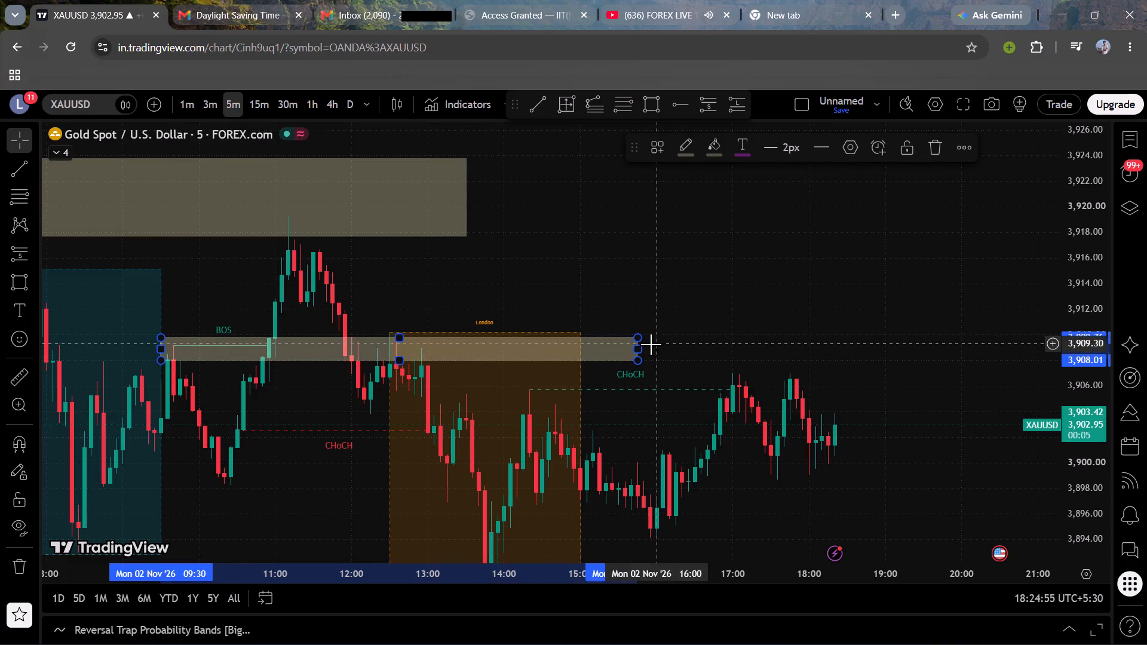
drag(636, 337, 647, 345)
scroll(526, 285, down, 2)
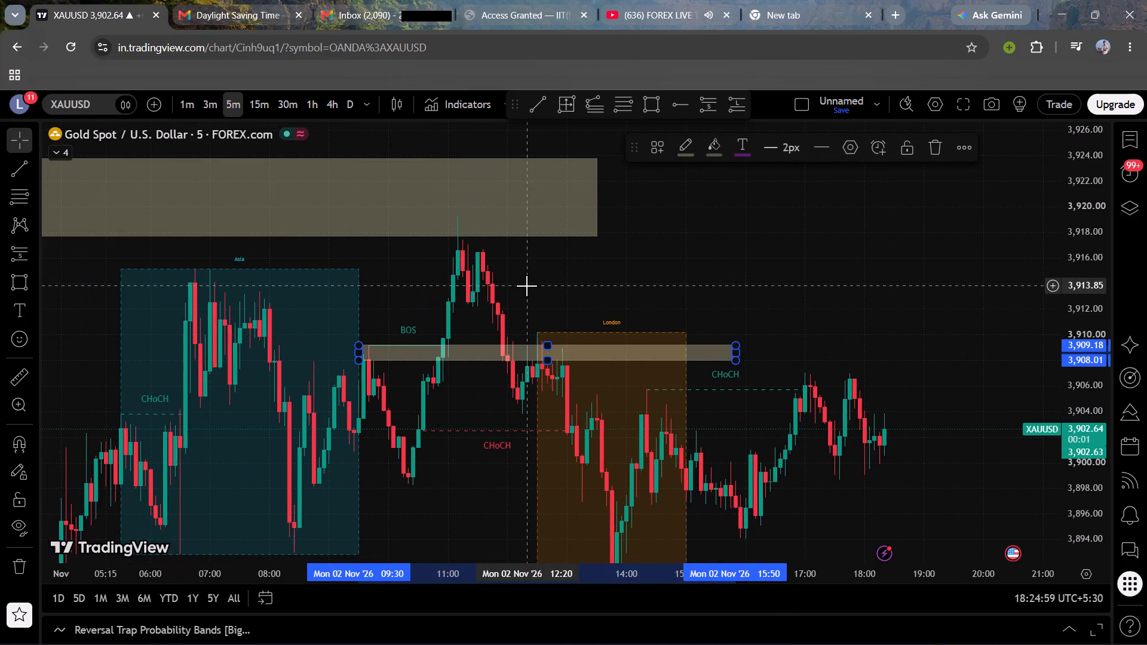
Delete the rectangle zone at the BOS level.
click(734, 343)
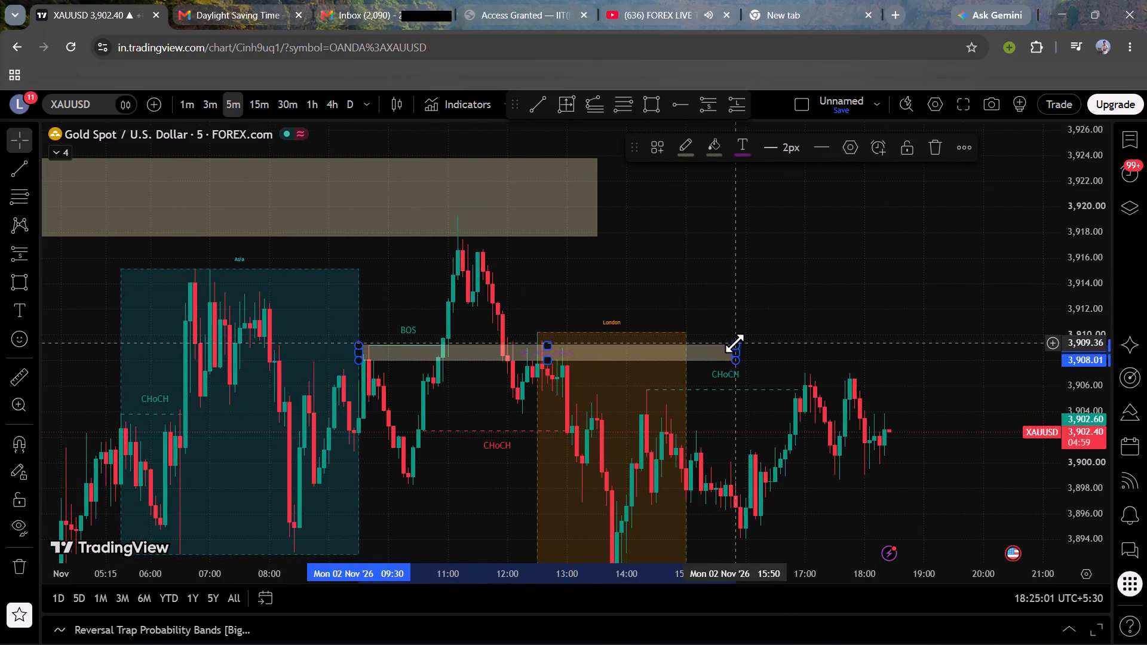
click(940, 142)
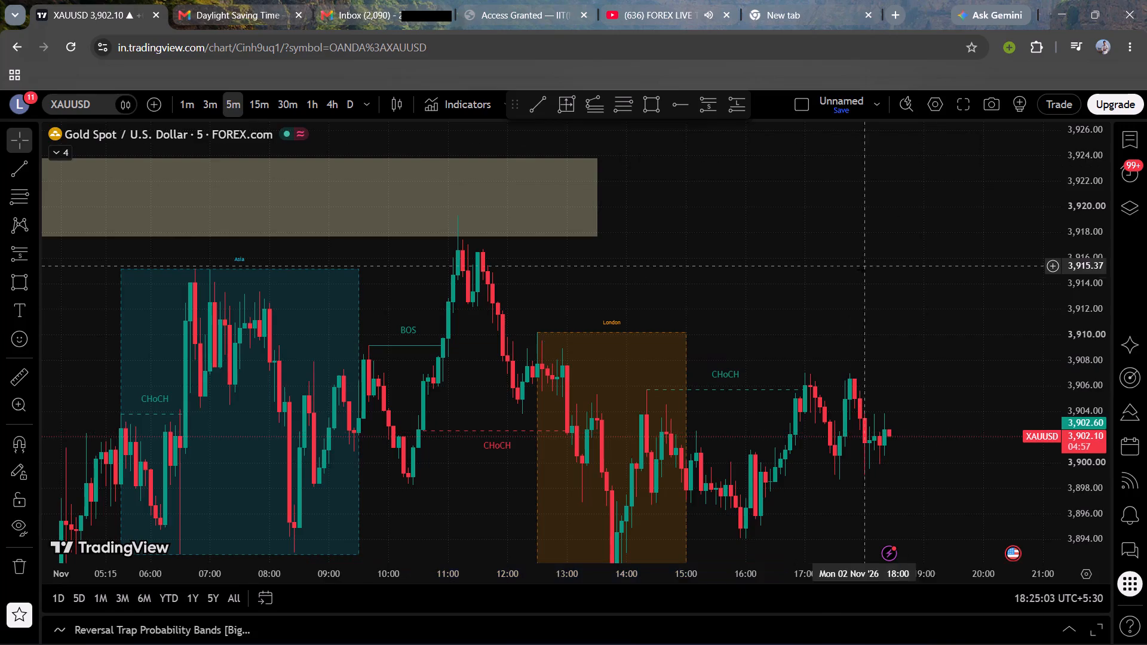
Review the 5-minute structure of 2 November, from the Asia and London sessions to the latest candle, against the upper zone.
drag(861, 270, 782, 225)
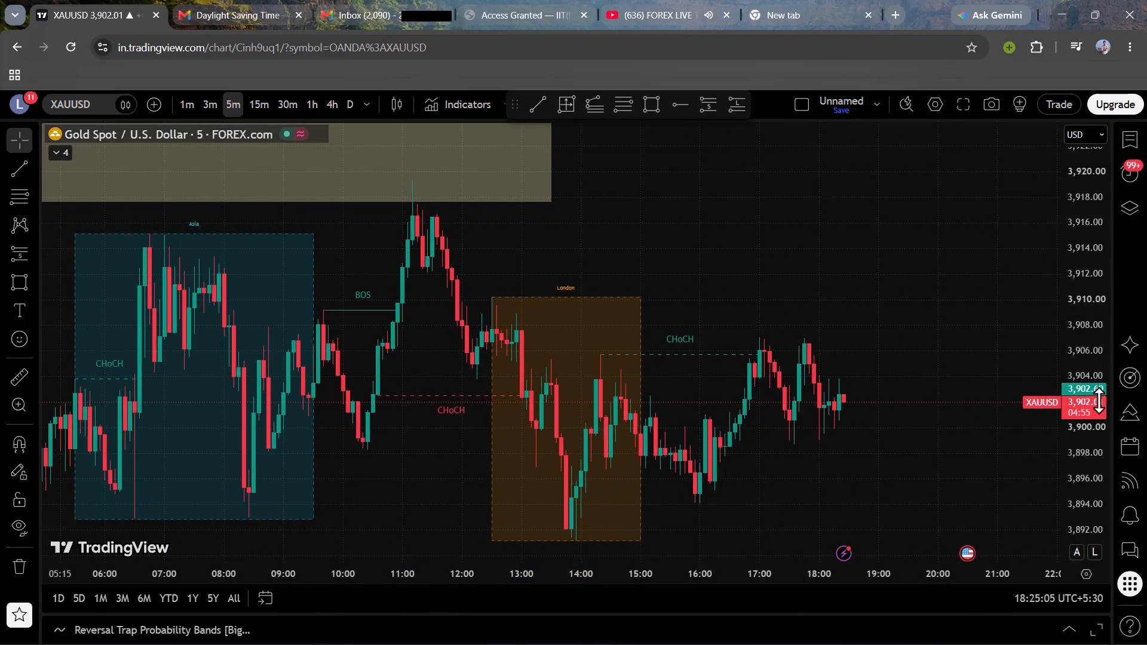
scroll(1096, 402, down, 3)
drag(928, 471, 776, 379)
scroll(776, 379, down, 2)
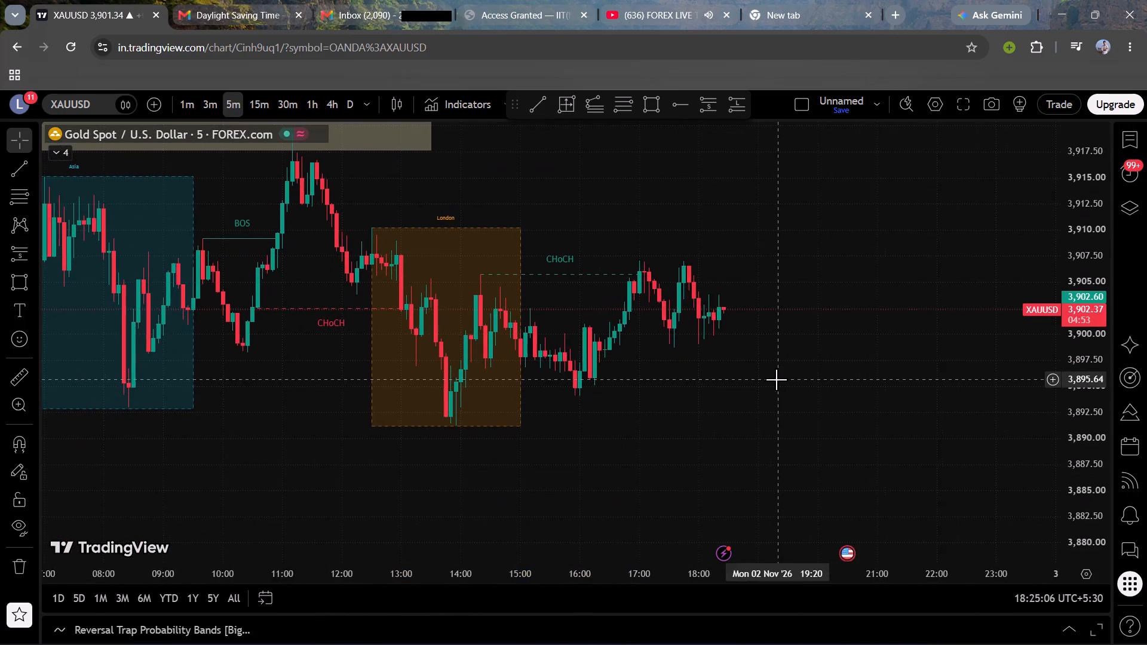
scroll(776, 379, down, 2)
scroll(826, 437, up, 2)
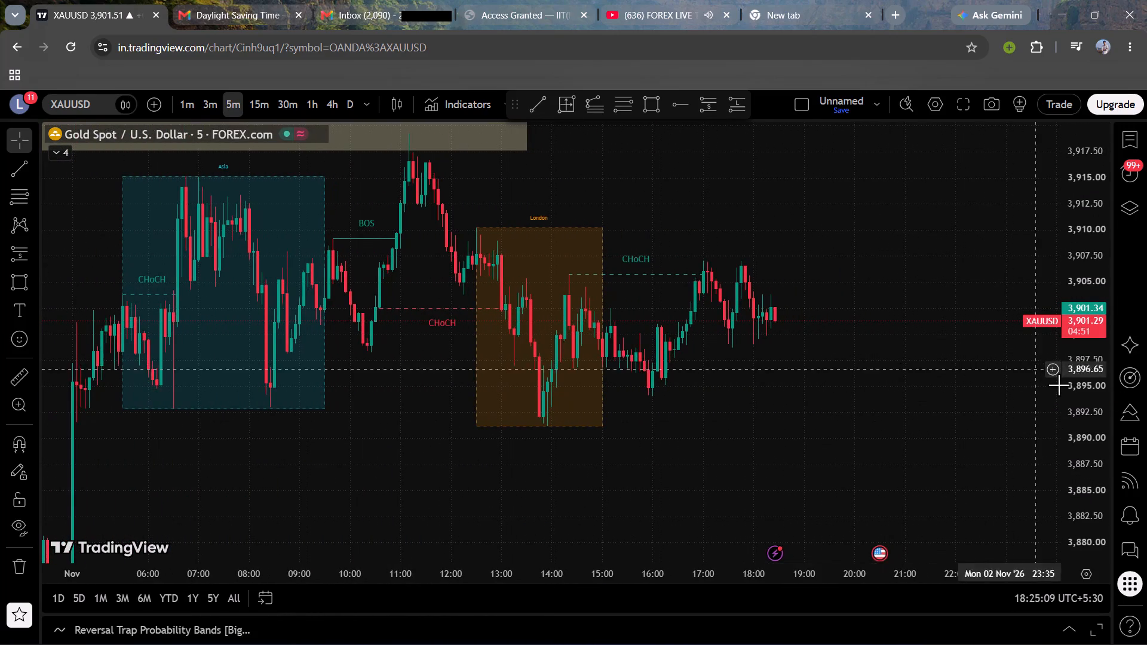
scroll(1063, 388, down, 1)
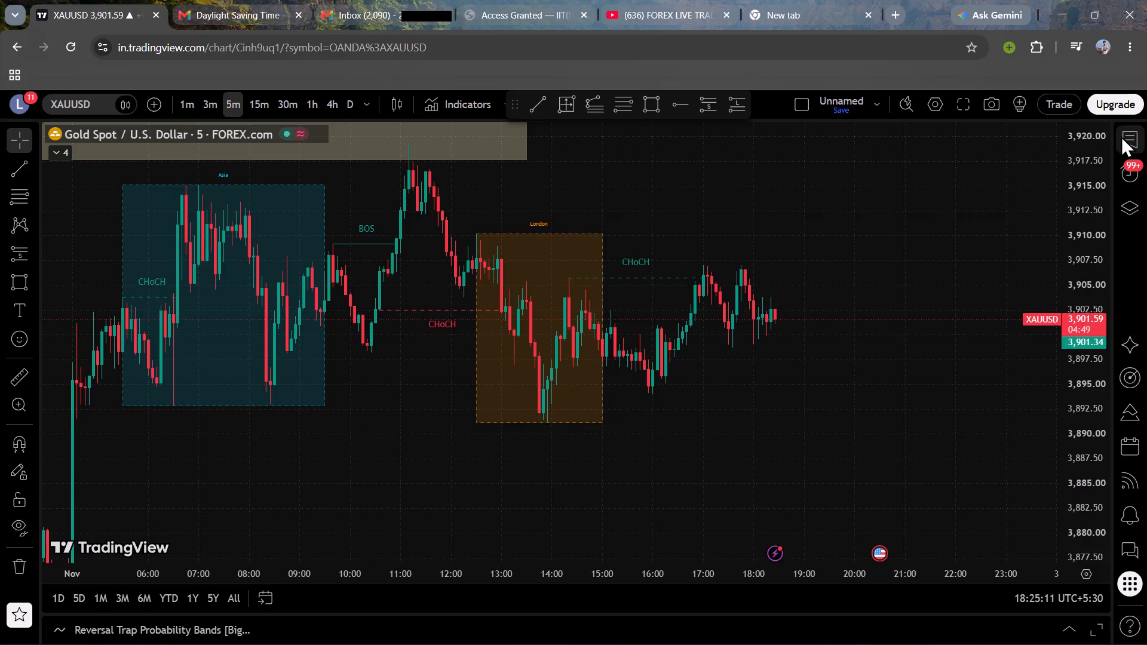
click(1121, 136)
click(1135, 139)
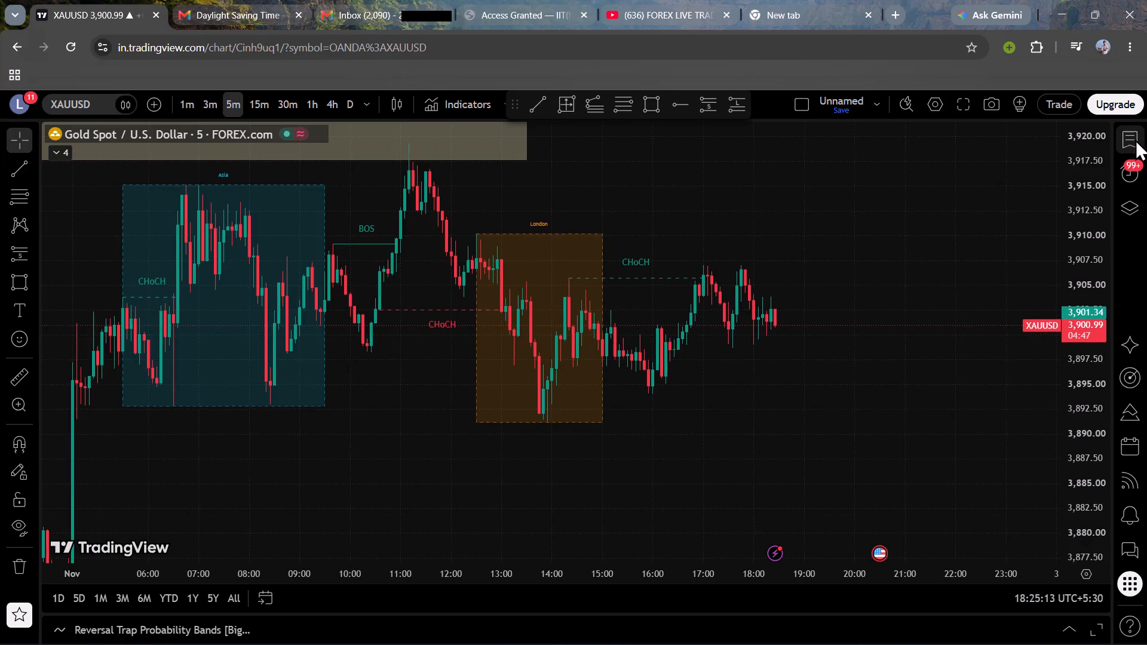
drag(900, 268, 657, 325)
scroll(657, 325, down, 1)
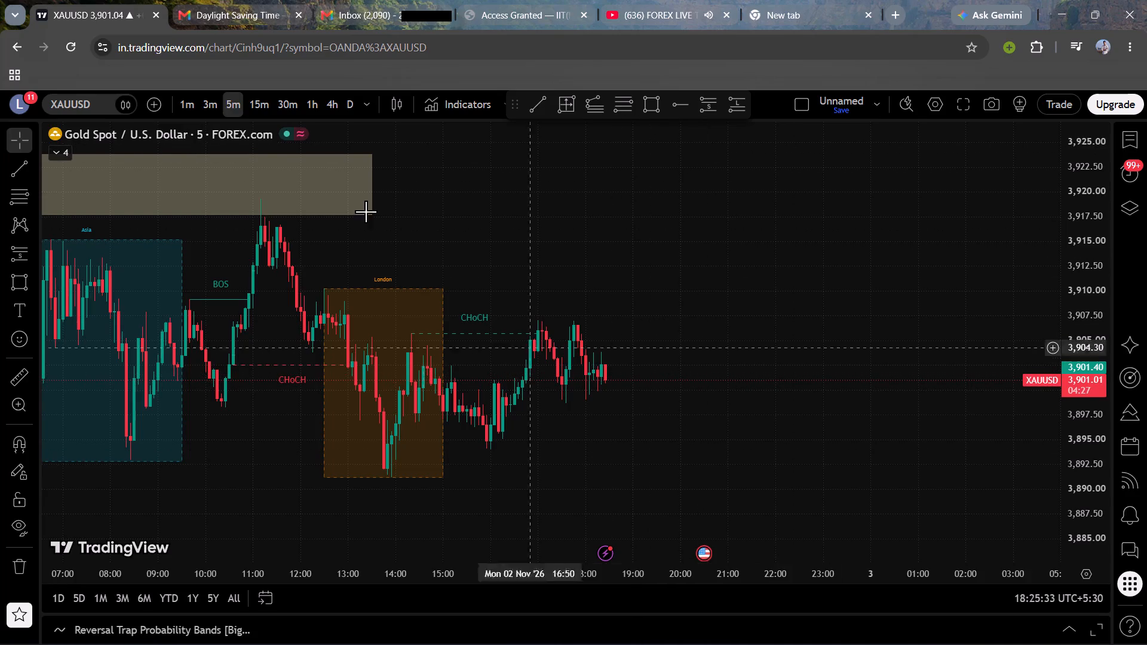
Switch to the 15-minute chart and examine the New York, Asia and London session structure against the zones above price.
click(265, 103)
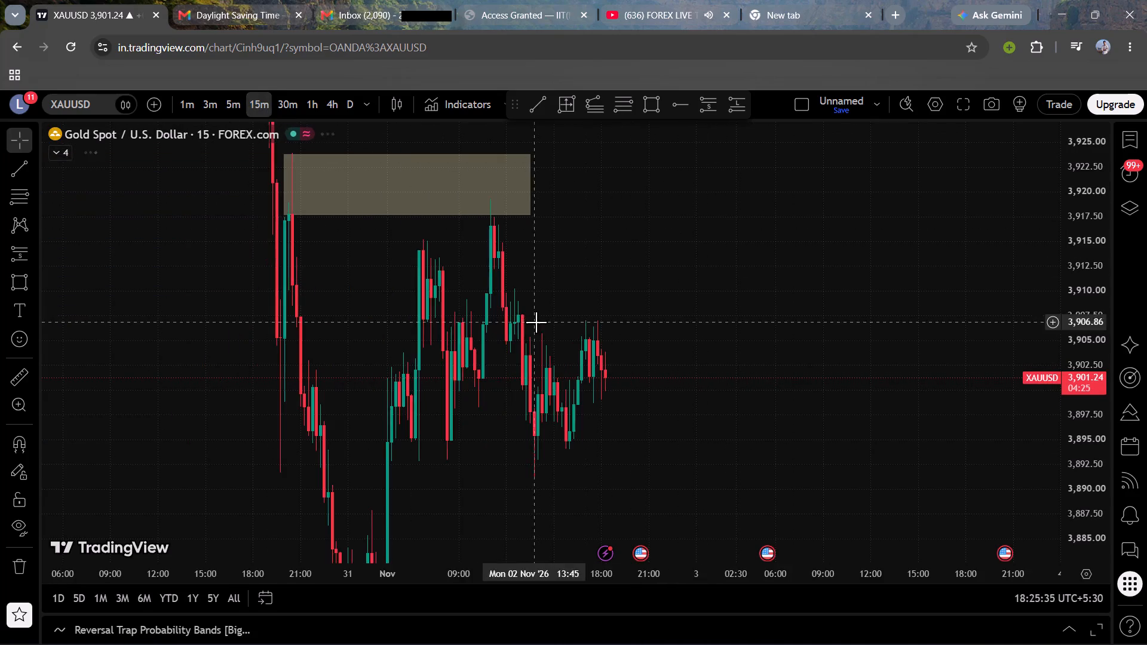
scroll(536, 322, up, 1)
scroll(1082, 343, down, 5)
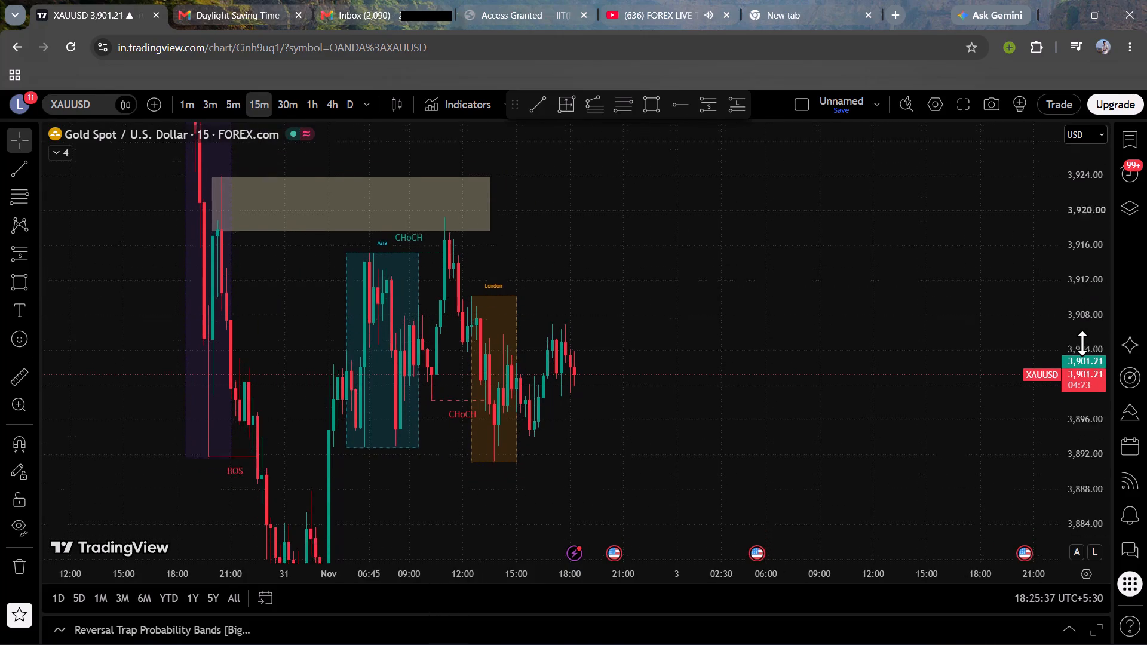
scroll(1082, 343, down, 2)
drag(818, 383, 777, 265)
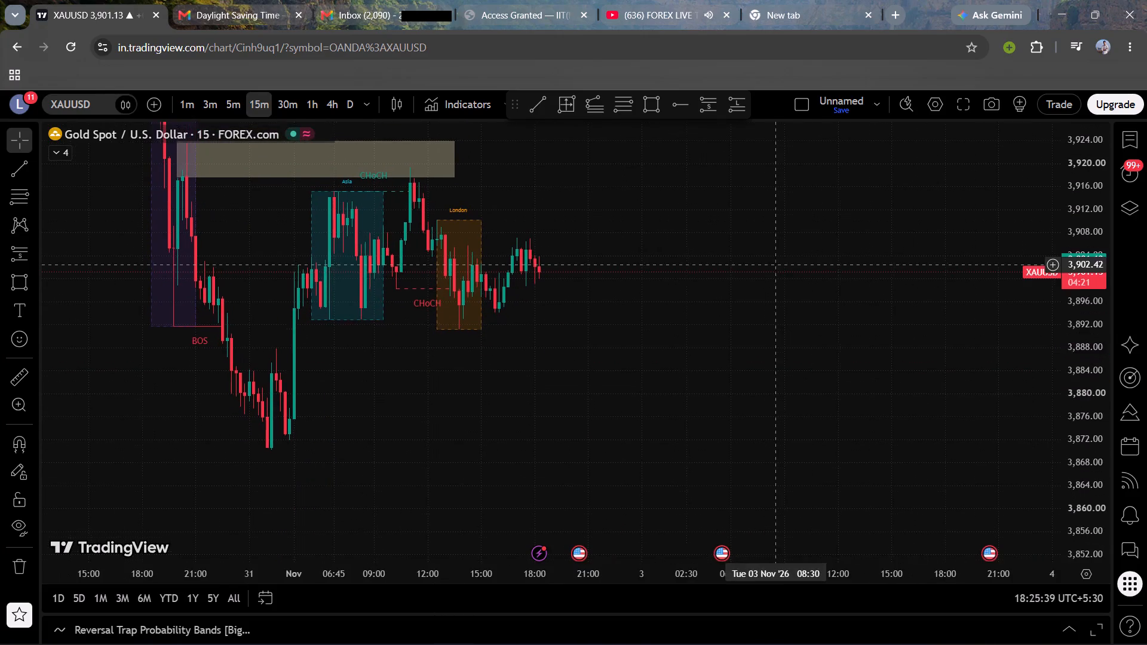
drag(777, 265, 777, 270)
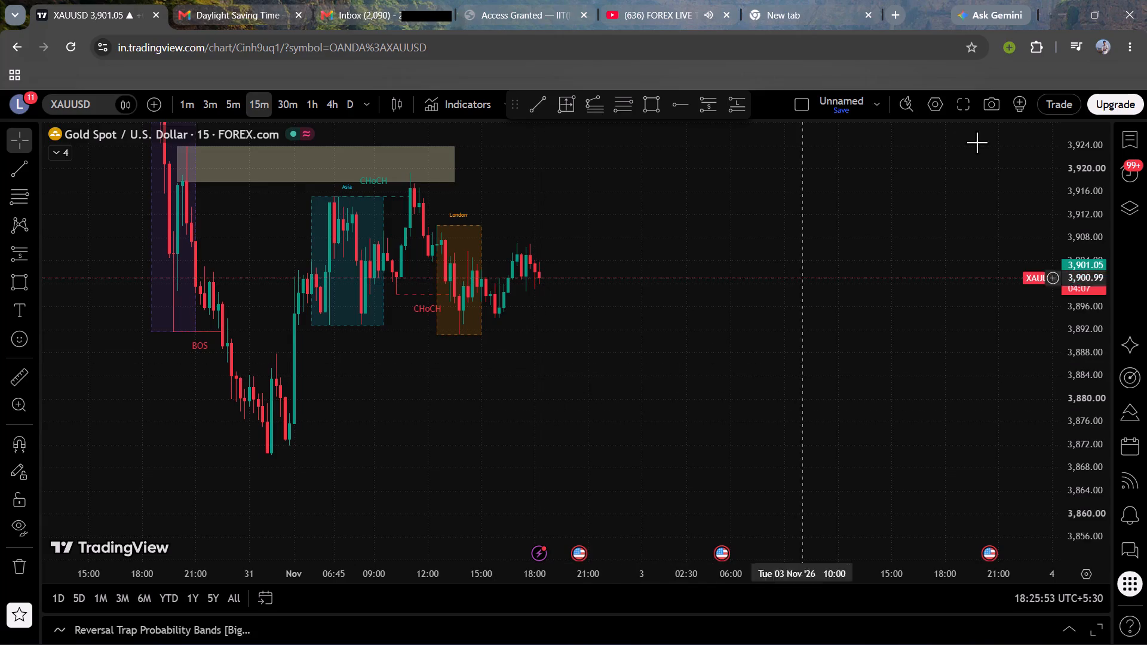
scroll(1085, 217, down, 4)
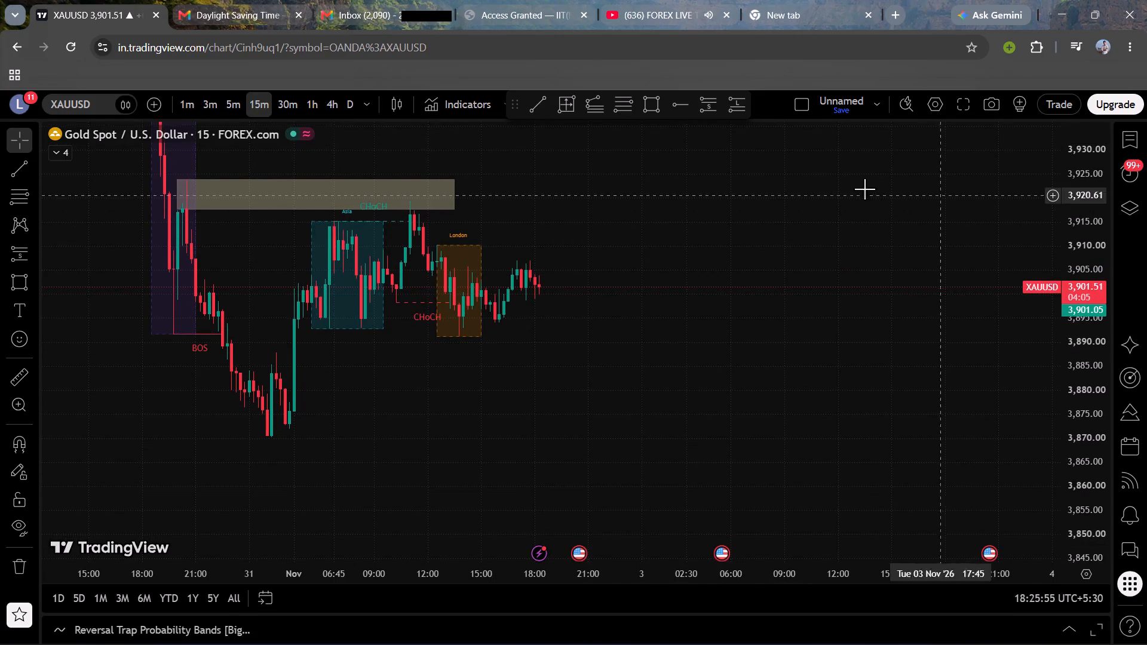
drag(863, 188, 937, 354)
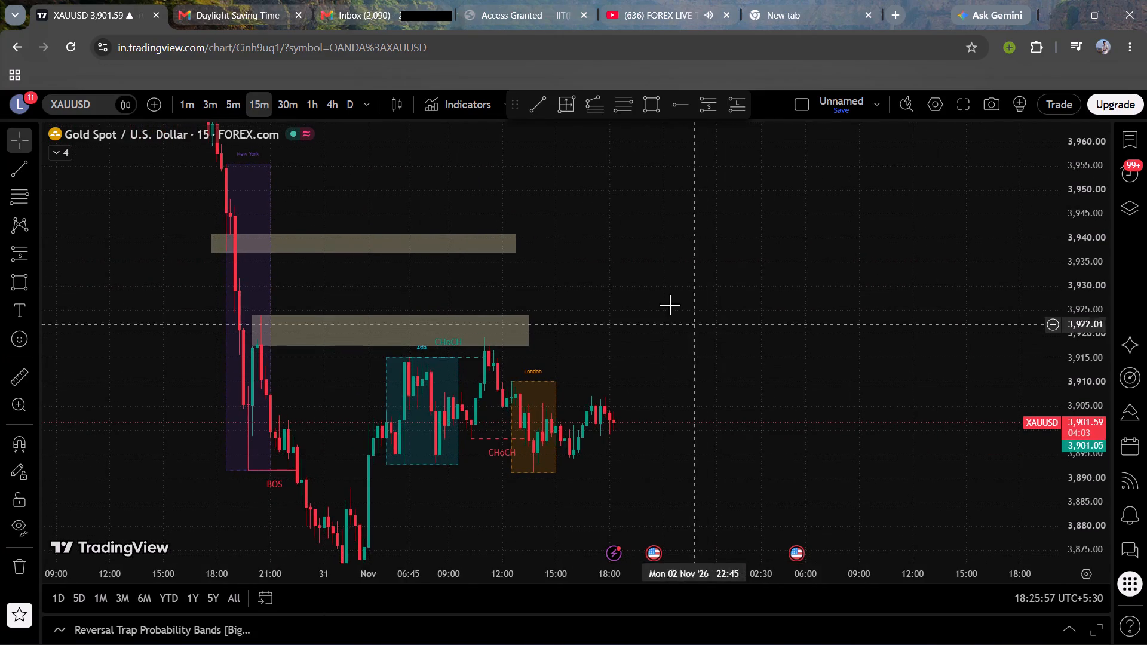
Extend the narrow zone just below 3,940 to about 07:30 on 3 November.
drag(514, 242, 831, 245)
Nudge the wide upper zone so it starts at 04:00 on 23 October and spans about 3,976.43 to 3,991.52.
drag(562, 211, 604, 413)
drag(505, 351, 441, 430)
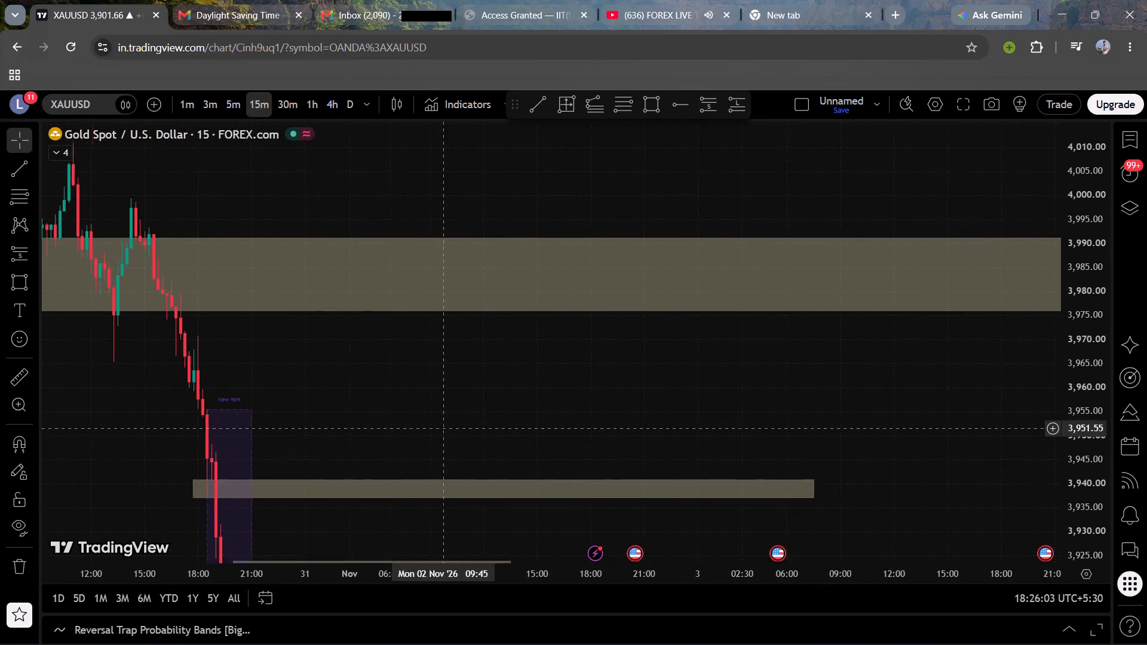
drag(441, 430, 441, 429)
scroll(441, 429, down, 5)
scroll(441, 429, right, 4)
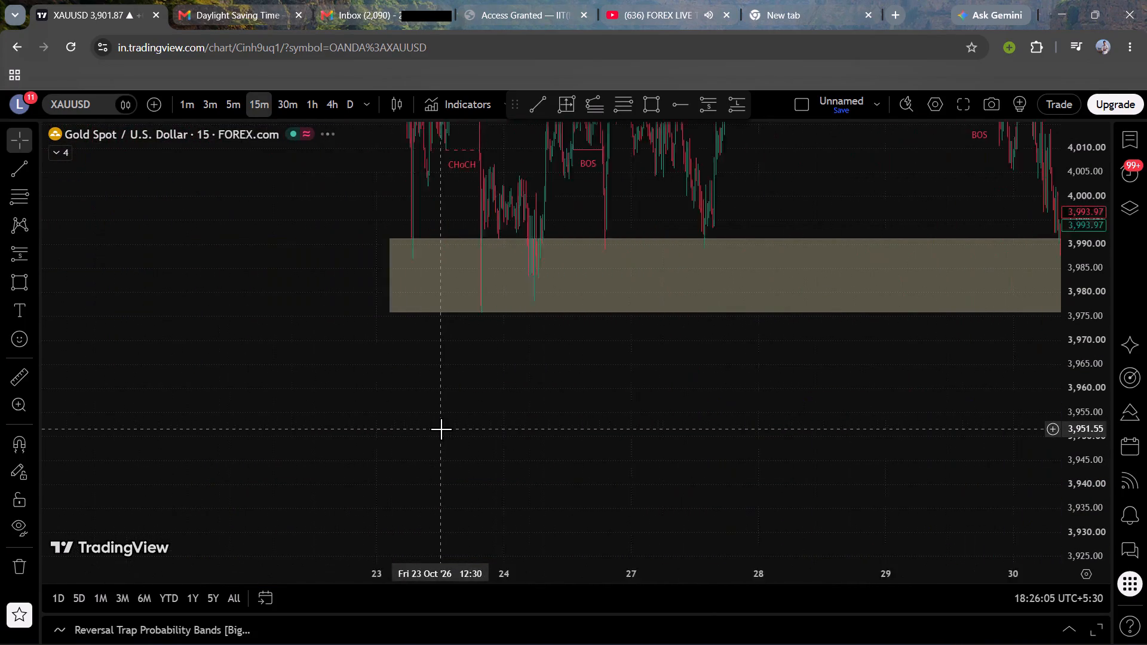
scroll(441, 429, up, 4)
scroll(441, 429, right, 4)
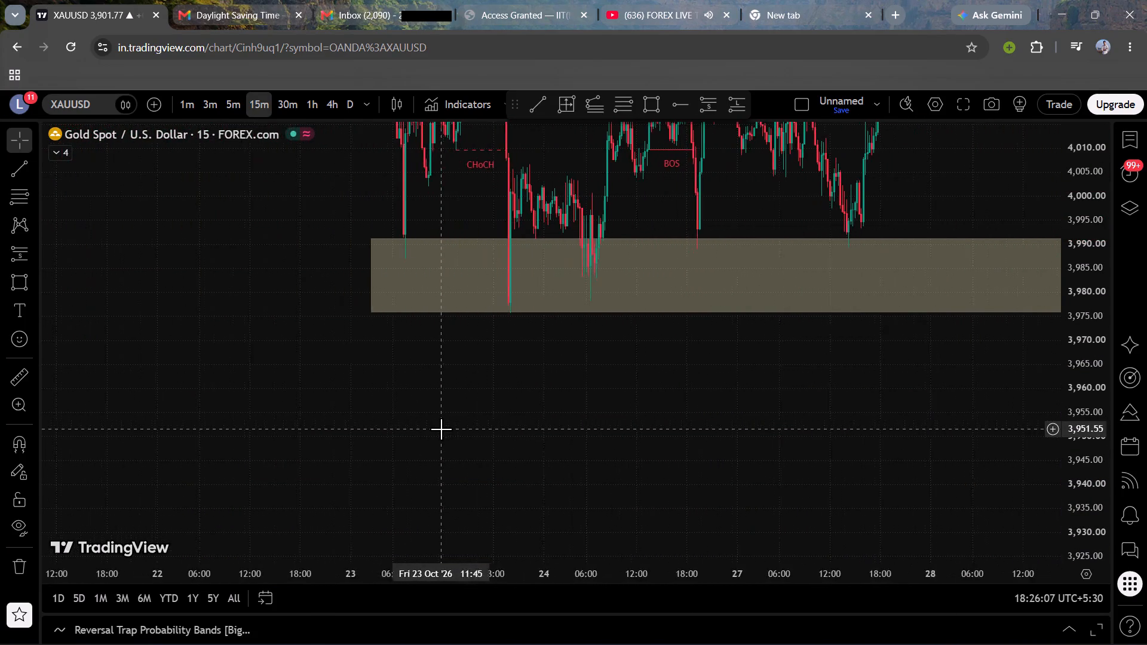
click(493, 310)
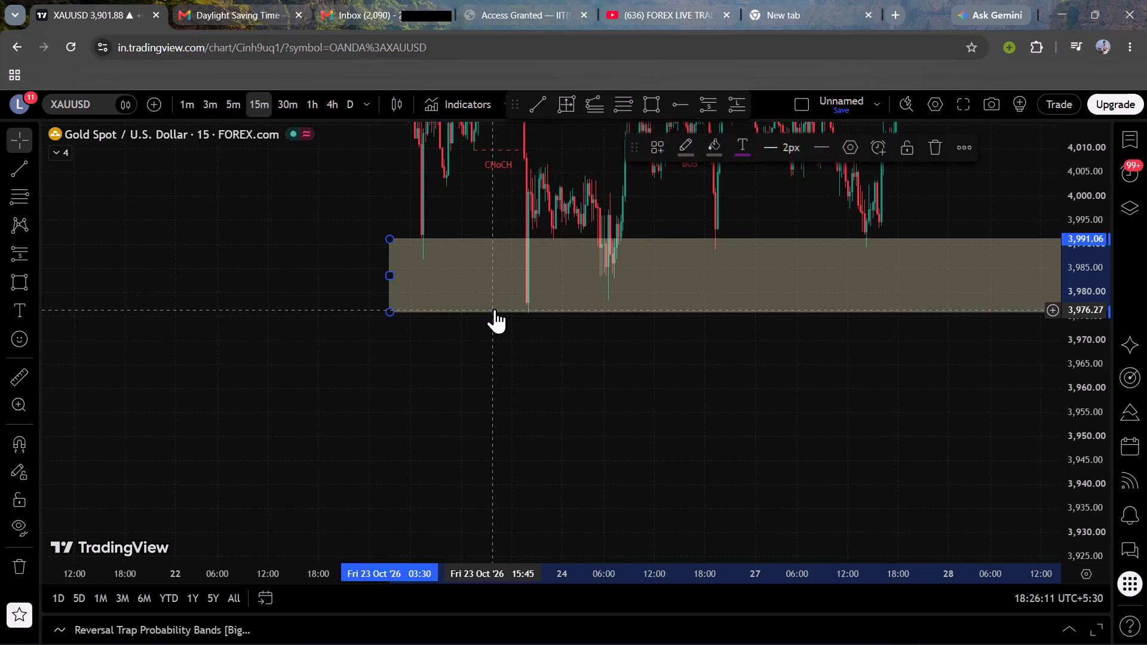
scroll(508, 342, left, 2)
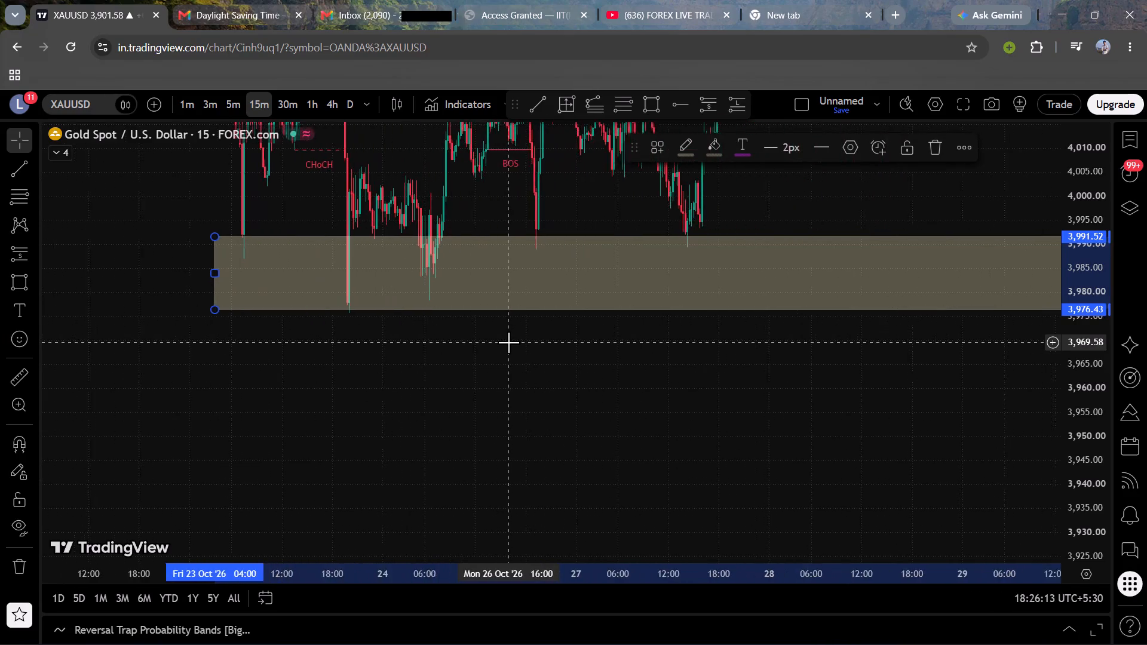
scroll(508, 342, left, 5)
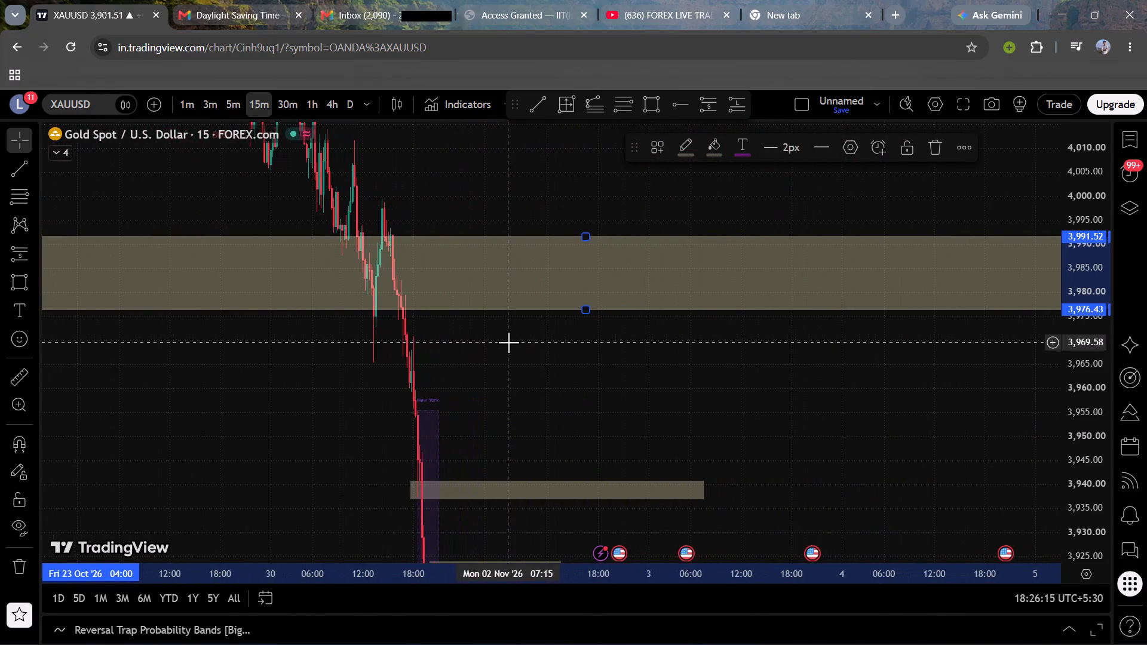
click(565, 364)
Extend the end of the narrow zone just below 3,940 to about 09:00 on 3 November.
scroll(565, 364, up, 2)
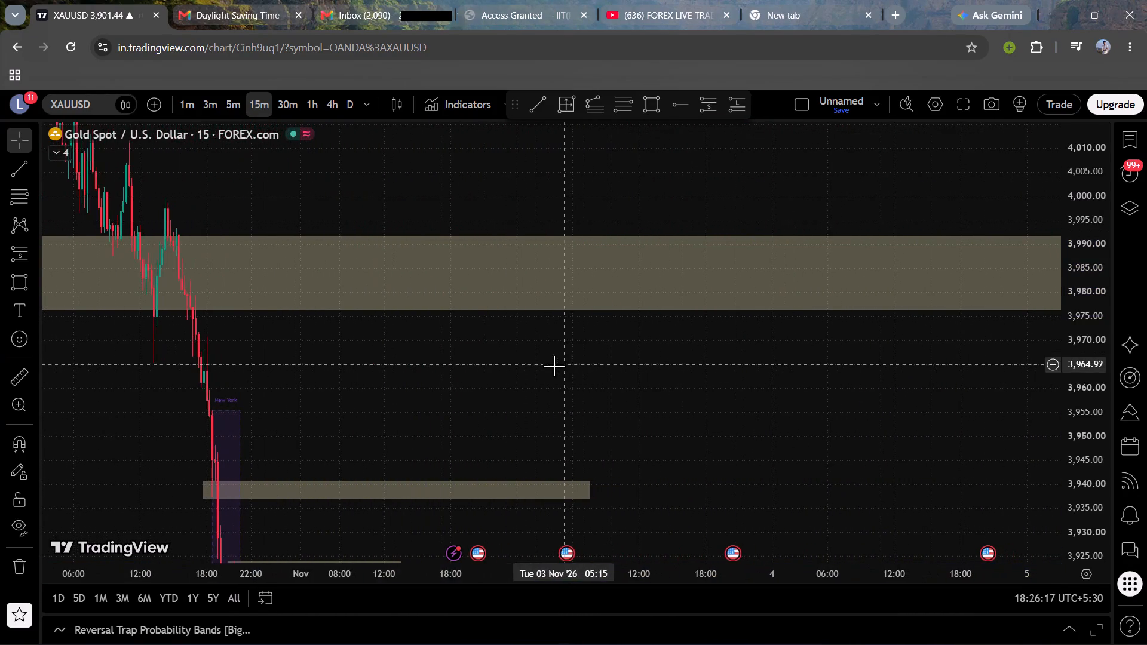
drag(514, 367, 475, 219)
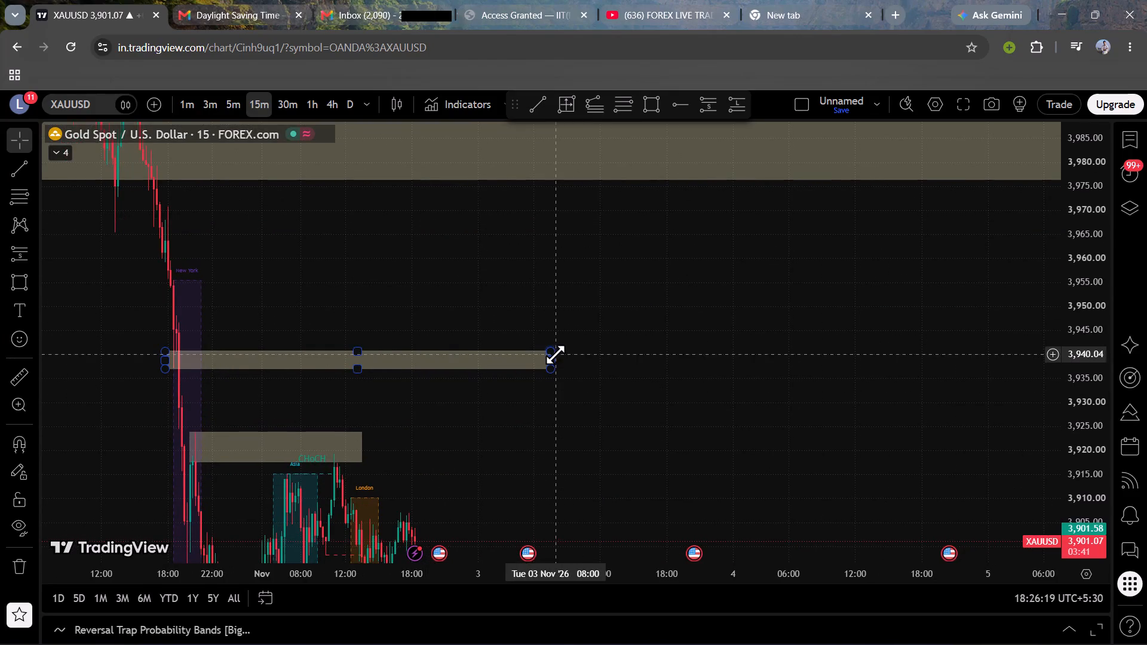
drag(553, 358, 566, 358)
Examine the 15-minute price action from the New York sell-off to the latest candle against the three overhead zones.
drag(680, 389, 699, 239)
scroll(699, 239, up, 2)
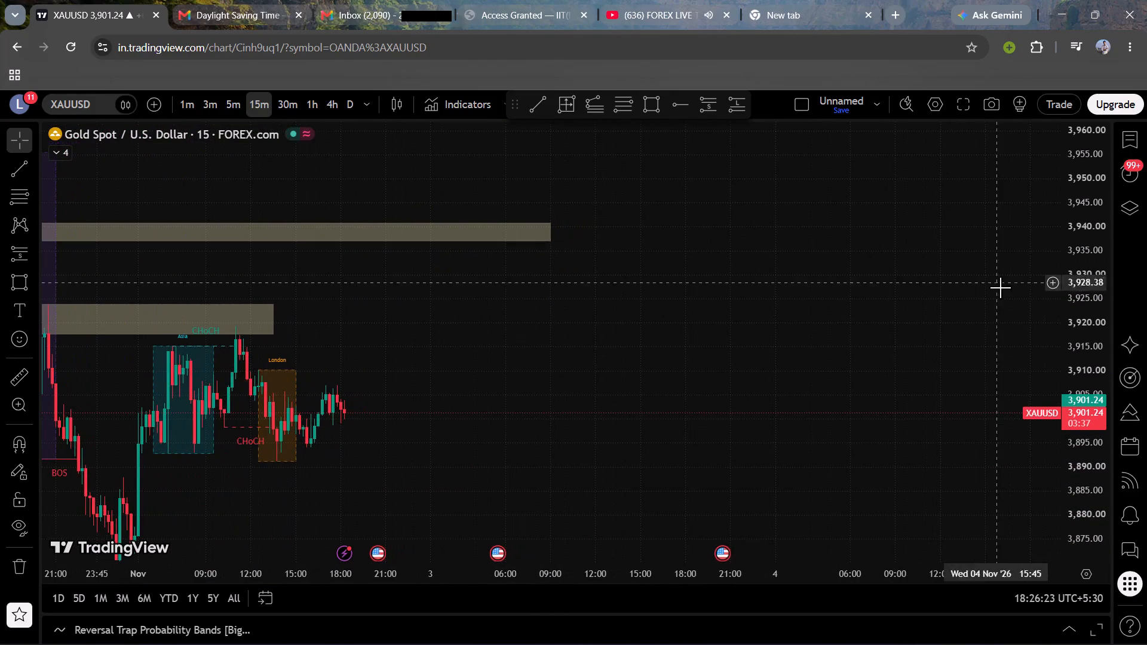
scroll(1079, 351, down, 5)
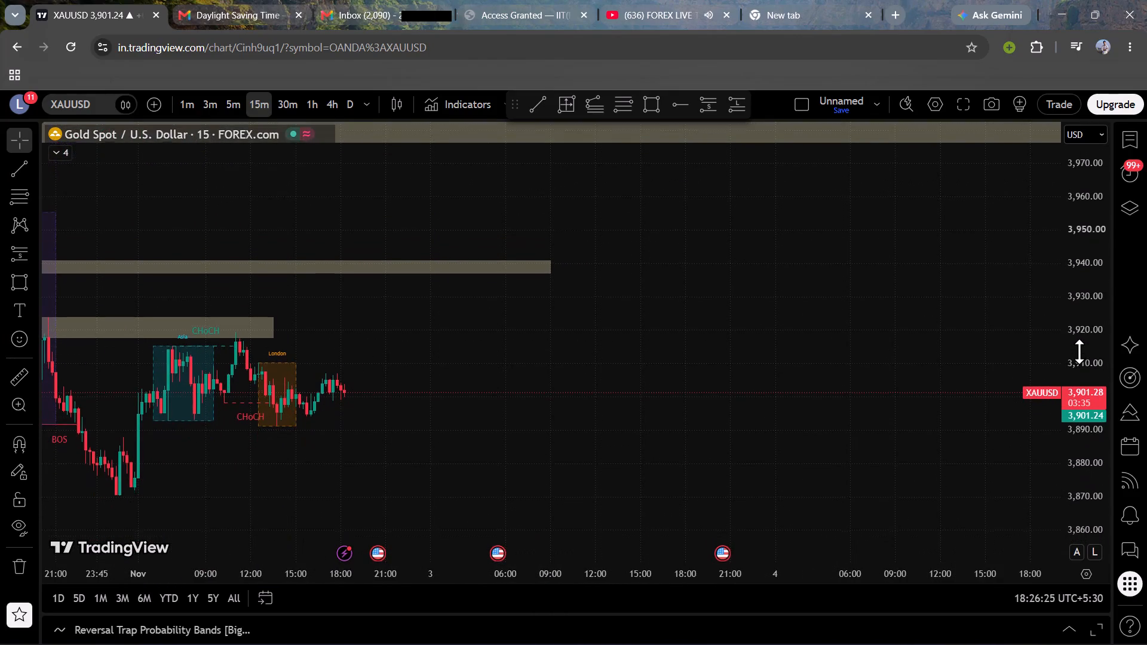
scroll(735, 335, down, 2)
drag(724, 322, 740, 407)
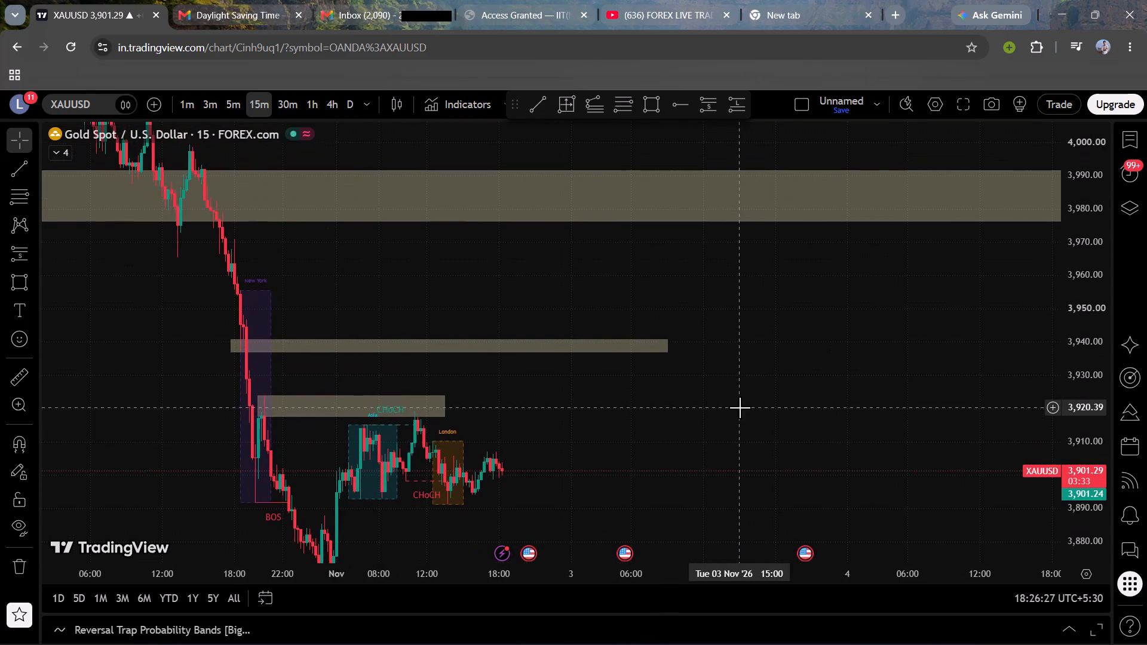
drag(763, 266, 742, 357)
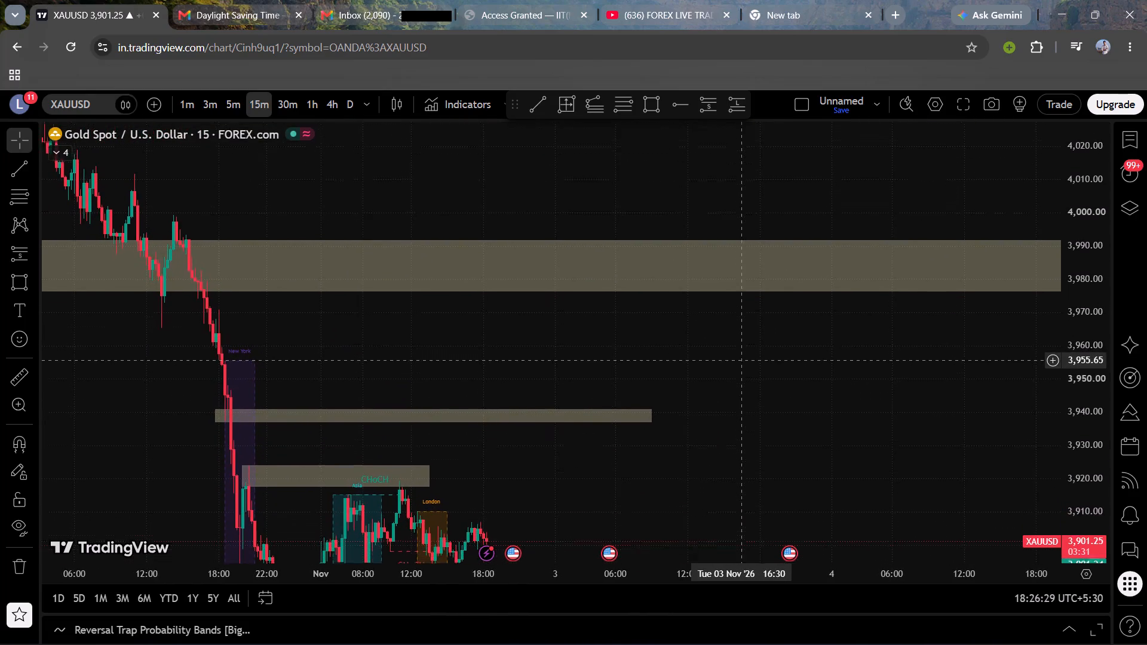
drag(742, 357, 738, 349)
Close the YouTube forex live trading stream.
click(670, 0)
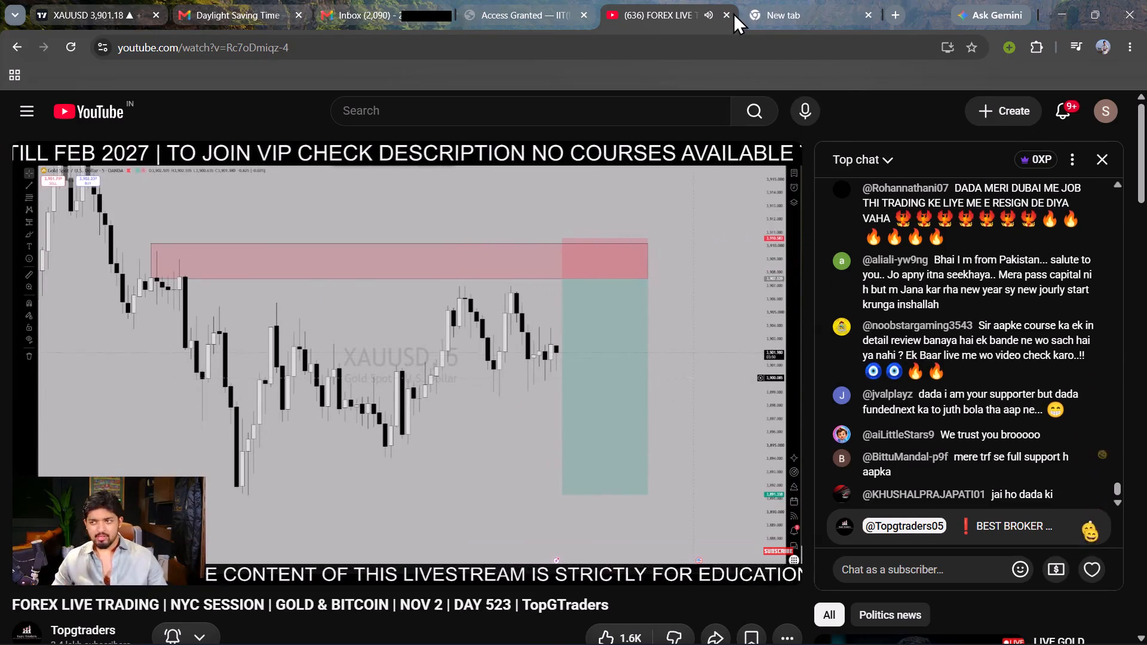
click(733, 13)
click(726, 13)
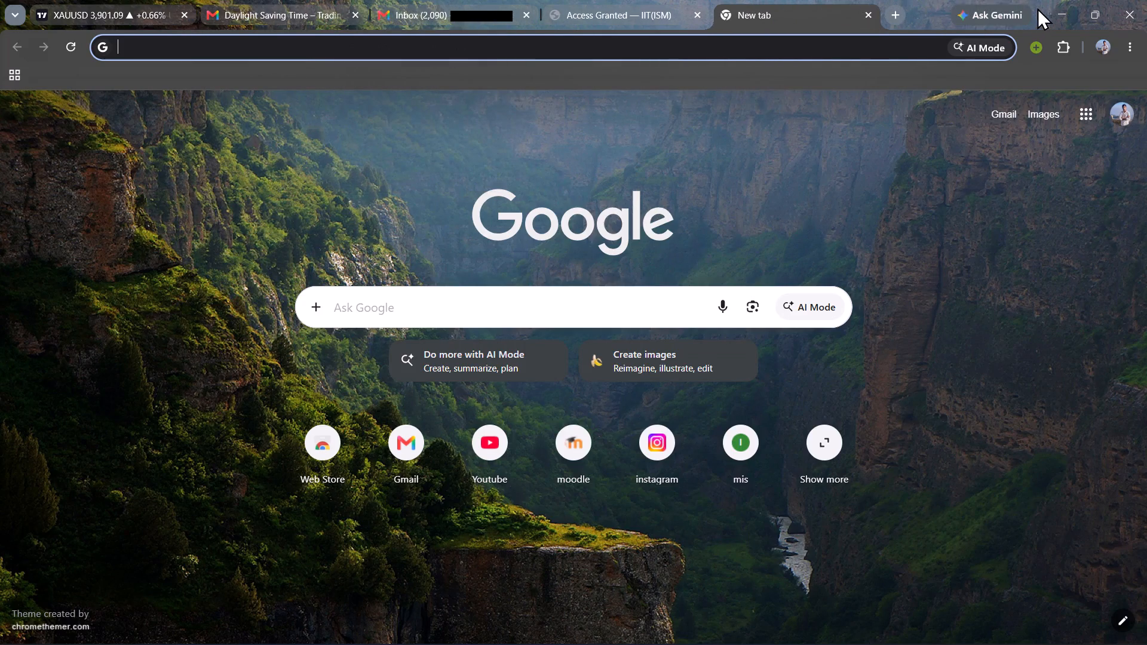
Switch to Microsoft Edge and read the solved circuit questions on page 11 of SSN after midsems.pdf.
click(1067, 11)
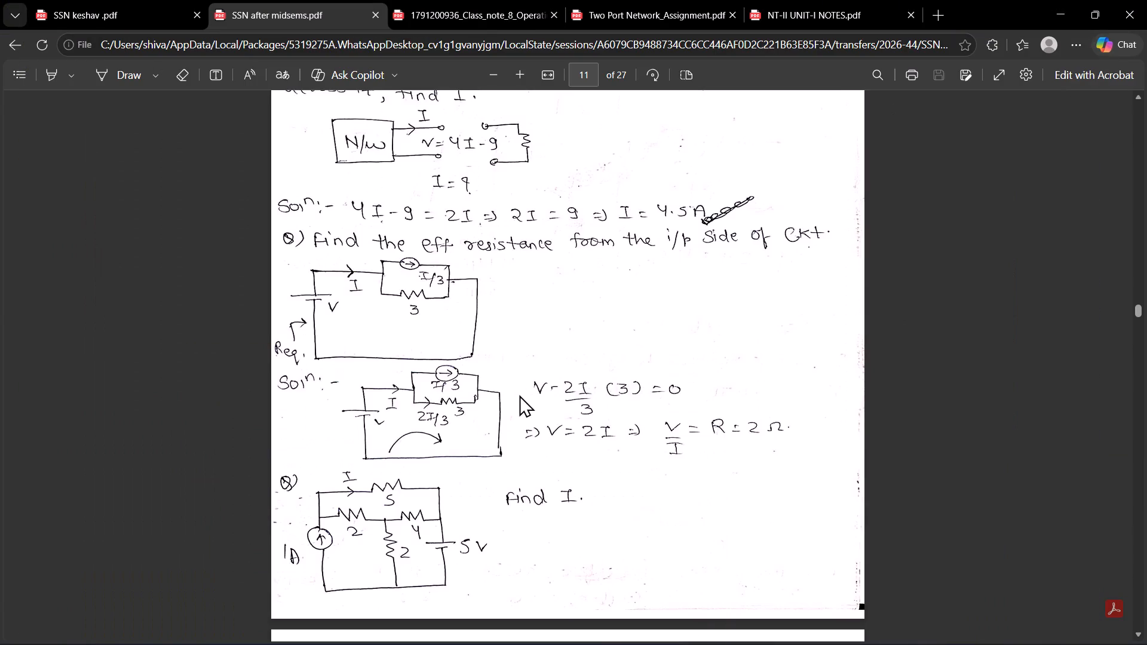
scroll(522, 389, up, 3)
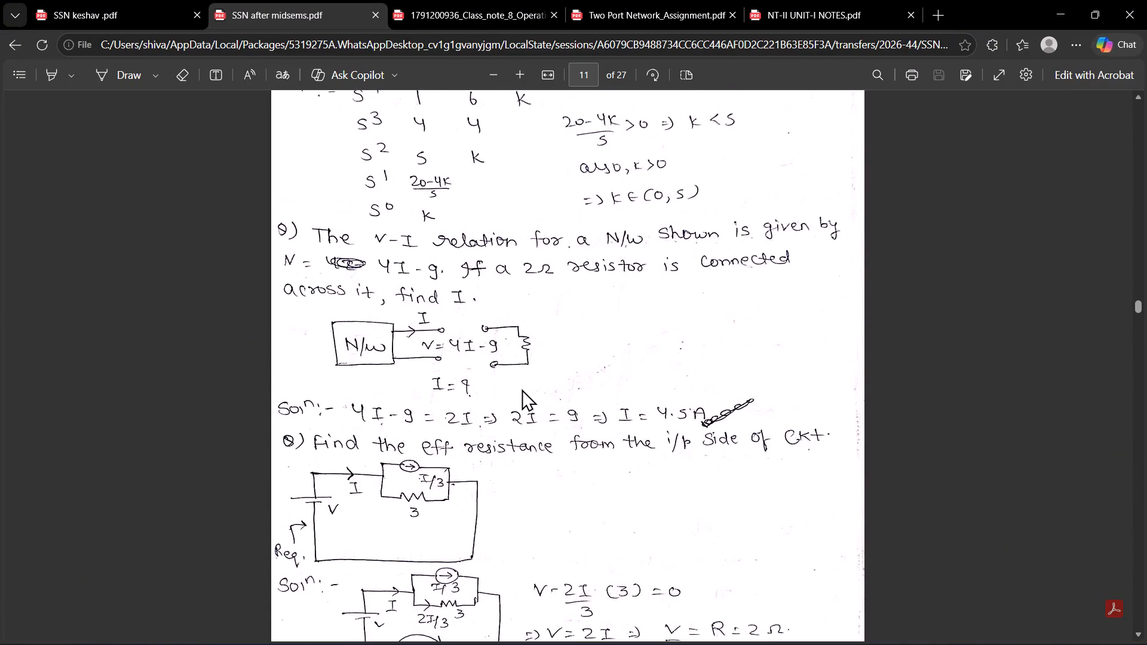
scroll(522, 389, up, 1)
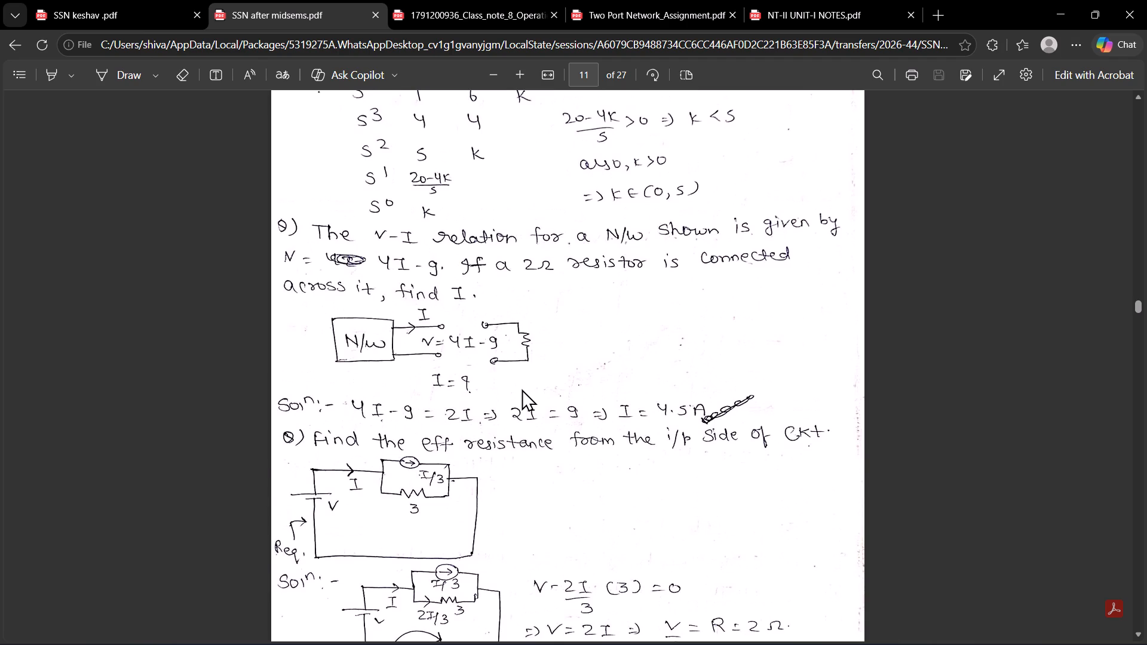